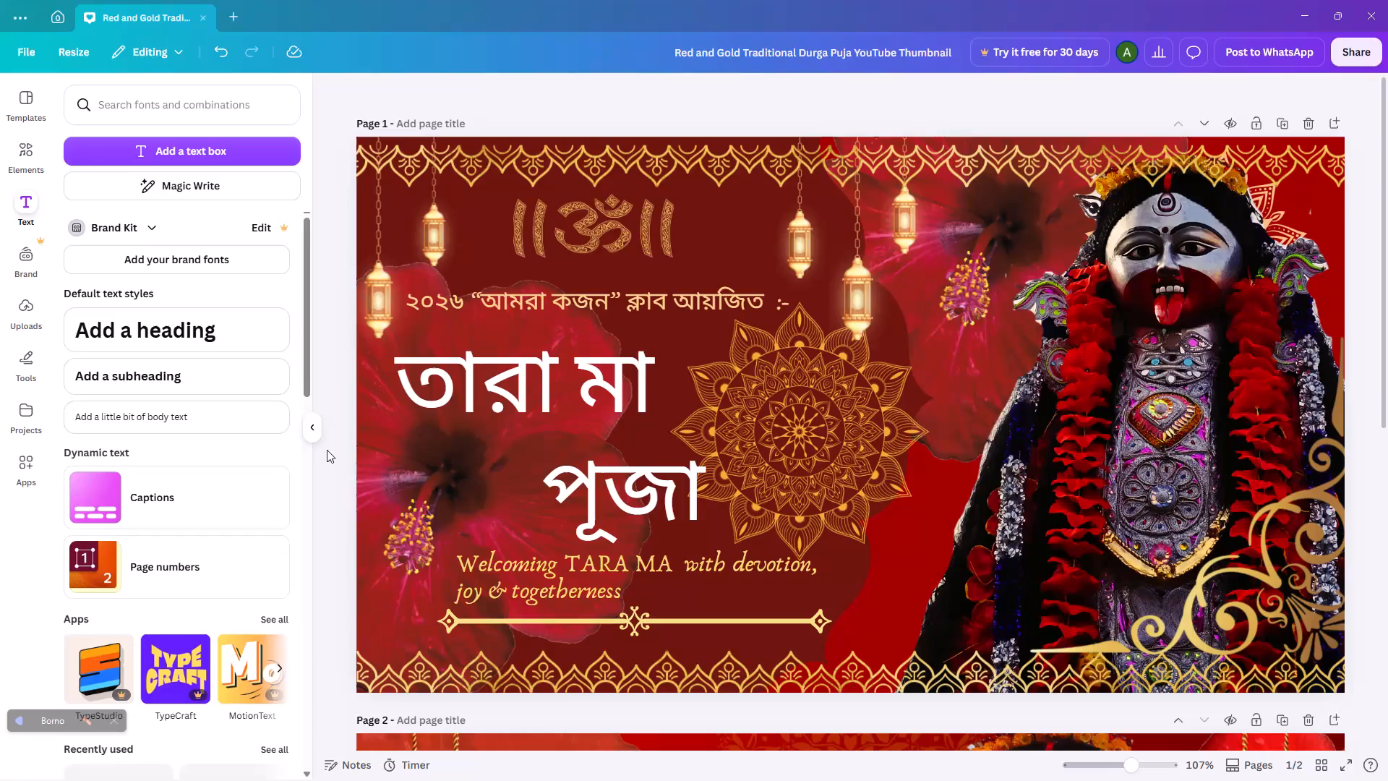
Clear the English tagline "Welcoming TARA MA with devotion, joy & togetherness" from its text box below the পূজা title.
click(634, 590)
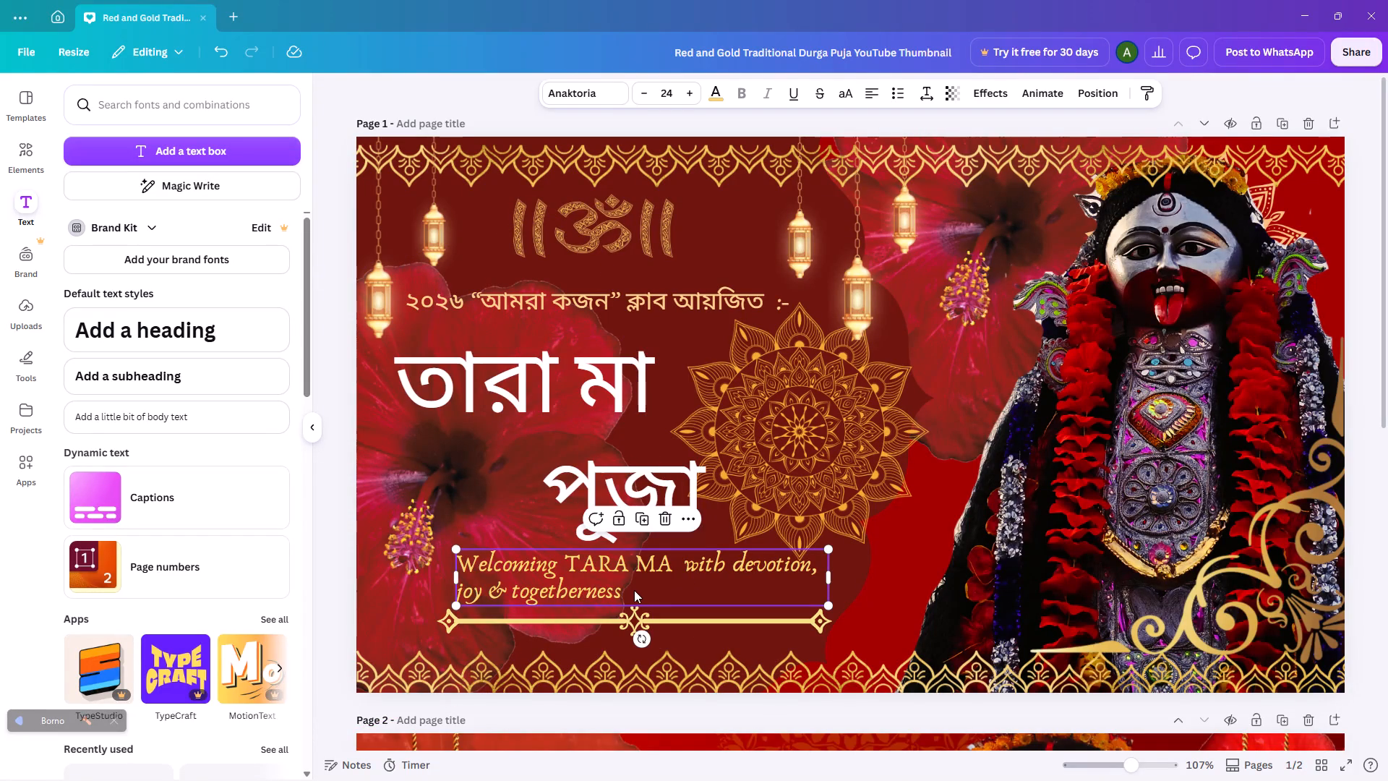
click(634, 590)
key(BackSpace)
key(BackSpace)
key(BackSpace)
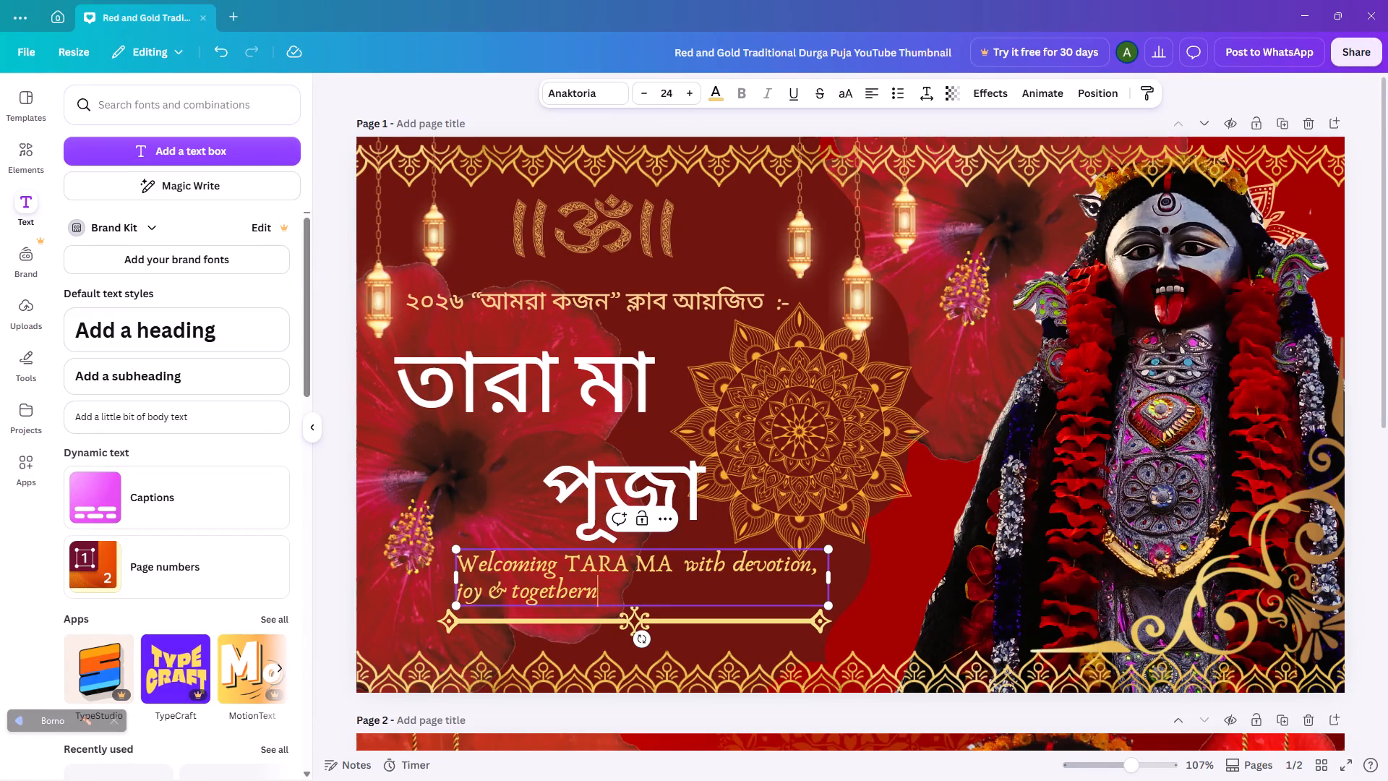
key(BackSpace)
key(BackSpace)
key(BackSpace)
key(BackSpace)
key(BackSpace)
key(BackSpace)
key(BackSpace)
key(BackSpace)
key(BackSpace)
key(BackSpace)
key(BackSpace)
key(BackSpace)
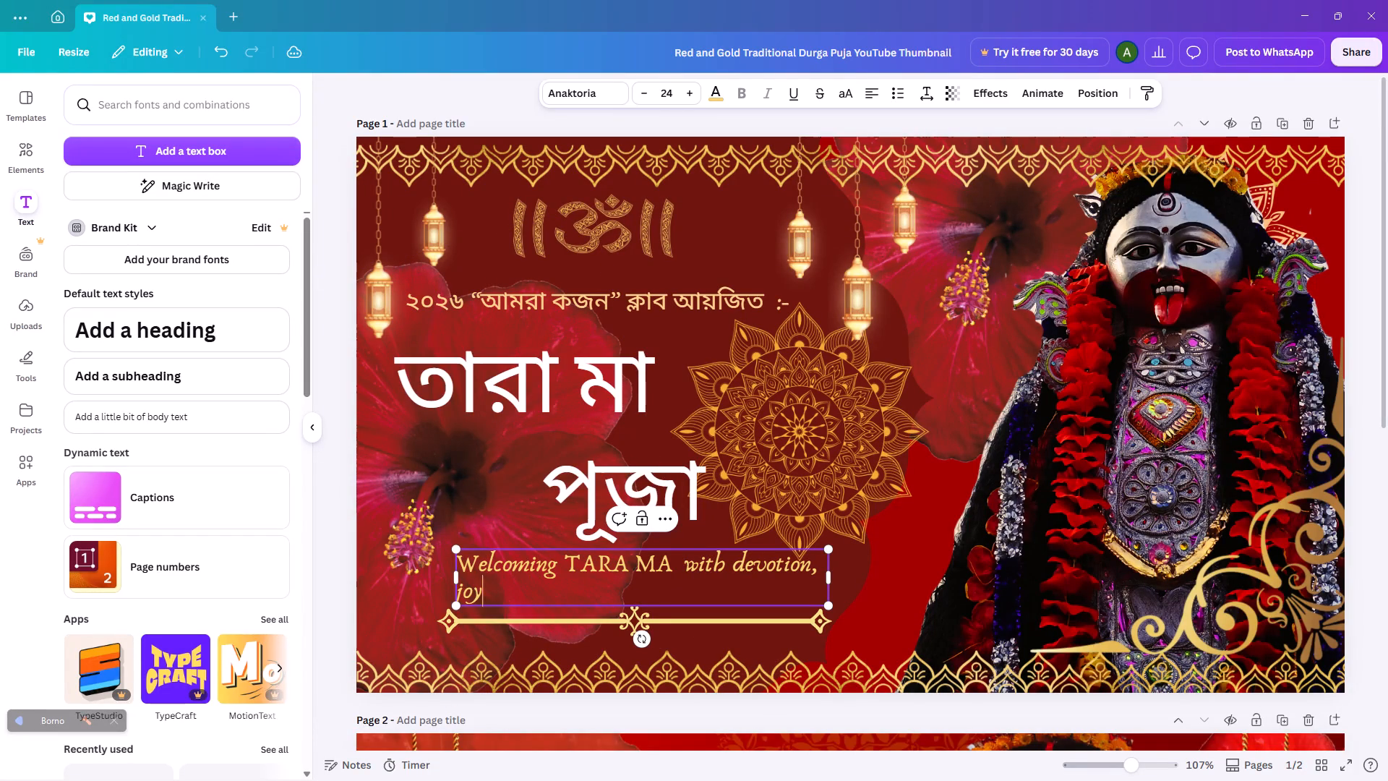
key(BackSpace)
key(BackSpace)
key(BackSpace)
key(BackSpace)
key(BackSpace)
key(BackSpace)
key(BackSpace)
key(BackSpace)
key(BackSpace)
key(BackSpace)
key(BackSpace)
key(BackSpace)
key(BackSpace)
key(BackSpace)
key(BackSpace)
key(BackSpace)
key(BackSpace)
key(BackSpace)
key(BackSpace)
key(BackSpace)
key(BackSpace)
key(BackSpace)
key(BackSpace)
key(BackSpace)
key(BackSpace)
key(BackSpace)
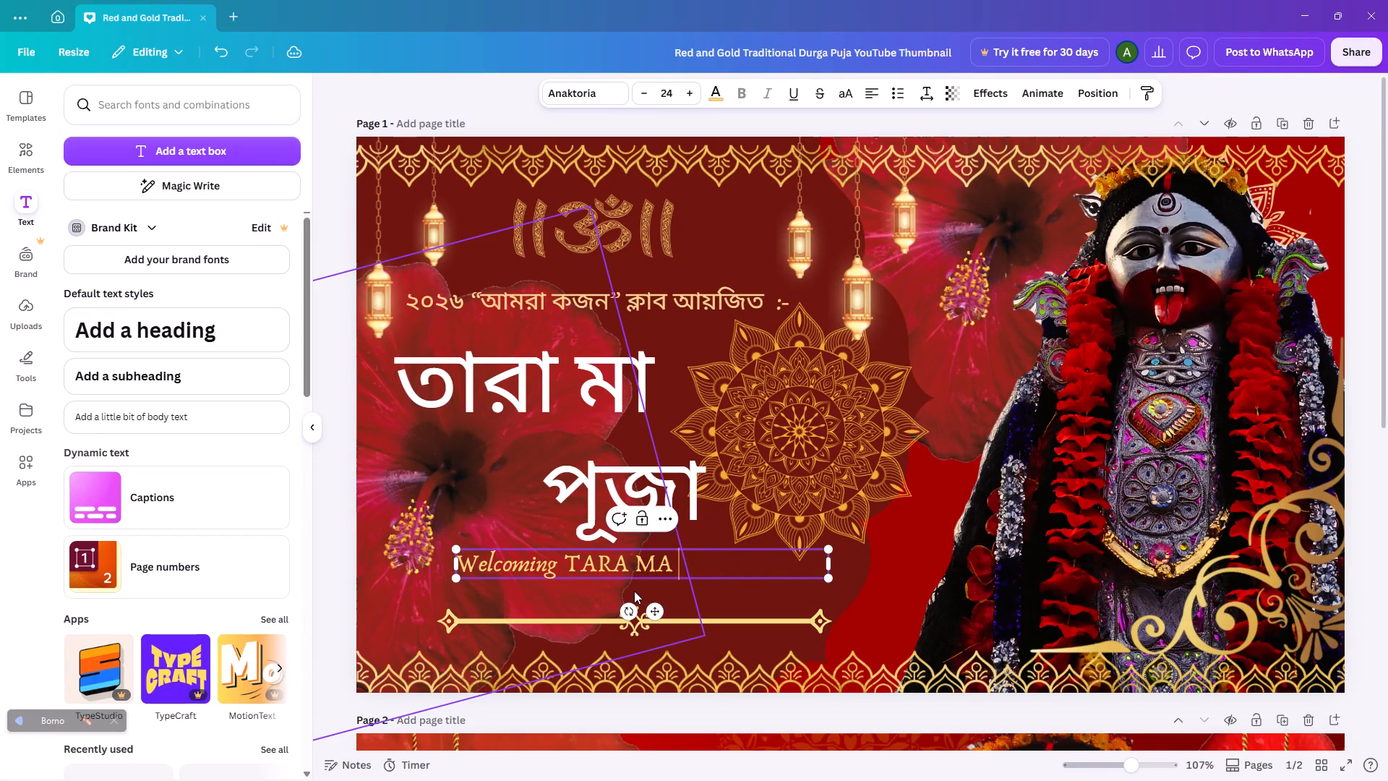
key(BackSpace)
key(BackSpace)
key(BackSpace)
key(BackSpace)
key(BackSpace)
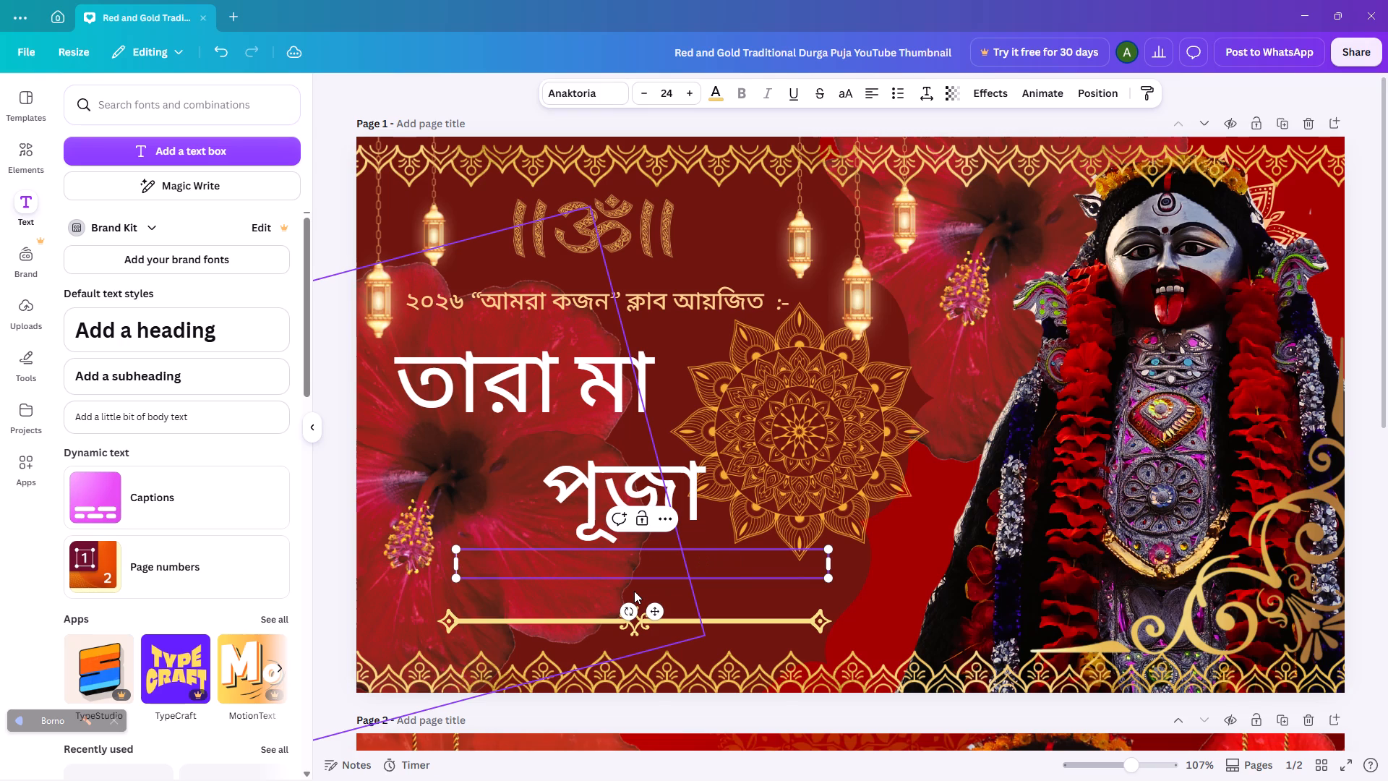
Begin the Bengali tagline in the emptied text box with "ভক্তি ও আনন্দের সাথে".
text(bবh)
key(BackSpace)
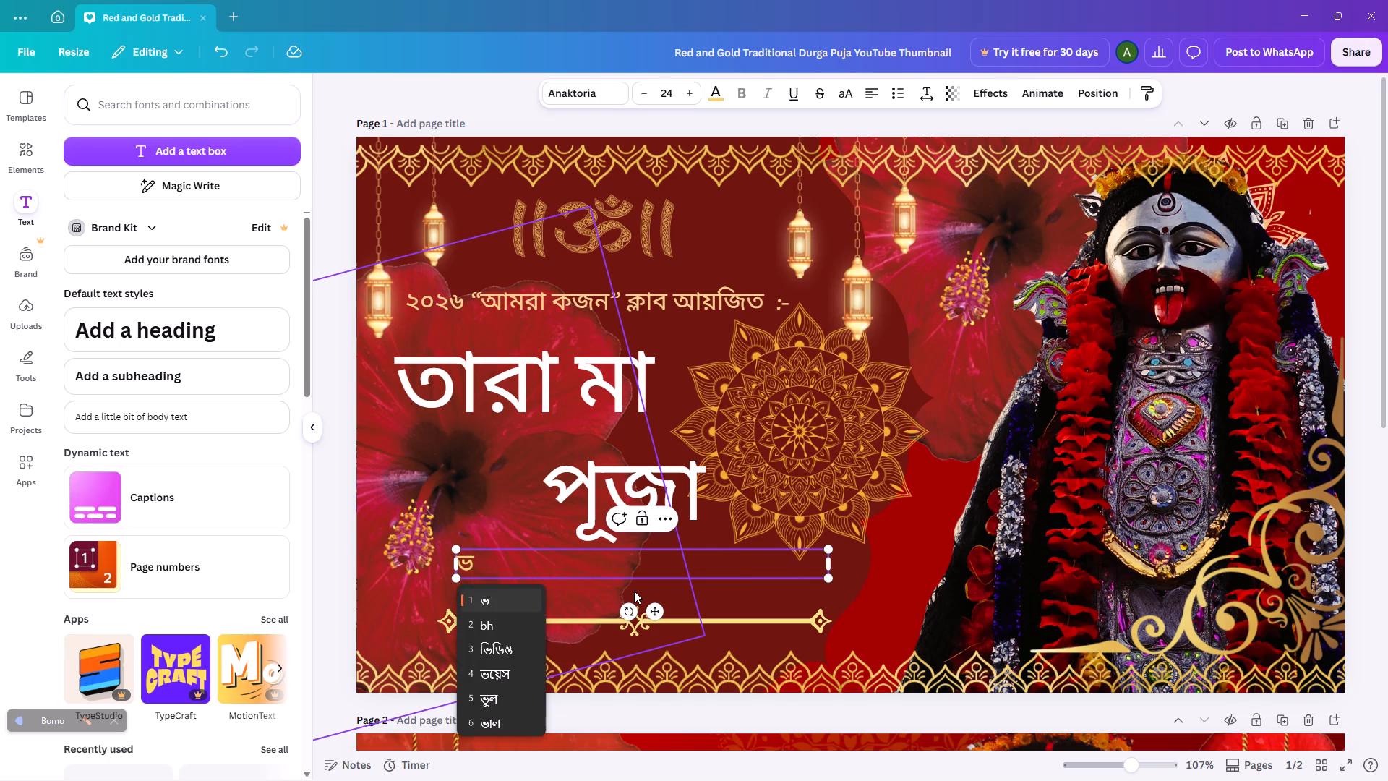
text(okকt্তiি)
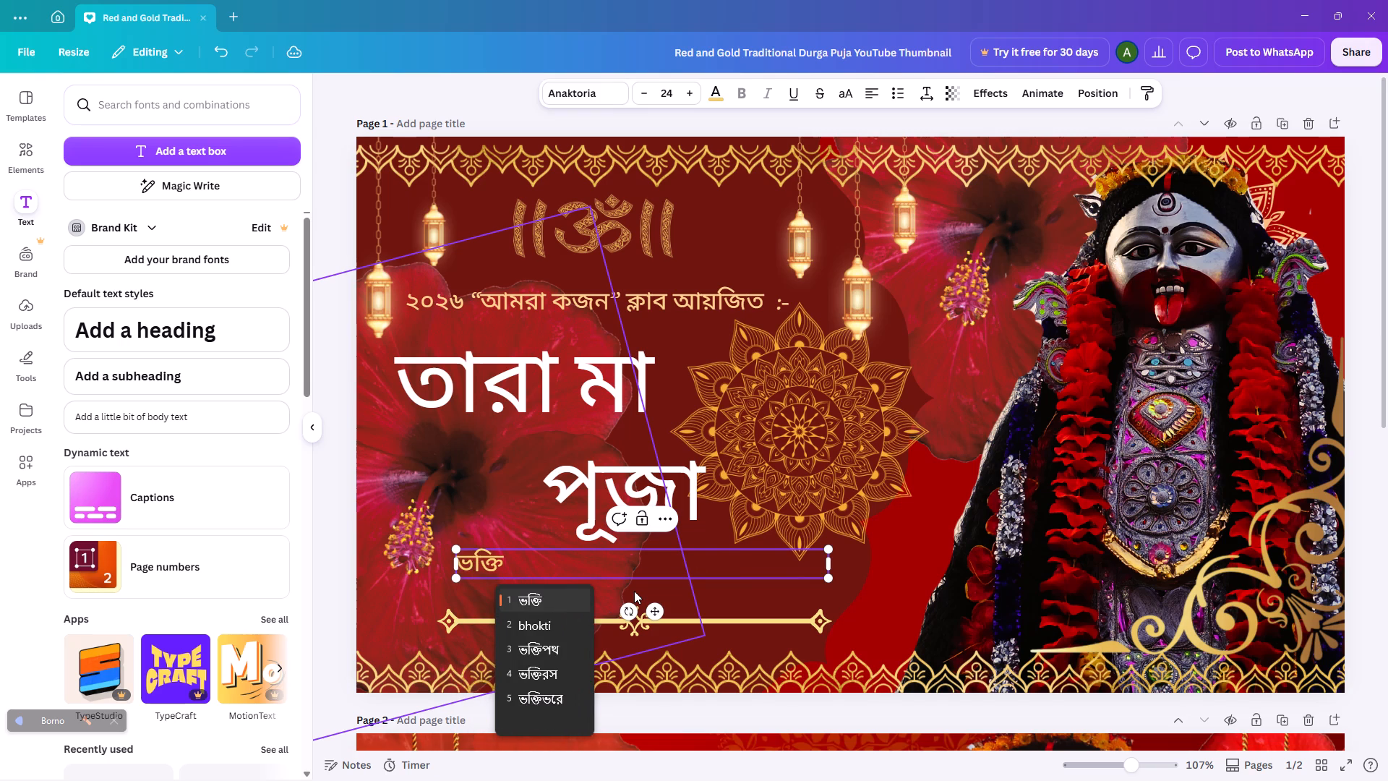
key(space)
key(space)
text(oঅ)
key(space)
key(space)
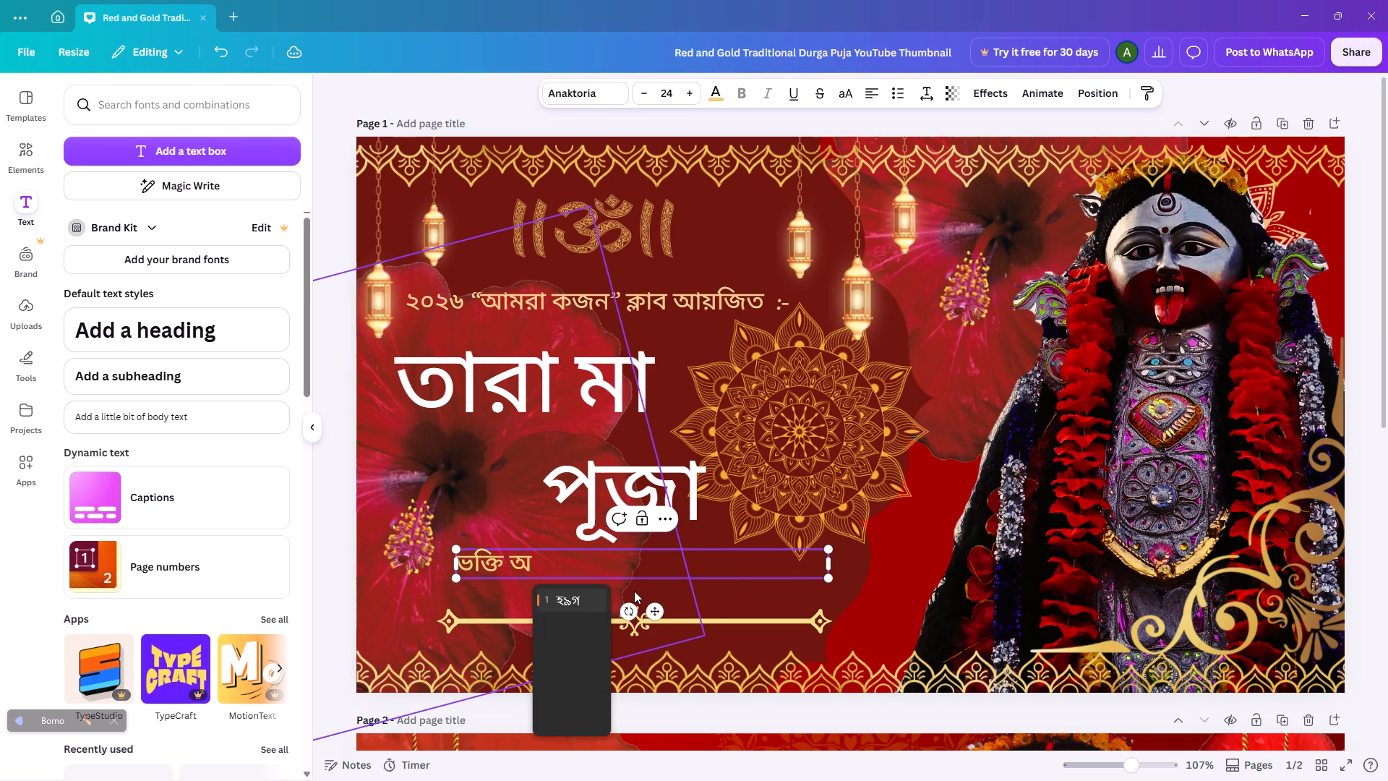
key(BackSpace)
key(BackSpace)
text(oঅ)
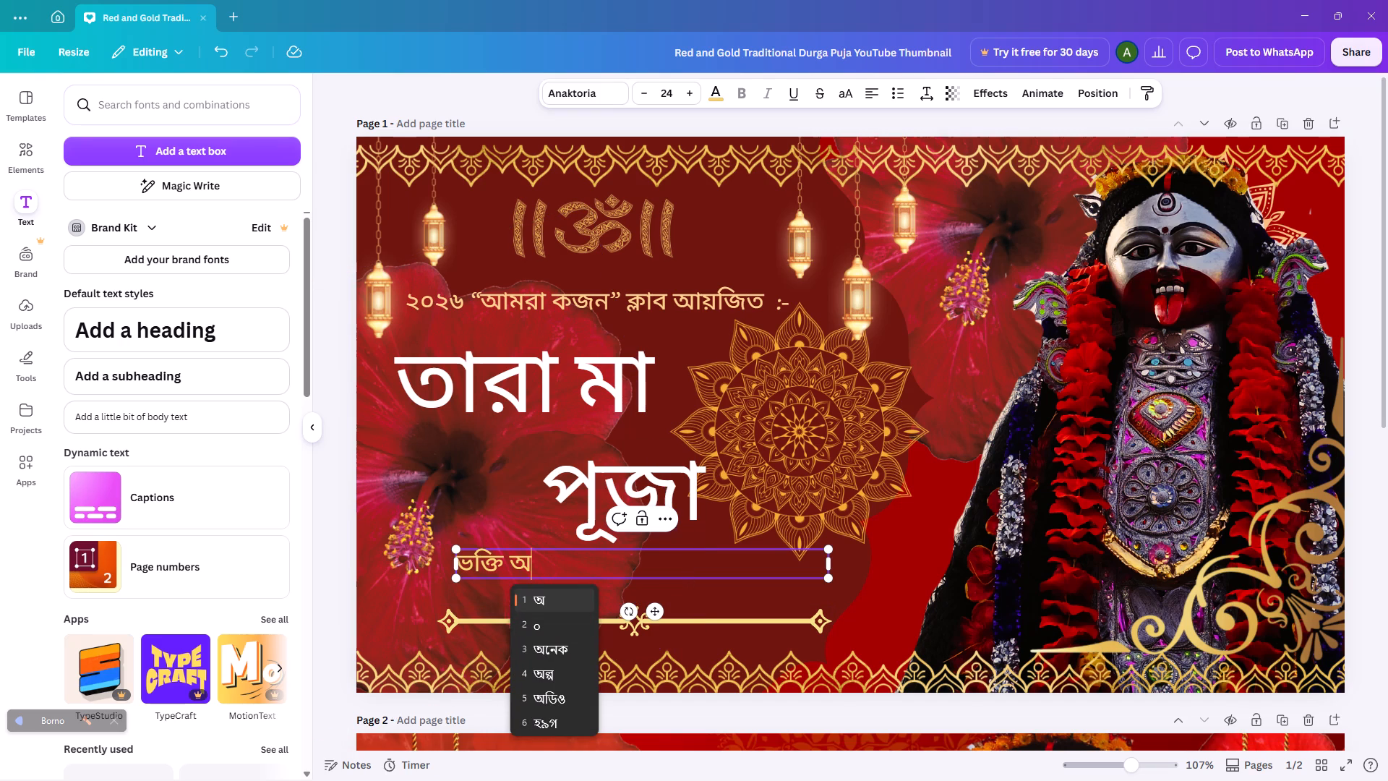
key(BackSpace)
key(BackSpace)
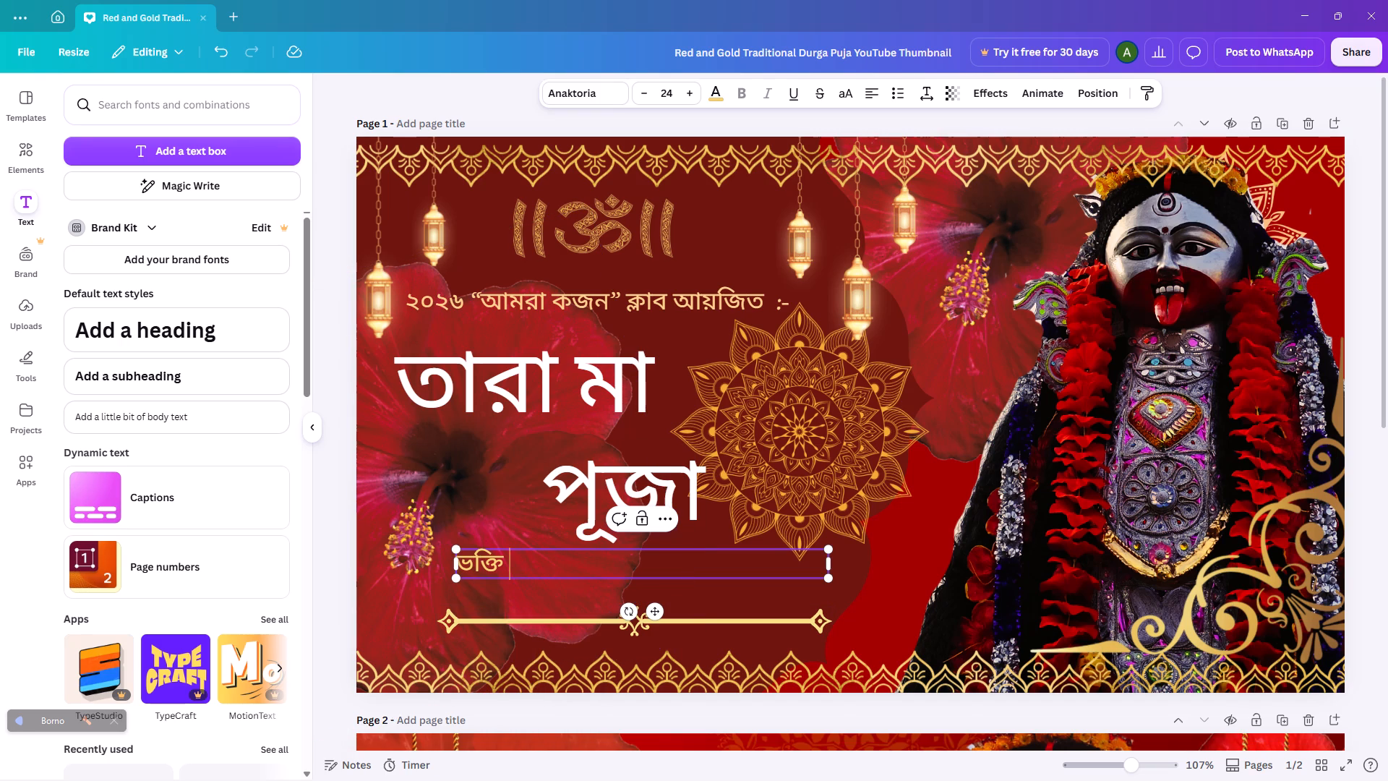
text(Oও)
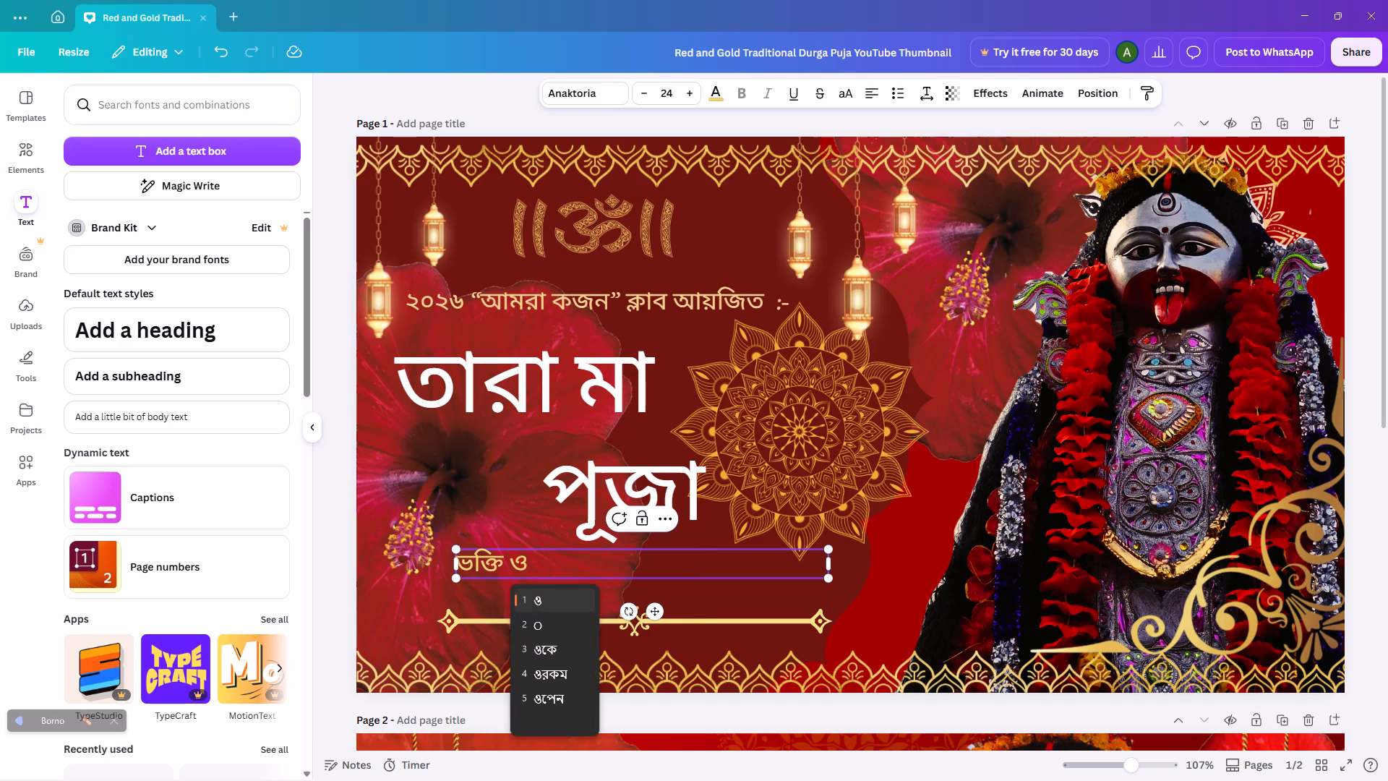
key(space)
key(space)
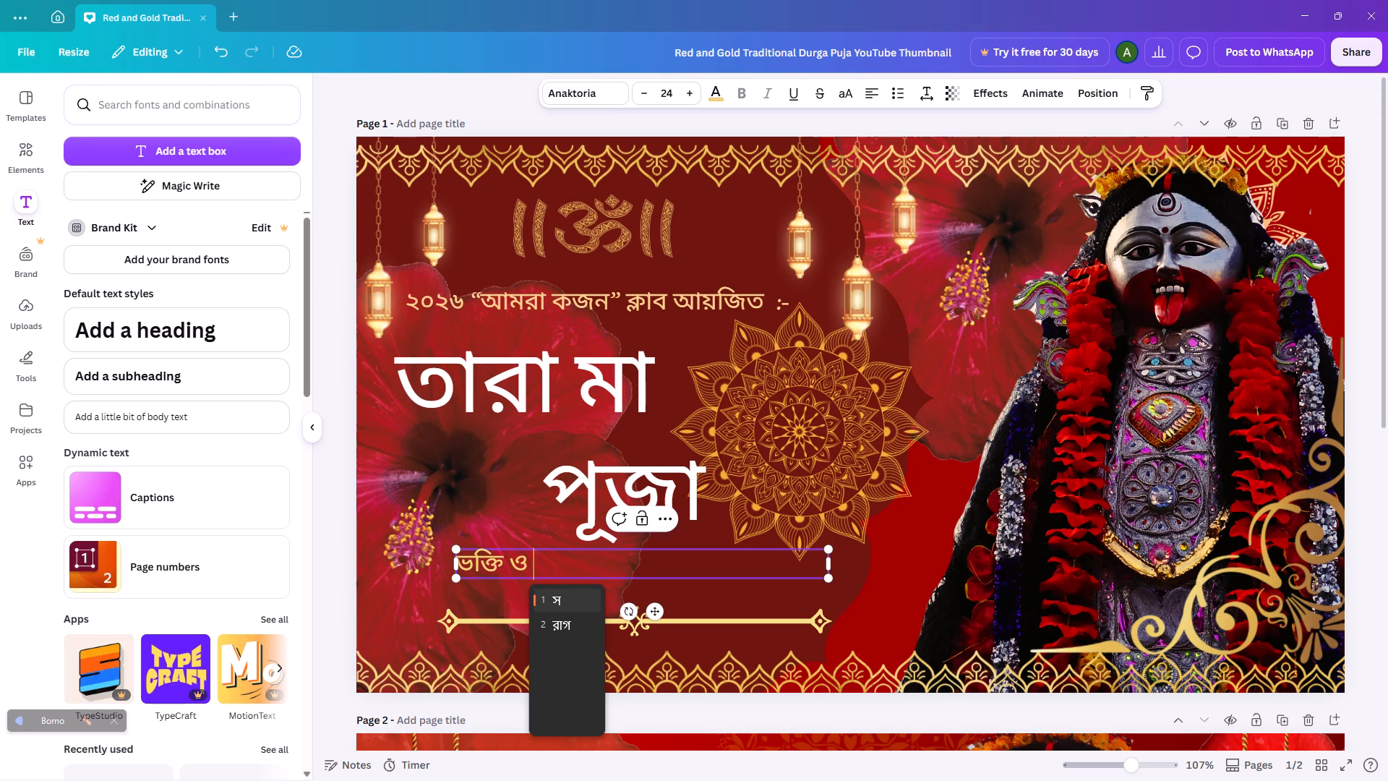
text(aআnনonনd্দeেrর)
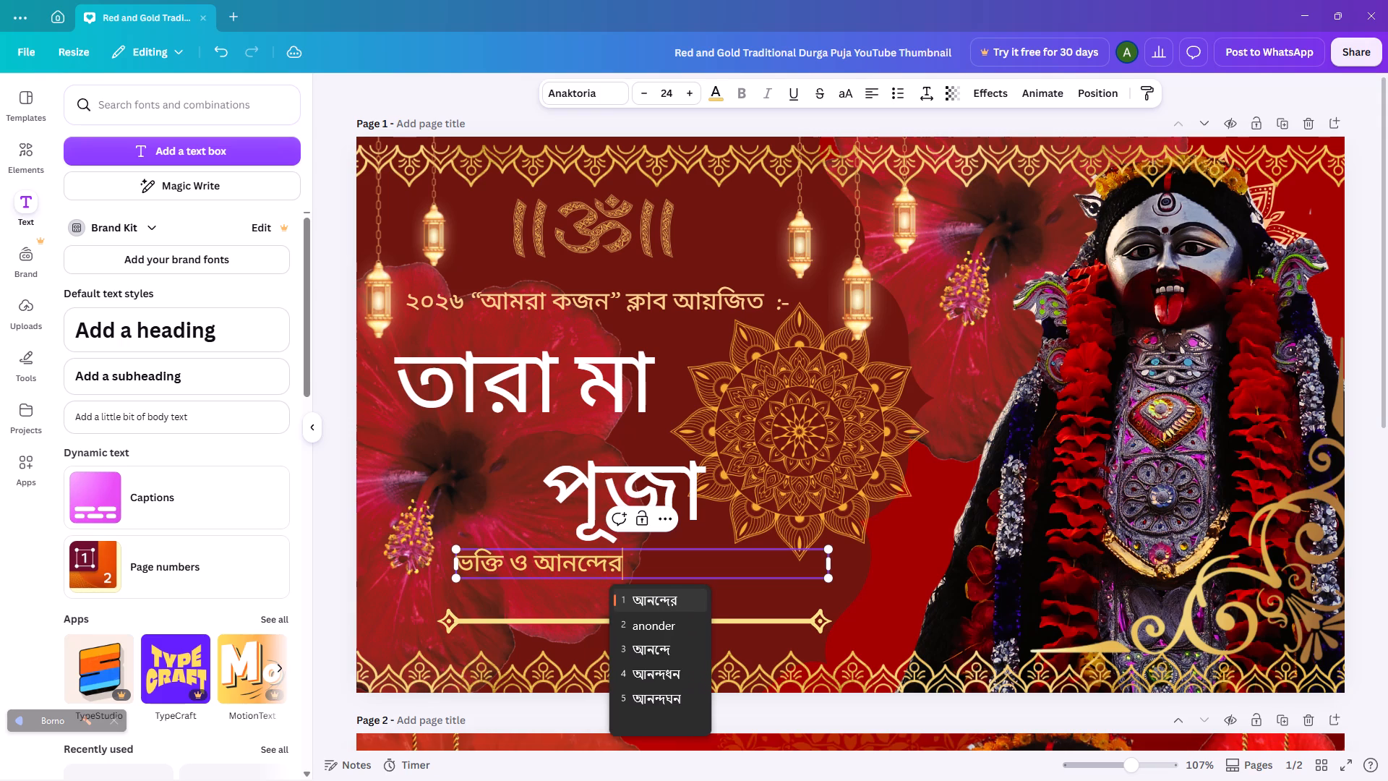
key(space)
key(space)
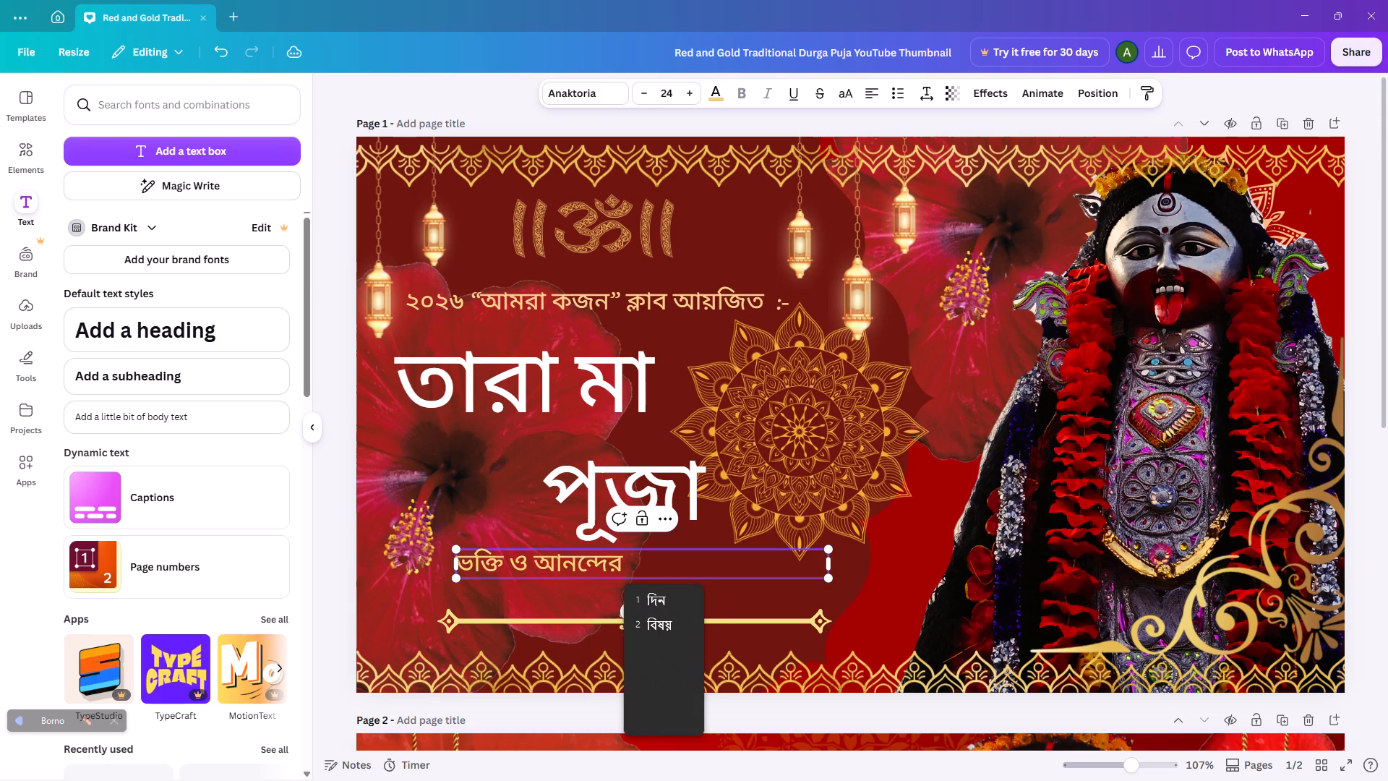
text(sসaাtতh)
key(BackSpace)
text(থeে)
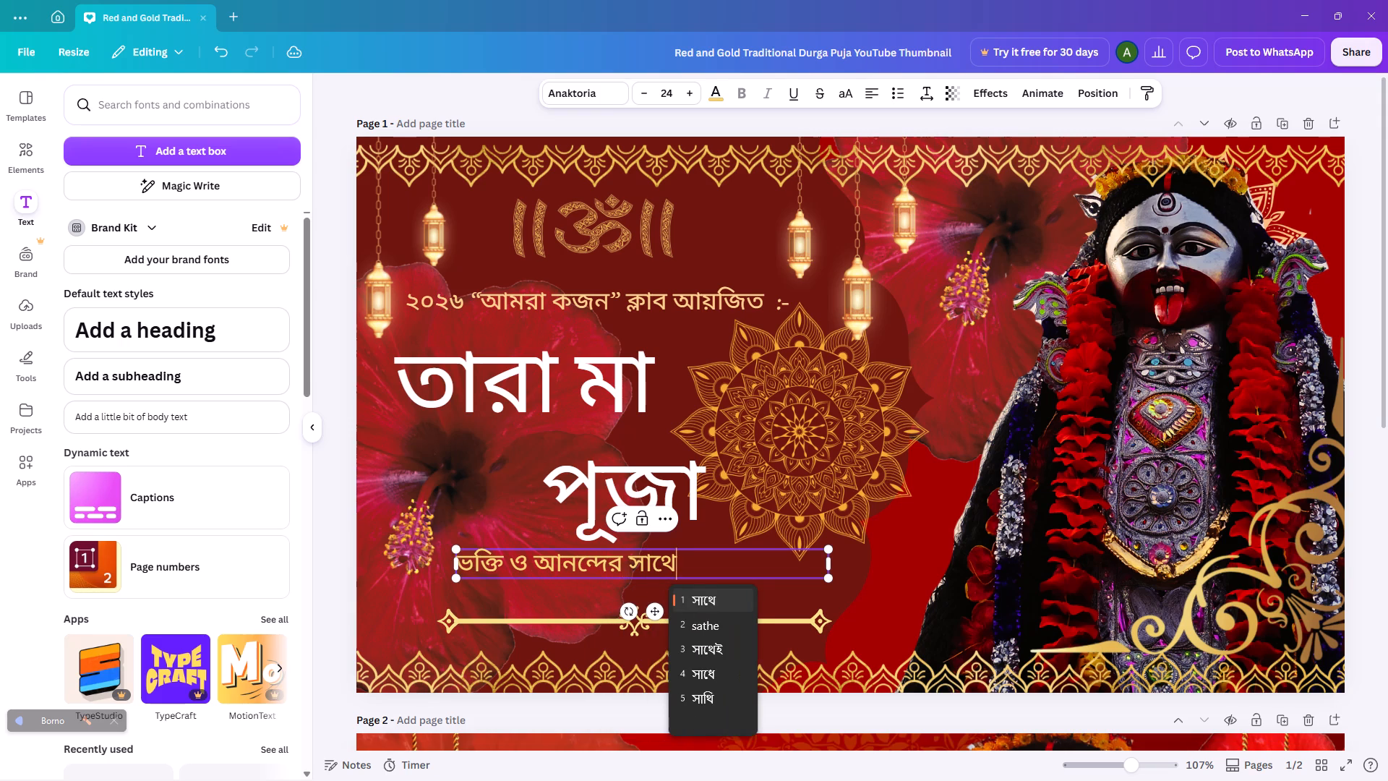
key(space)
key(space)
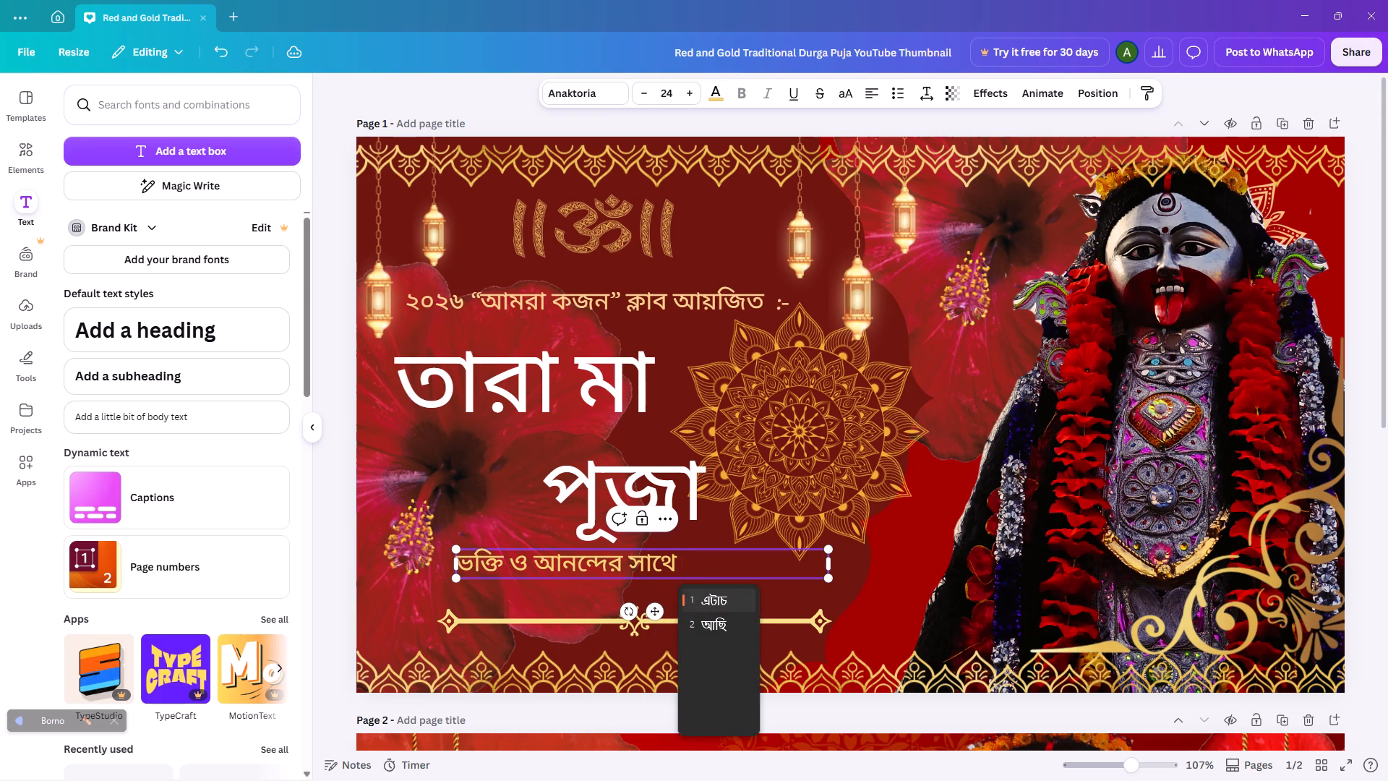
Continue the tagline's first line with "তারা মা কে", keeping তারা and মা as separate words.
text(tতaাrরaা)
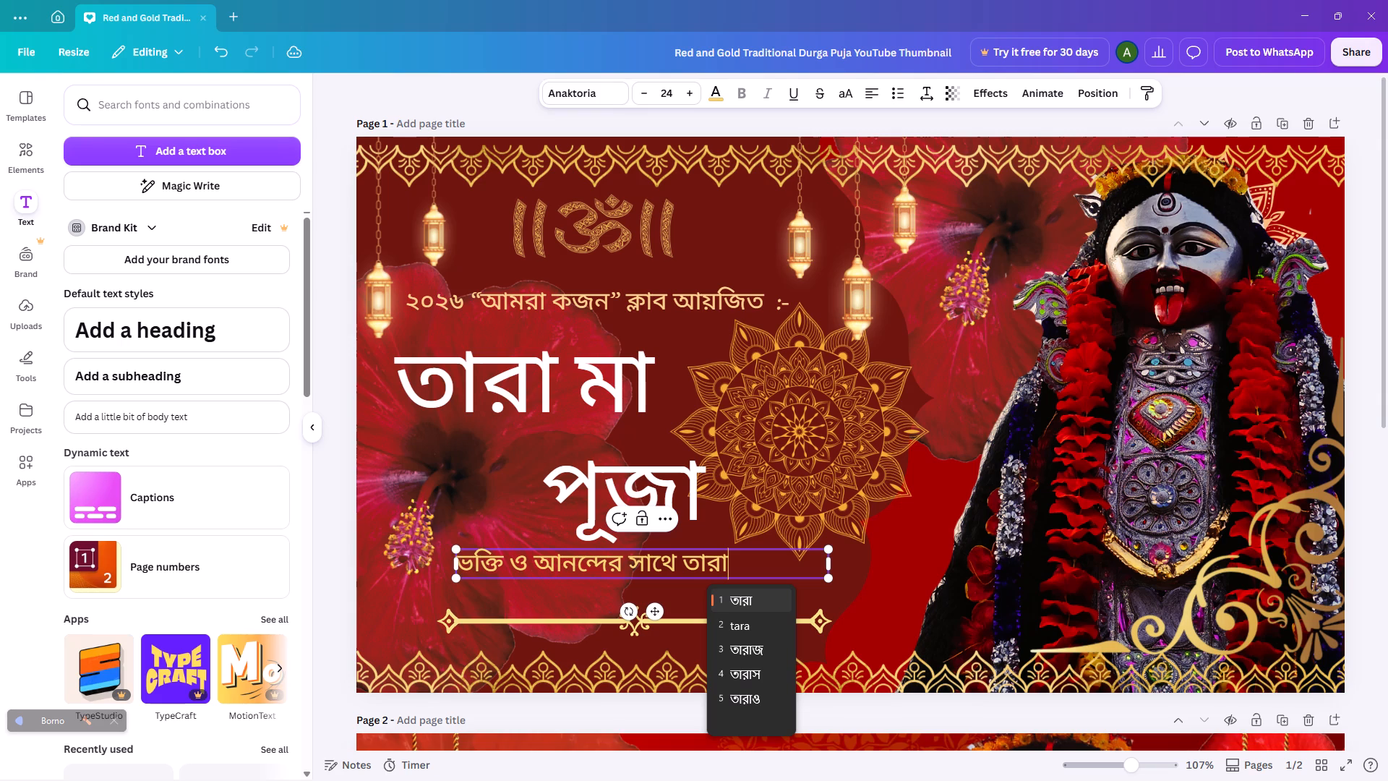
text(mমaা)
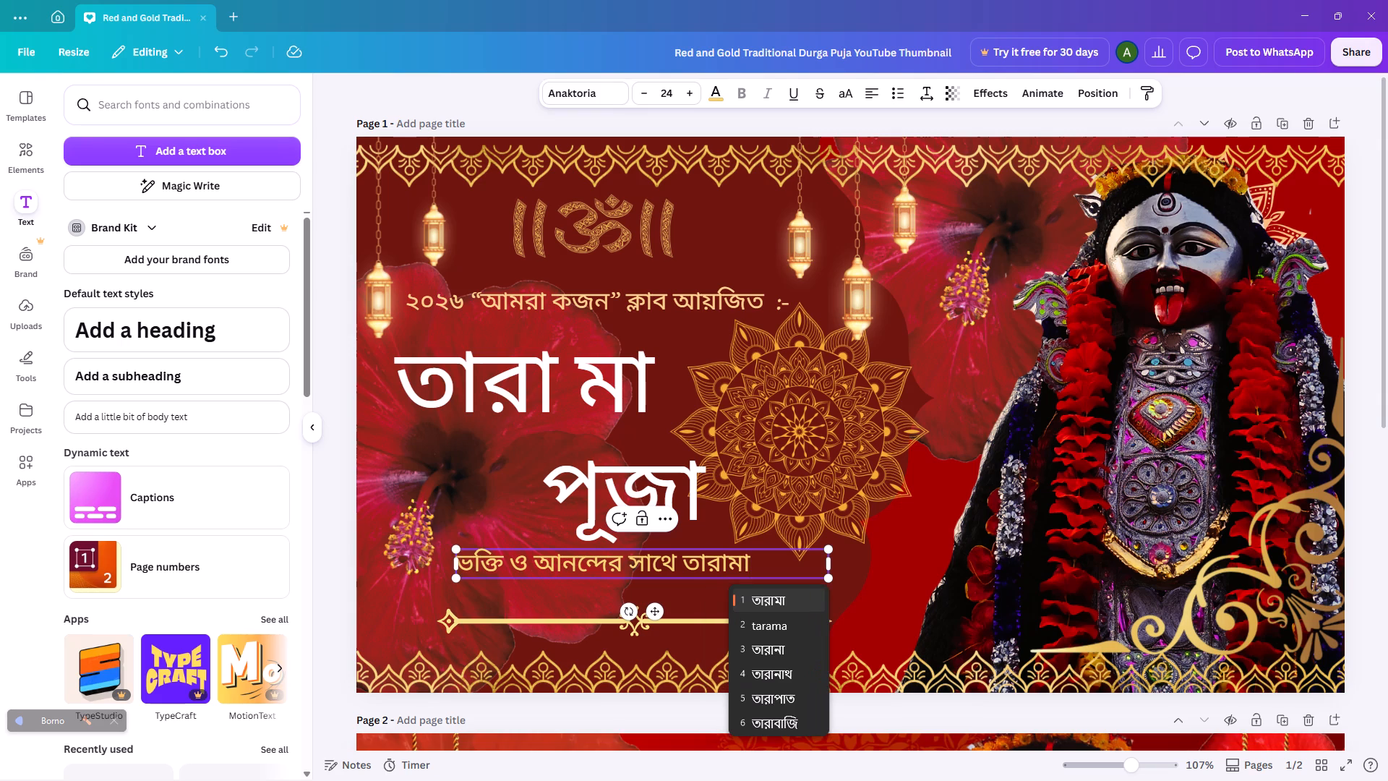
key(Left)
key(Left)
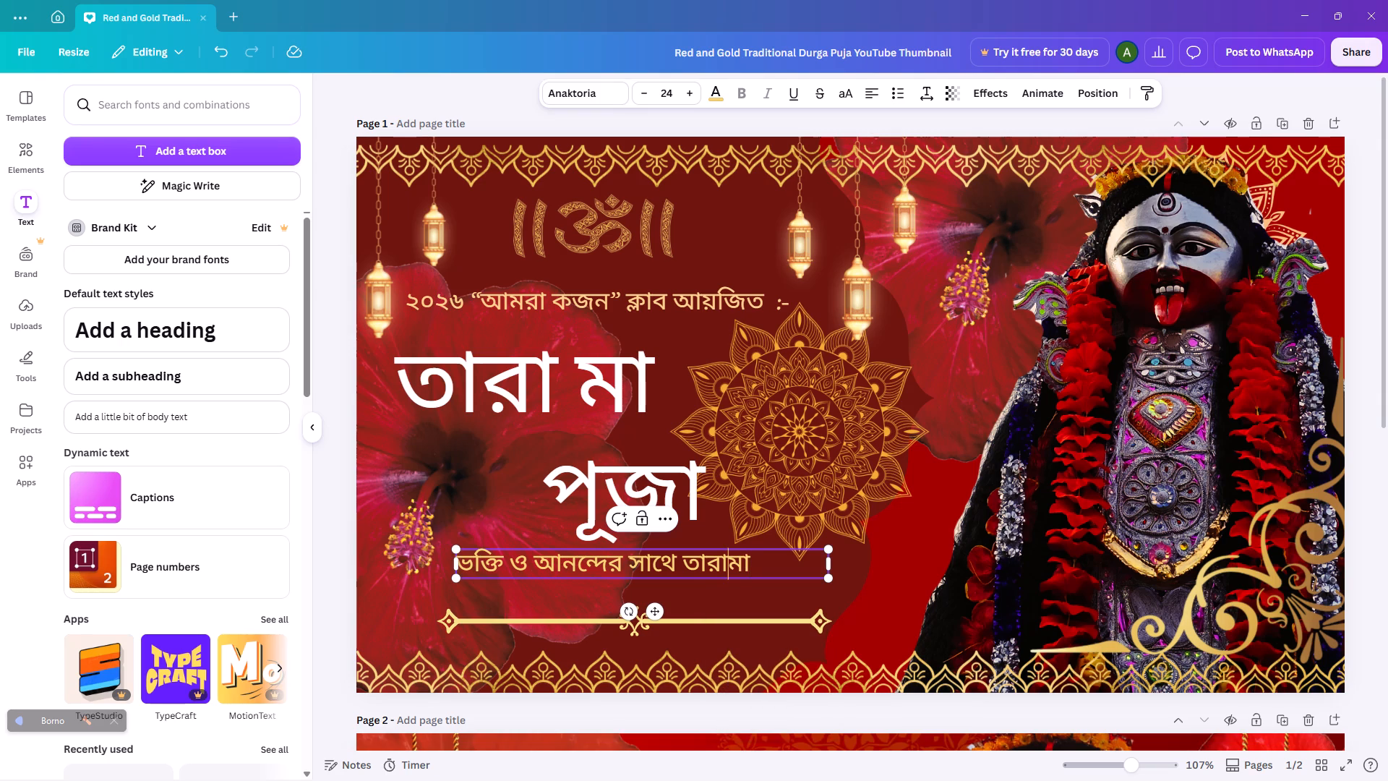
key(space)
key(Right)
key(space)
text(kকeে)
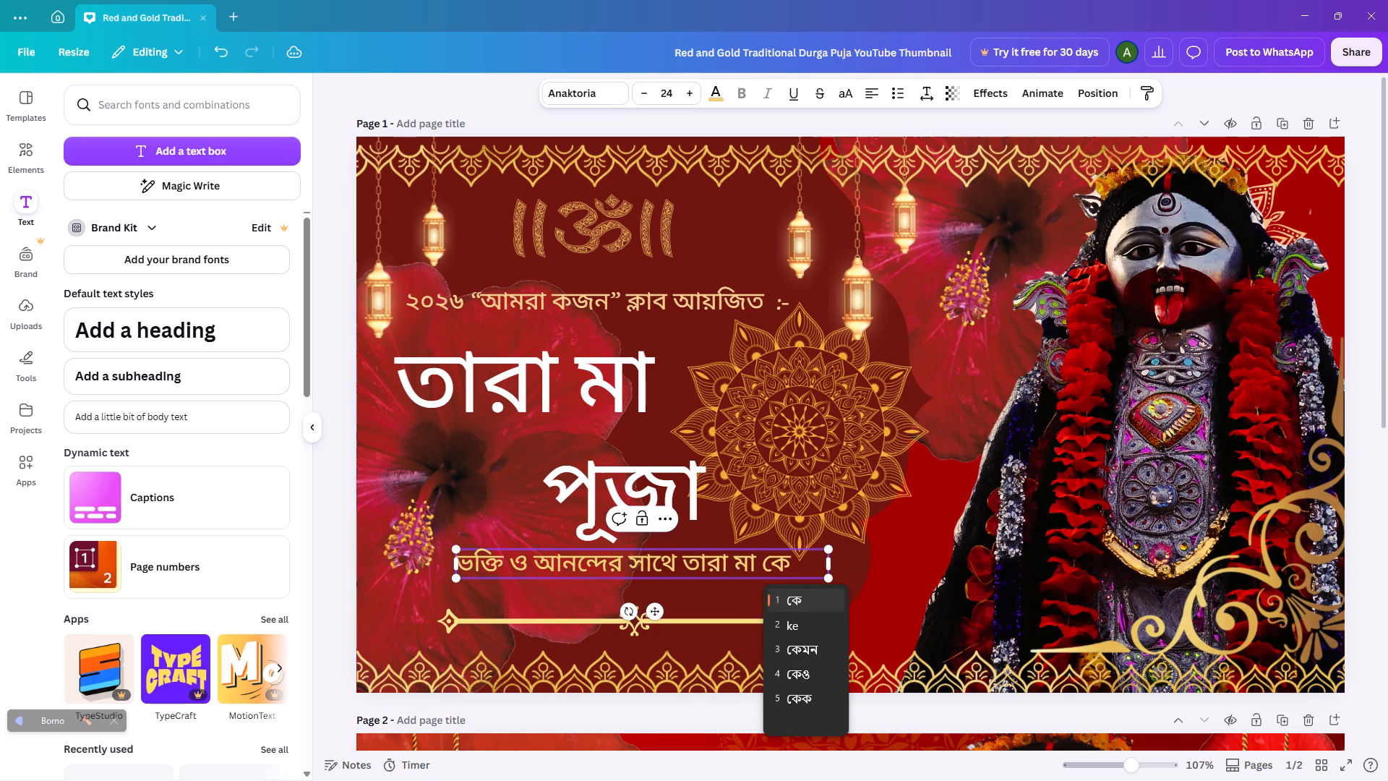
key(Return)
Start a second line in the tagline with the word "ঘরে".
key(Return)
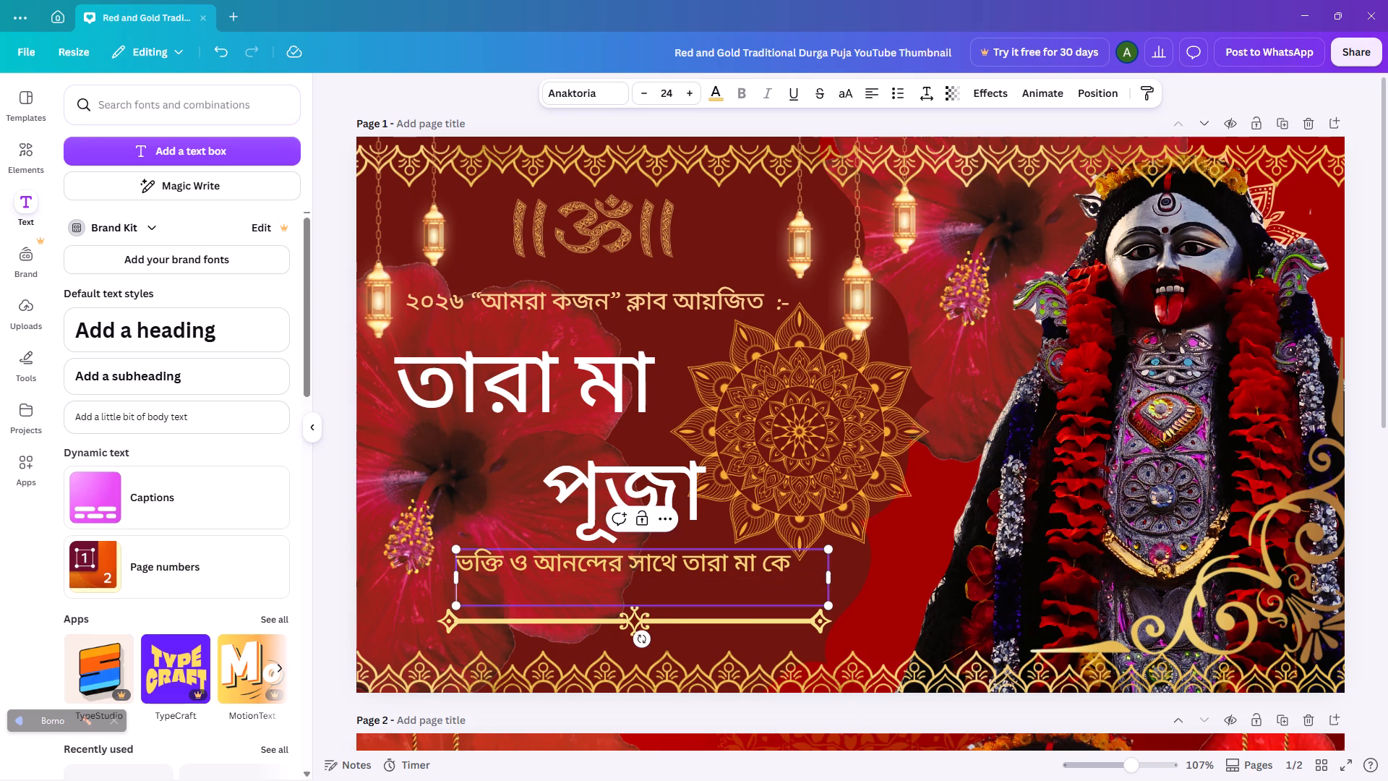
text(gগh)
key(BackSpace)
text(ঘorরeে)
key(space)
key(space)
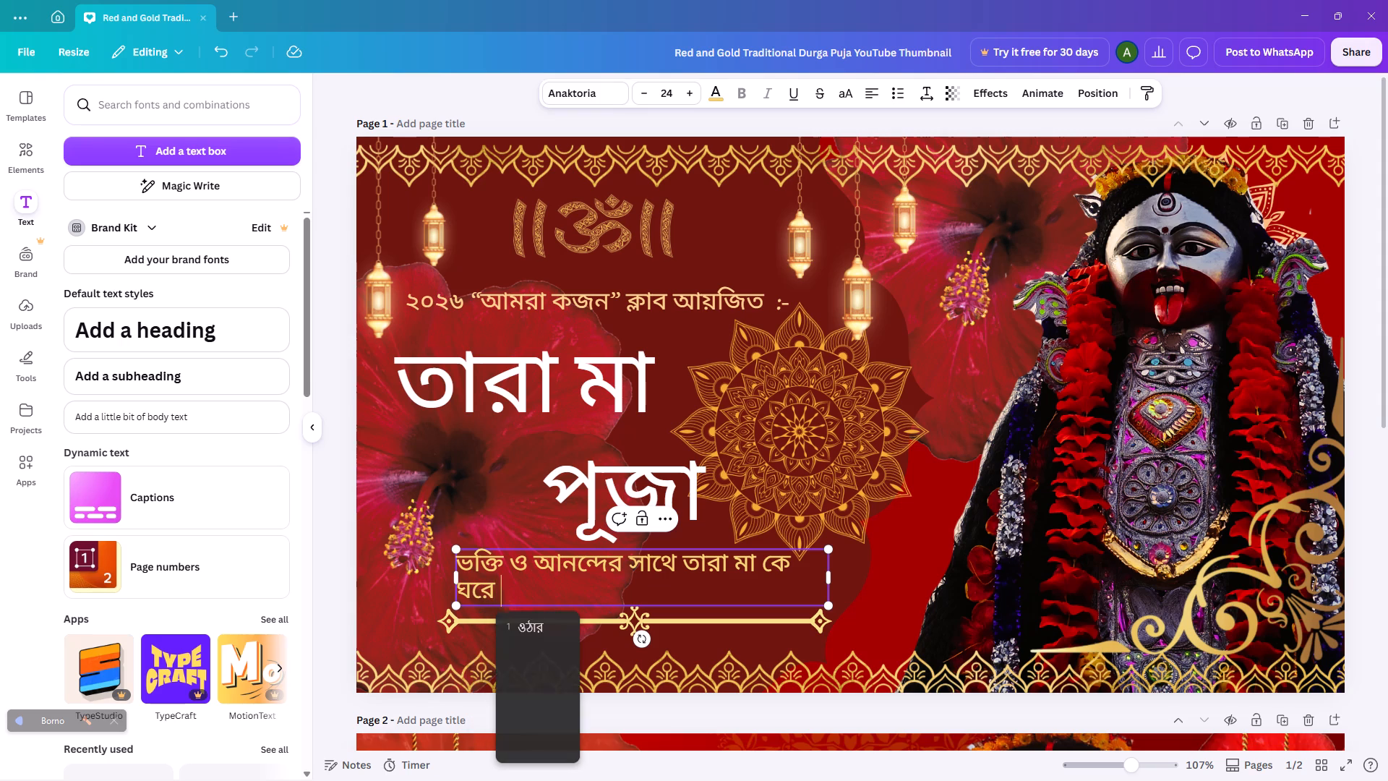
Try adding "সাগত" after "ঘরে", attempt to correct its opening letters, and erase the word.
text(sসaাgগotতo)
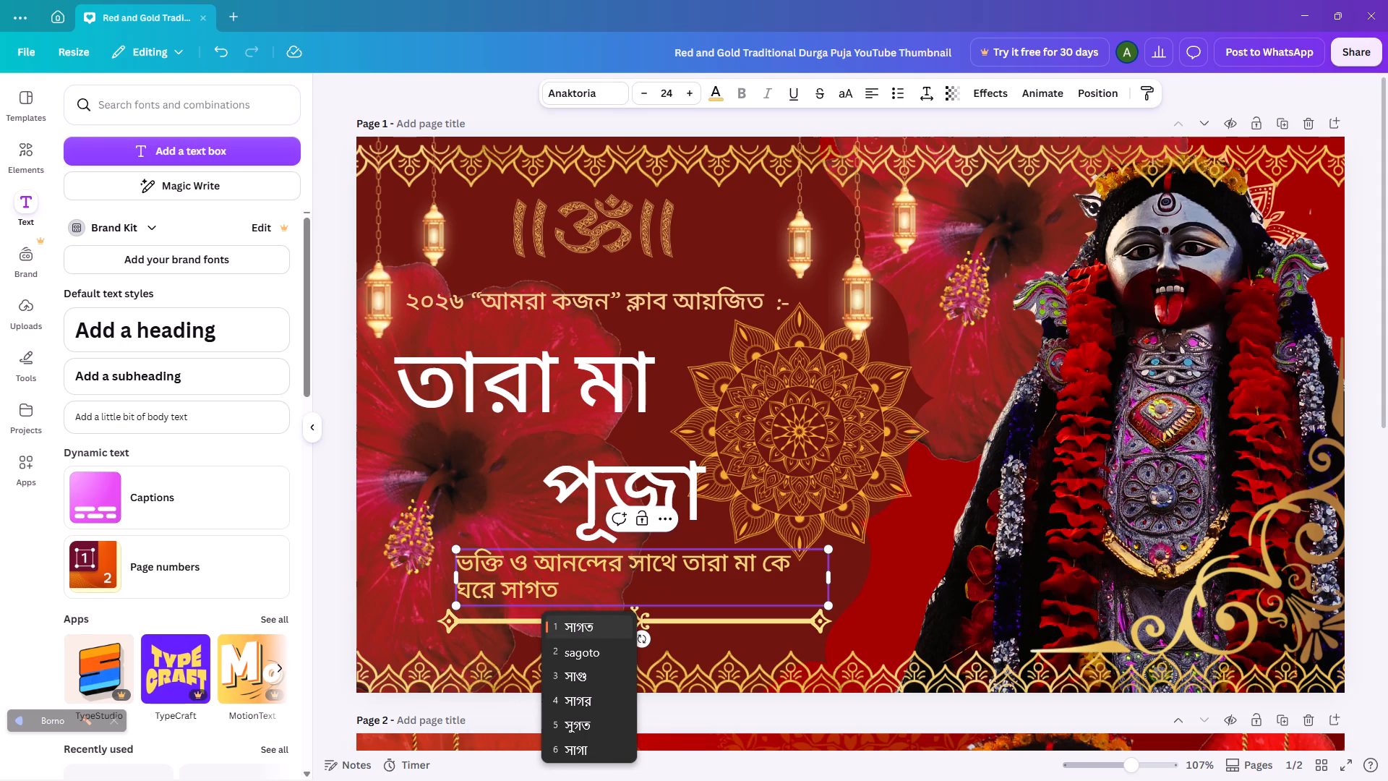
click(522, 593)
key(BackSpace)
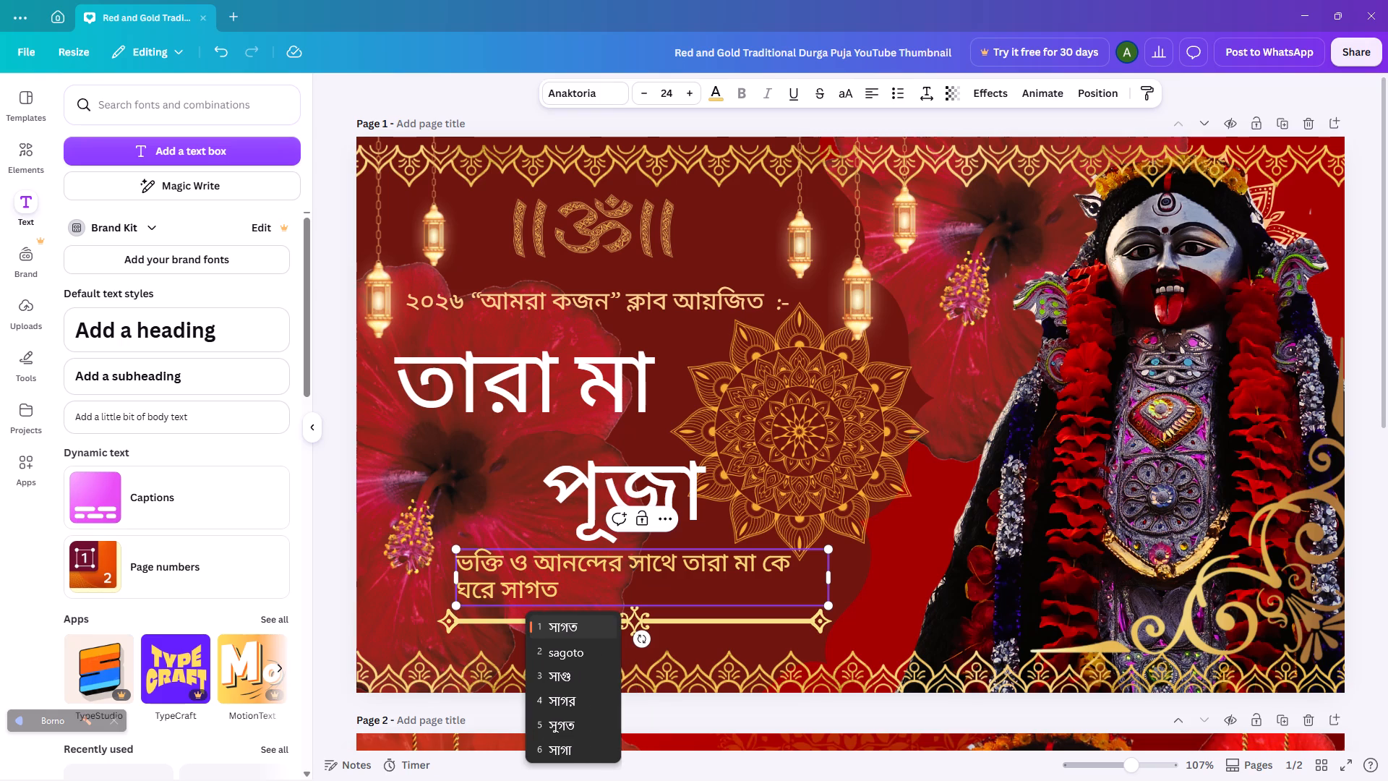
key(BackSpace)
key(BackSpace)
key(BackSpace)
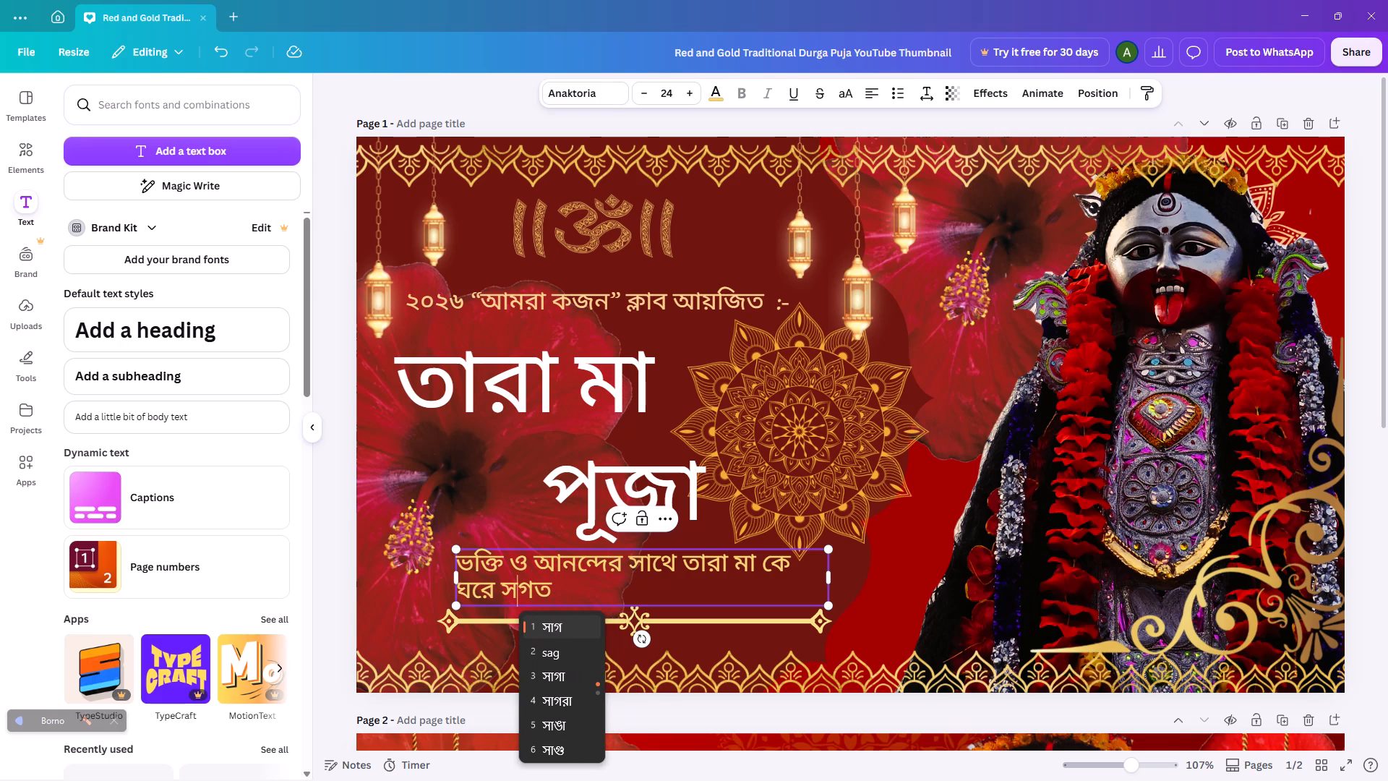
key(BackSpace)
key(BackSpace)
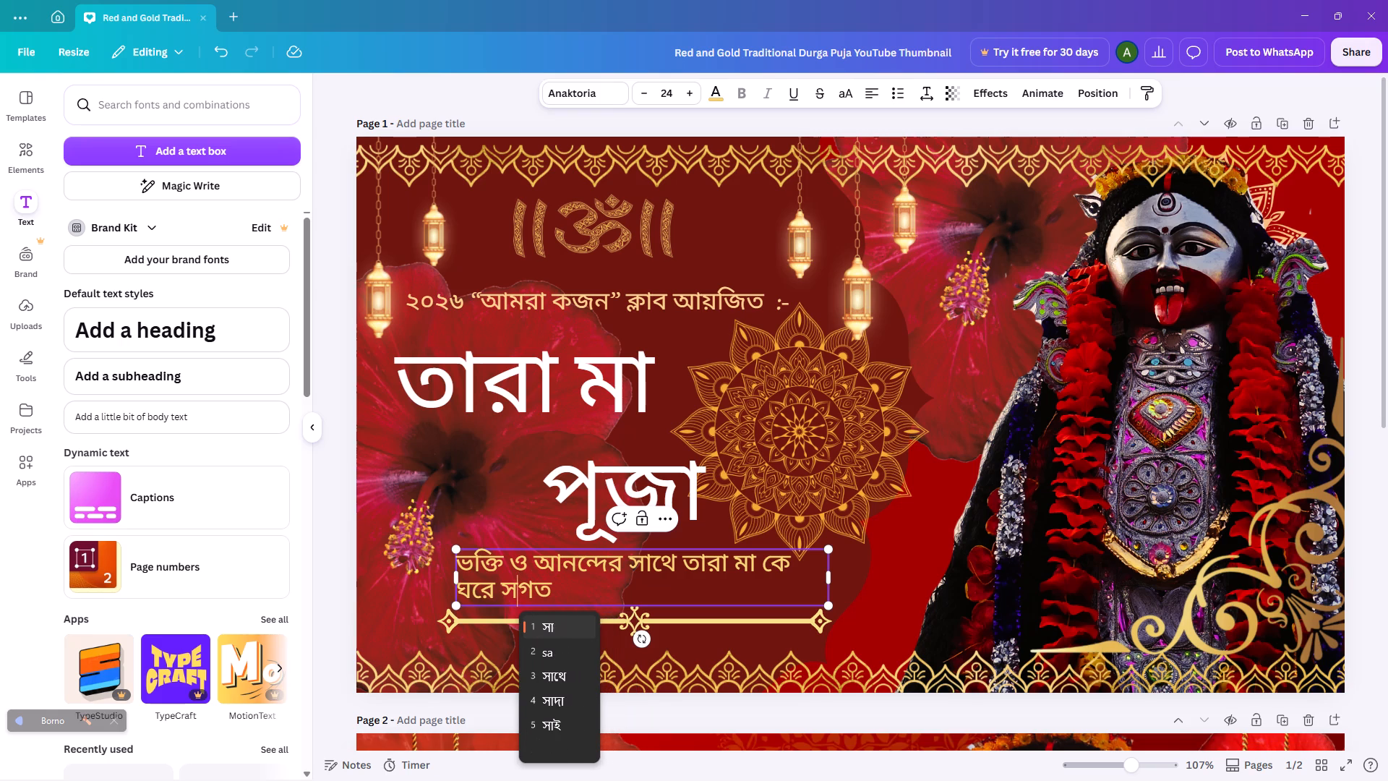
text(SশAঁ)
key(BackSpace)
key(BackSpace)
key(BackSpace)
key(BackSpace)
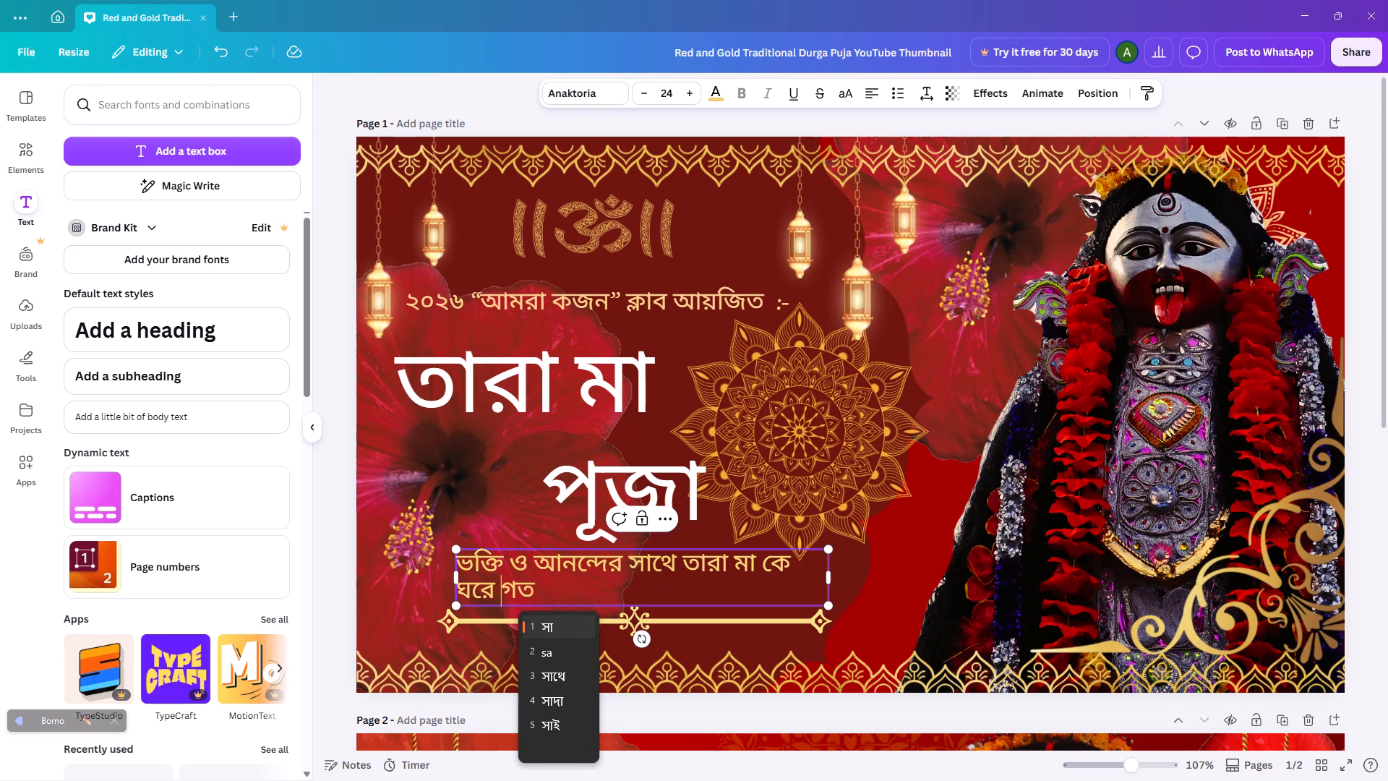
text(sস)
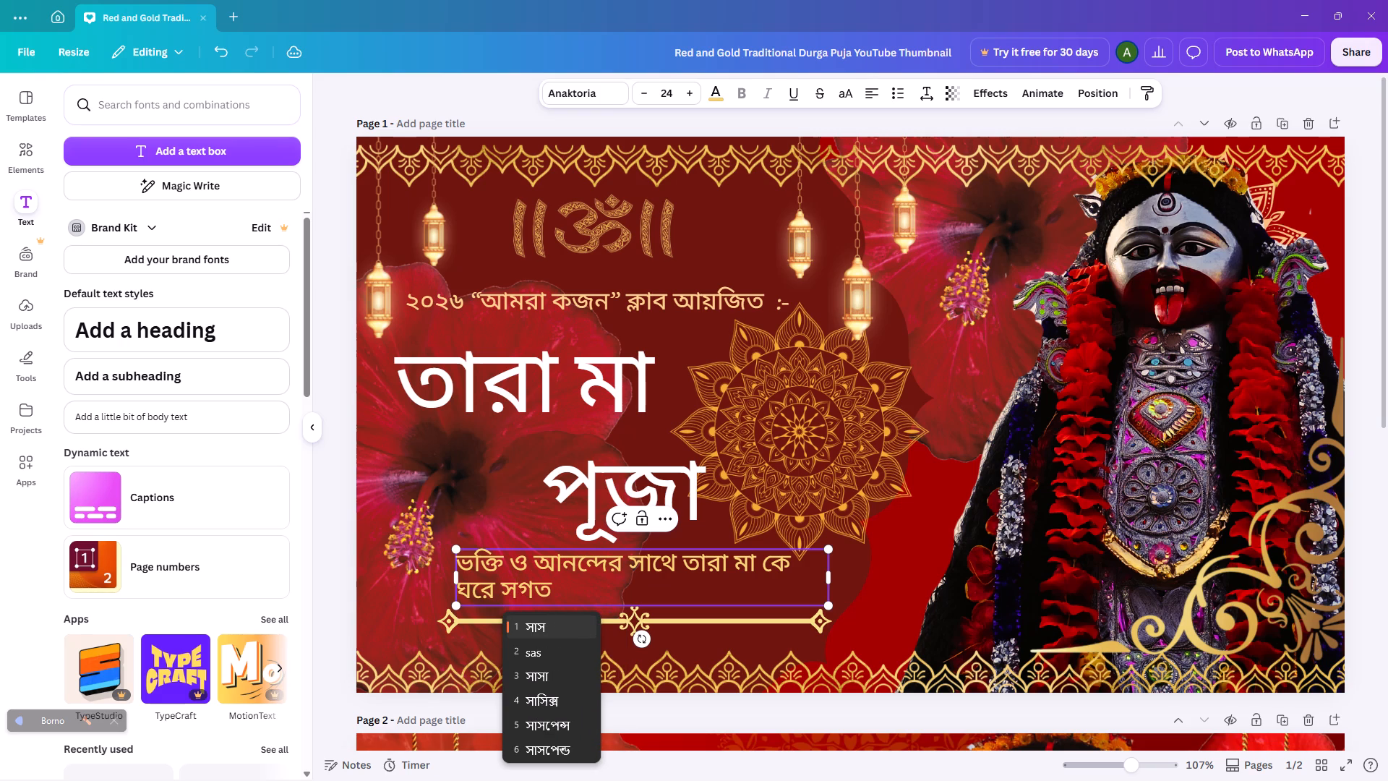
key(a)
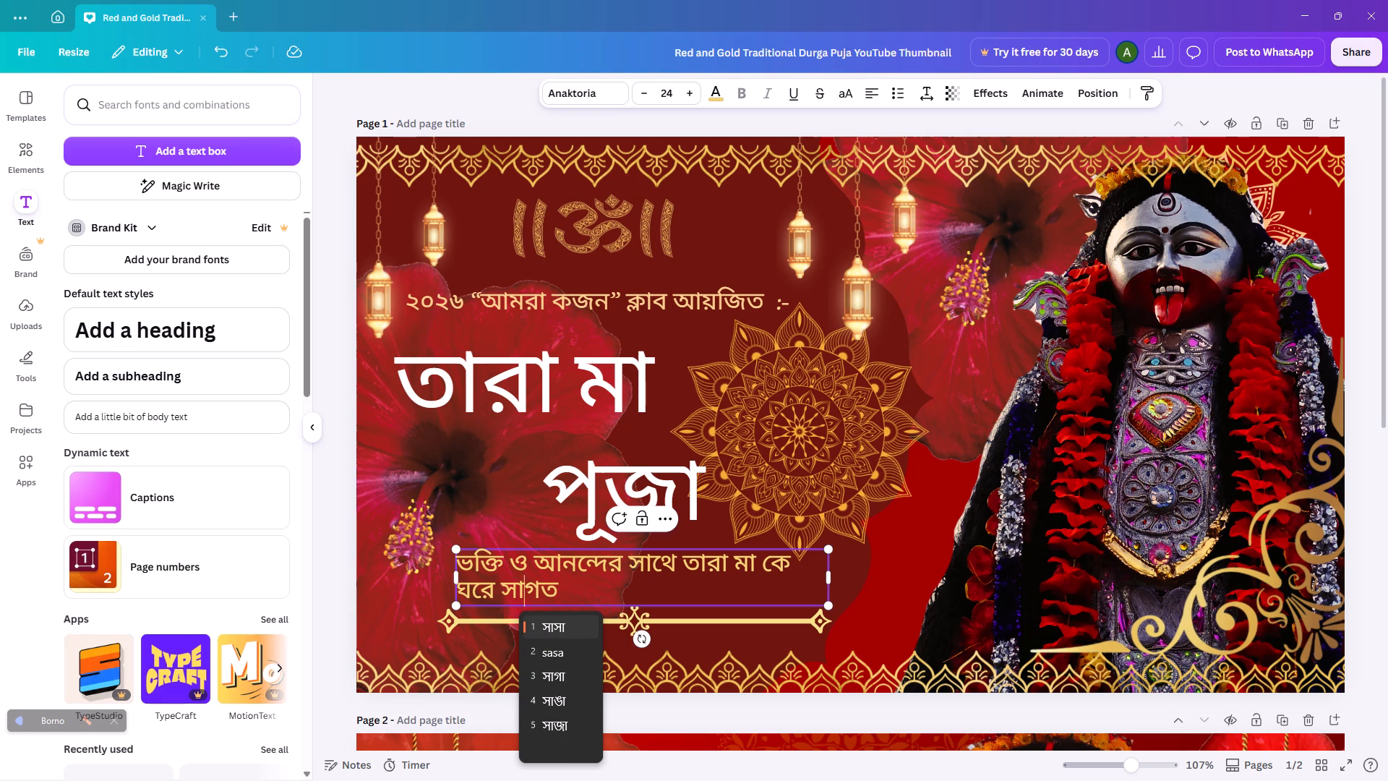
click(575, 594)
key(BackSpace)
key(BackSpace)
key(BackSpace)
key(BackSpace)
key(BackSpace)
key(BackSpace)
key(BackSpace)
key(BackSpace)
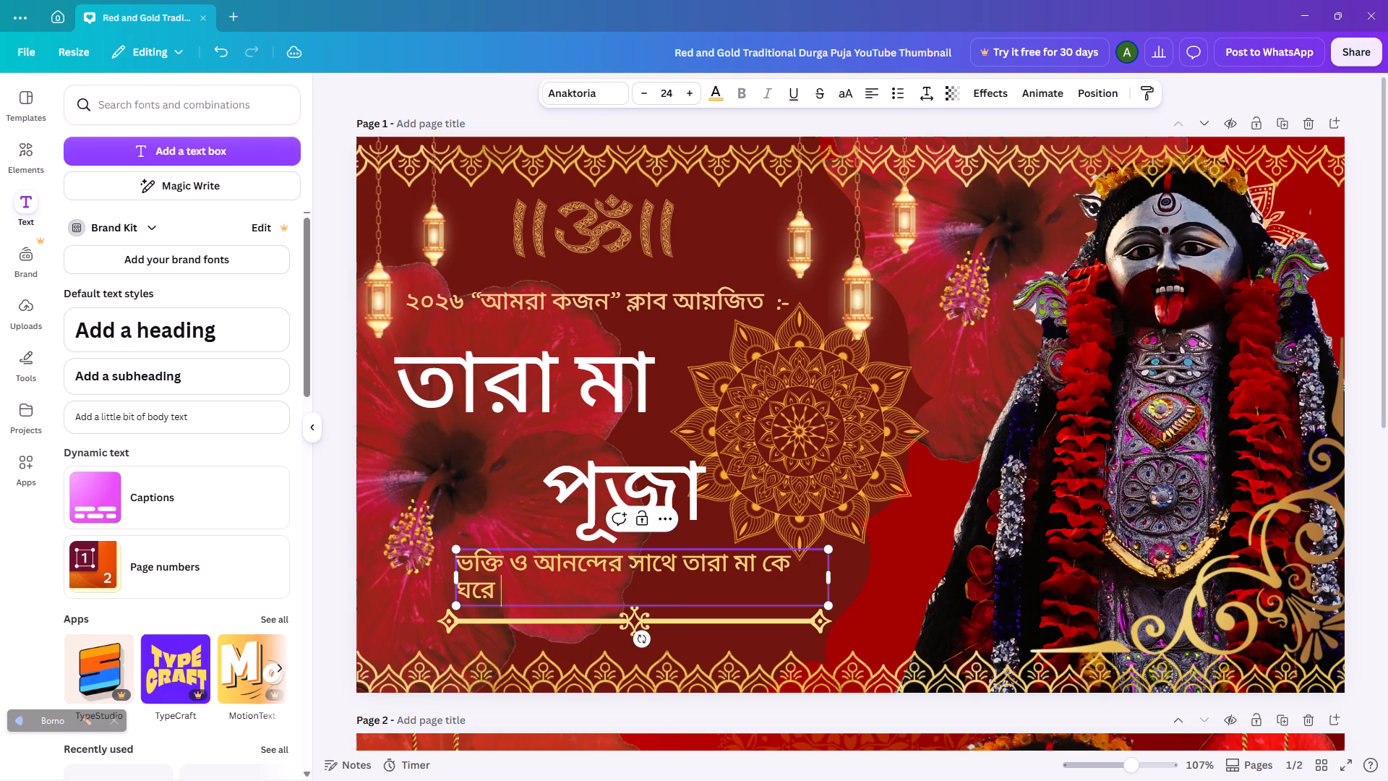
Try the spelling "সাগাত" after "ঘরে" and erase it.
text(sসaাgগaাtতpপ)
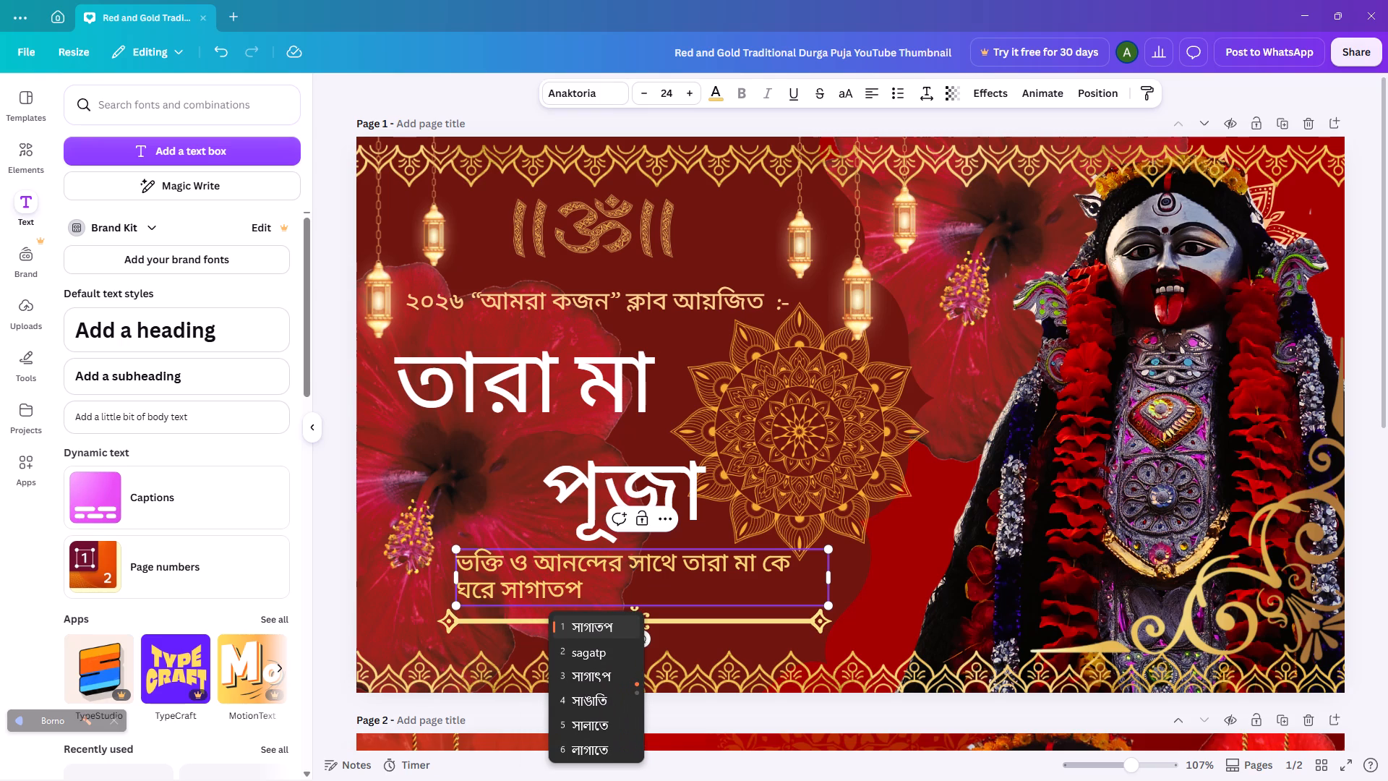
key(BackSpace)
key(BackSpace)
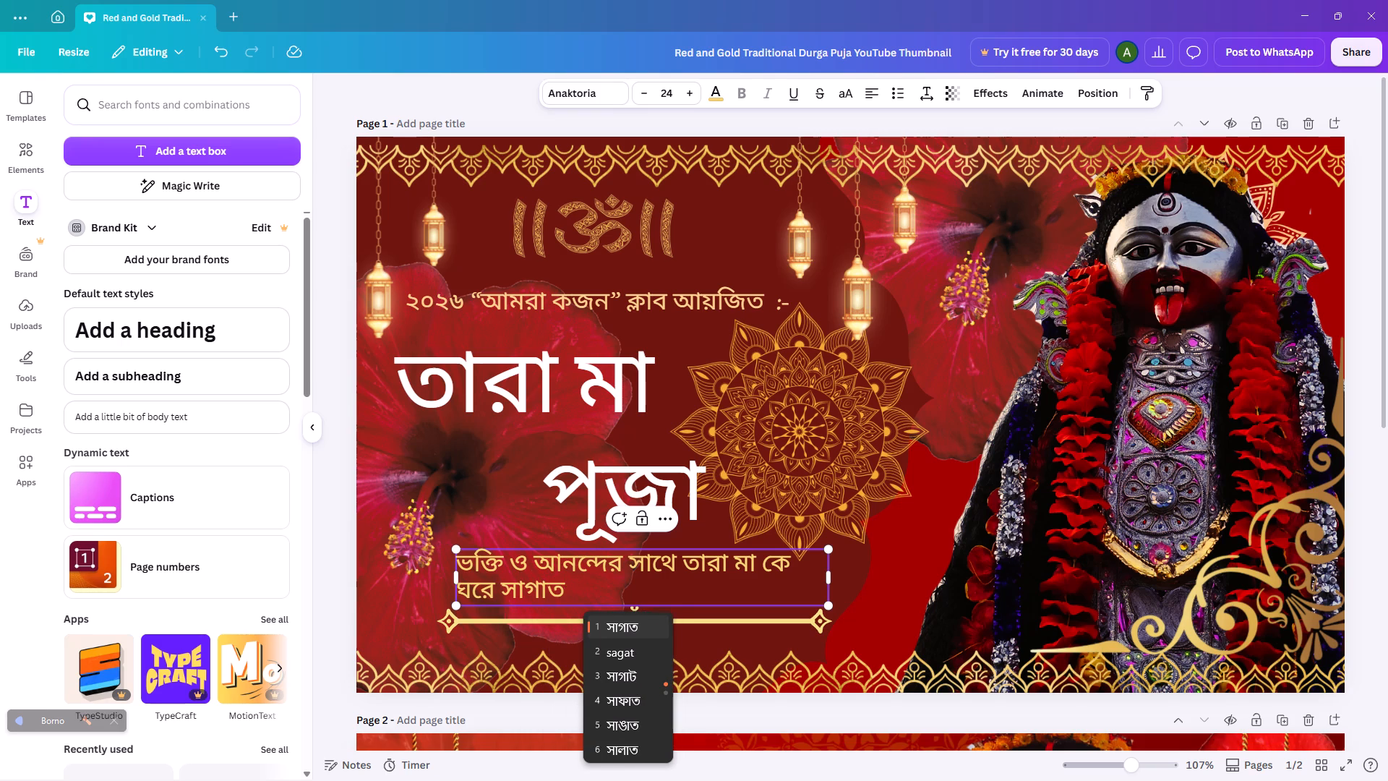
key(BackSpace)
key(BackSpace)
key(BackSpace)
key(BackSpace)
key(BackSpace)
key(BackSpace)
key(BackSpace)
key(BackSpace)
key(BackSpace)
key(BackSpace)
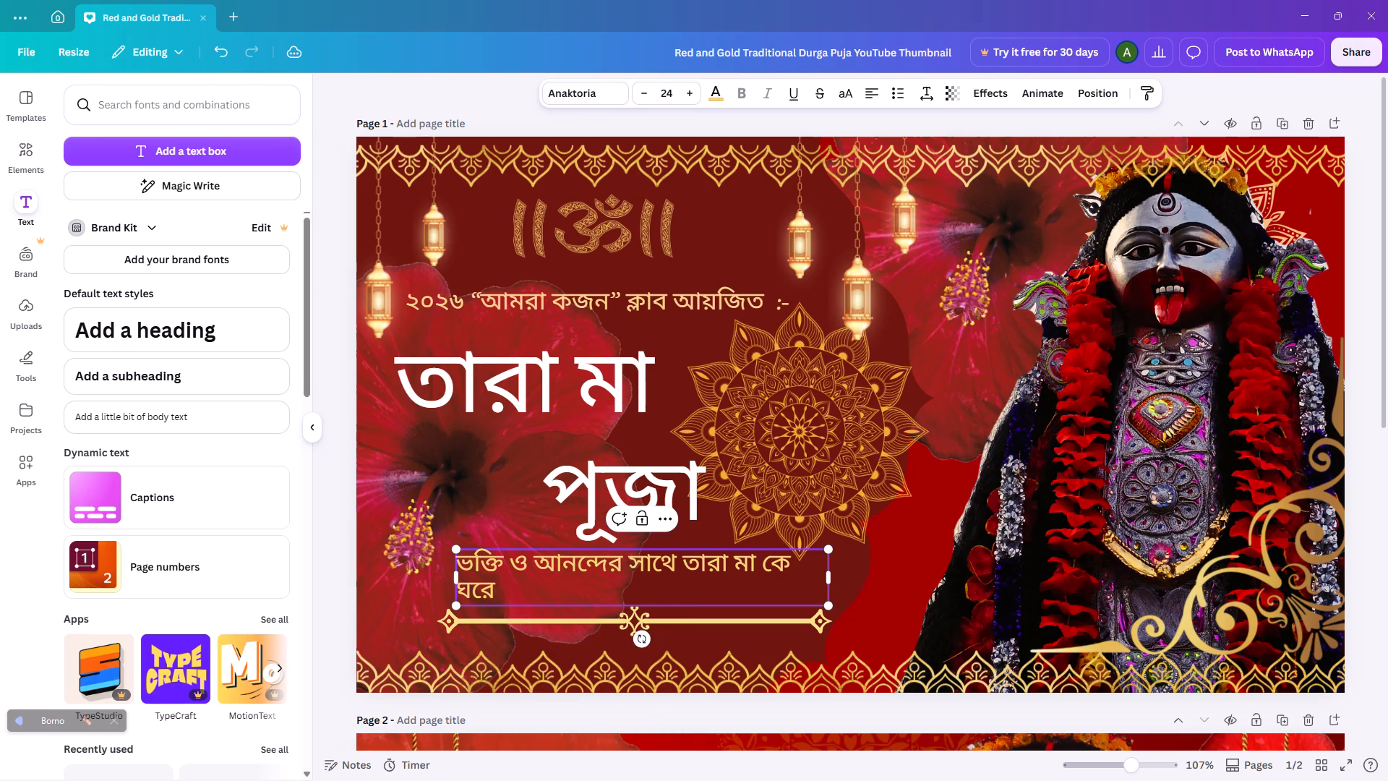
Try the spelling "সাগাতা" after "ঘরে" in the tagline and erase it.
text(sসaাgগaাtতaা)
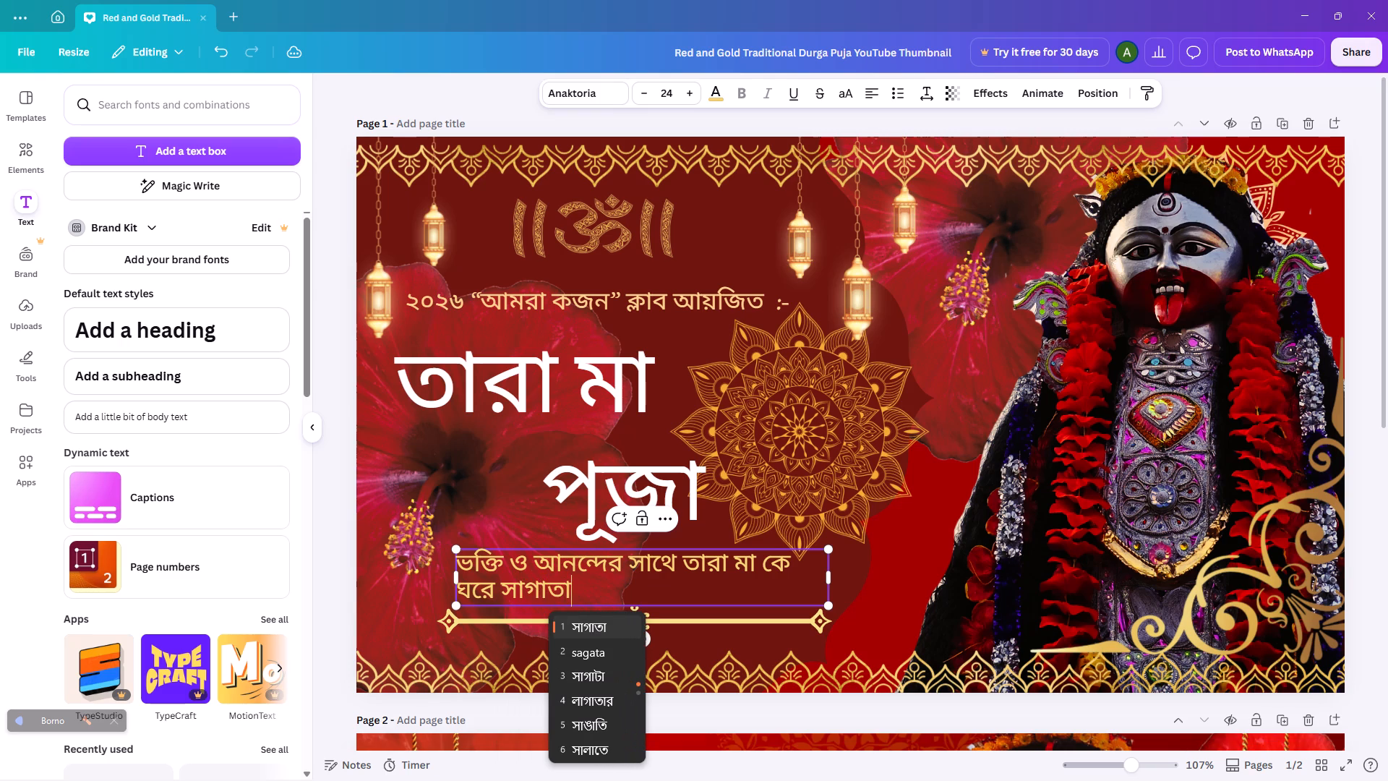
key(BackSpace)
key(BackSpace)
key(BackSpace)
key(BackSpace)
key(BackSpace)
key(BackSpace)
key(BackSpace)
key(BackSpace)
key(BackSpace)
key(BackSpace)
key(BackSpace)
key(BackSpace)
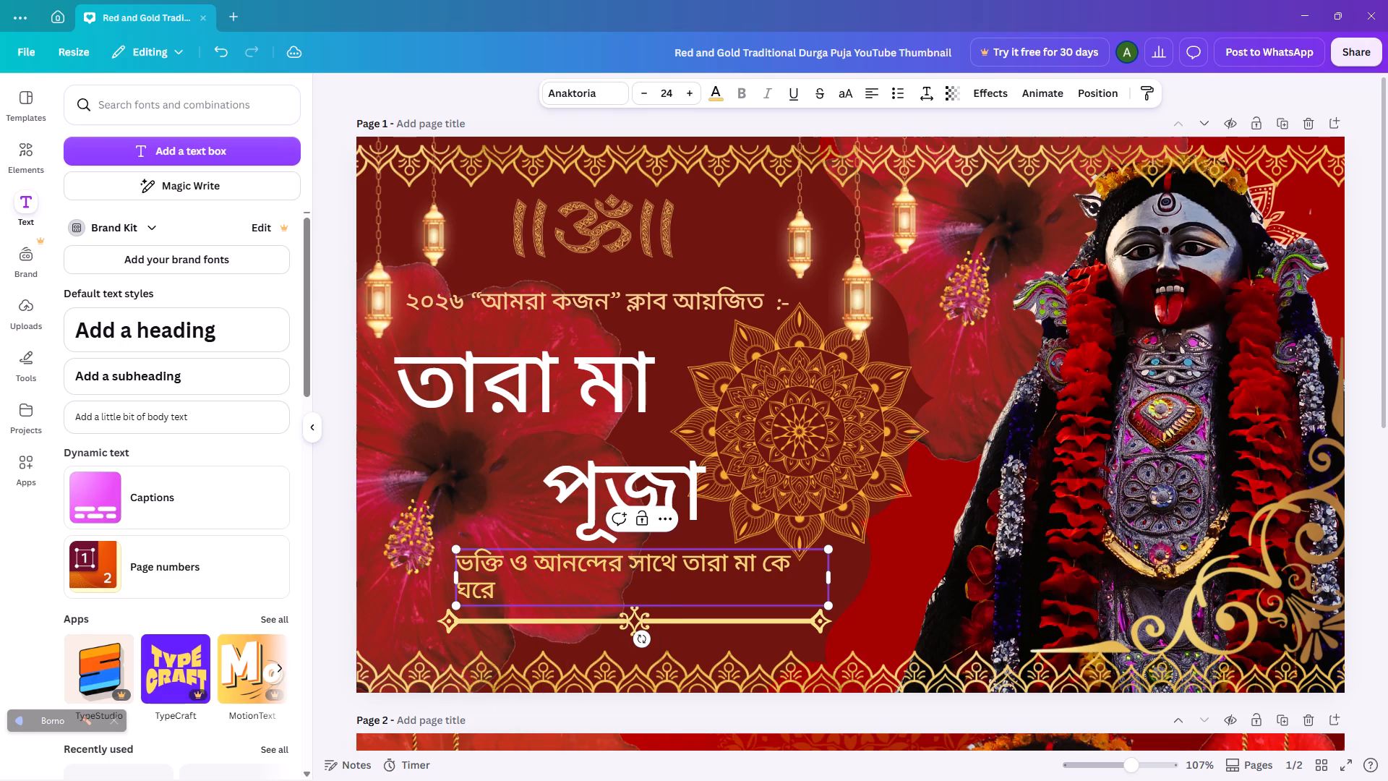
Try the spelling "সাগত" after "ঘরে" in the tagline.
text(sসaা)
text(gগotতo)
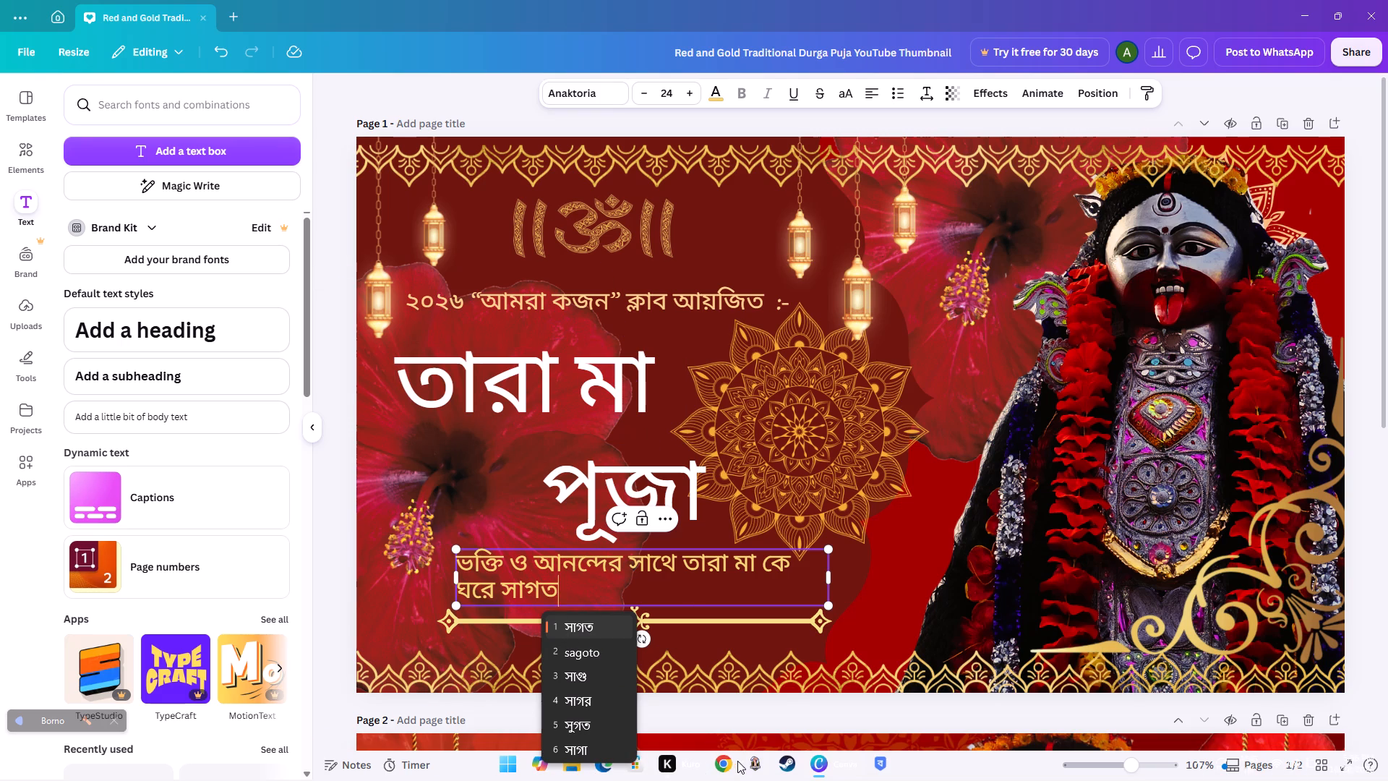
Switch to Chrome, search Google for "sagoto in bengali", copy the word "স্বাগত" from the results, and close the browser.
click(719, 765)
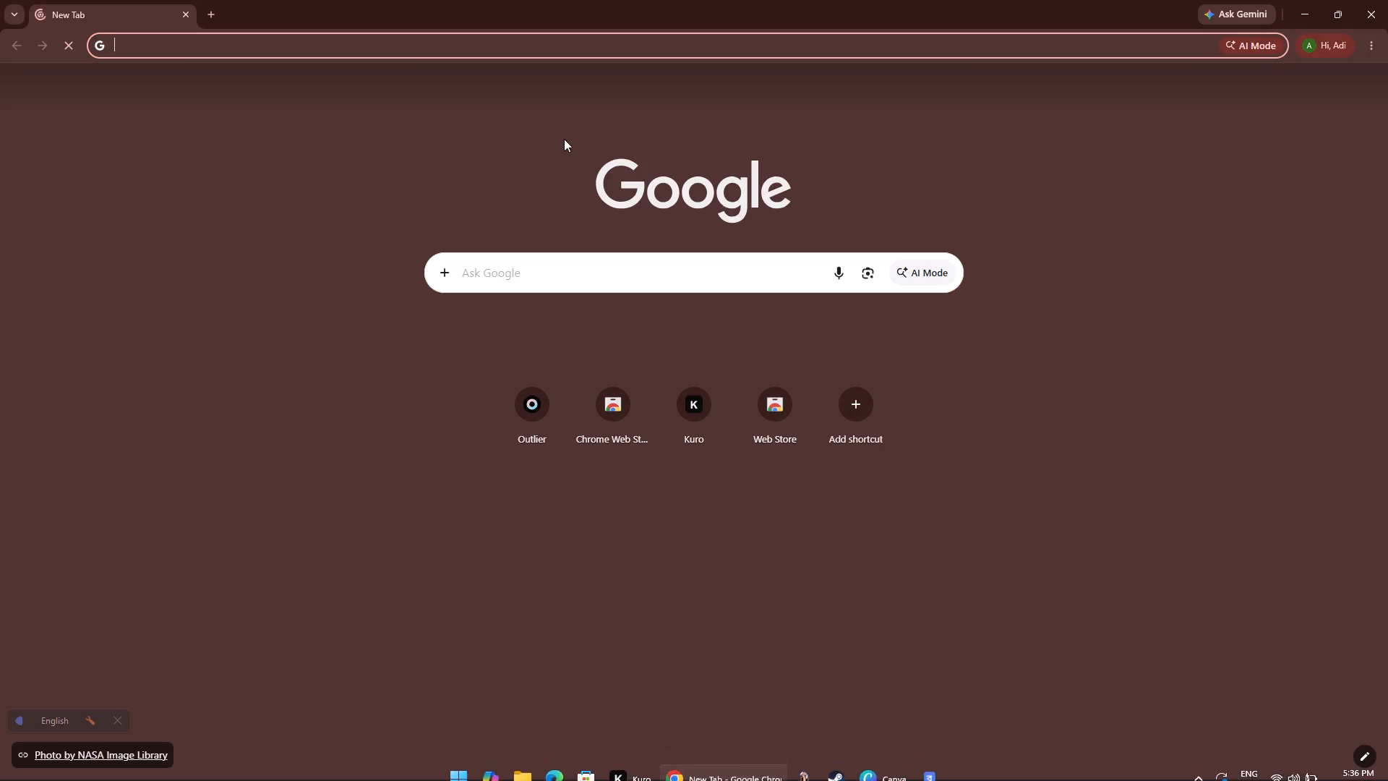
click(547, 283)
text(sagoto in bengali)
key(Return)
scroll(547, 283, up, 1)
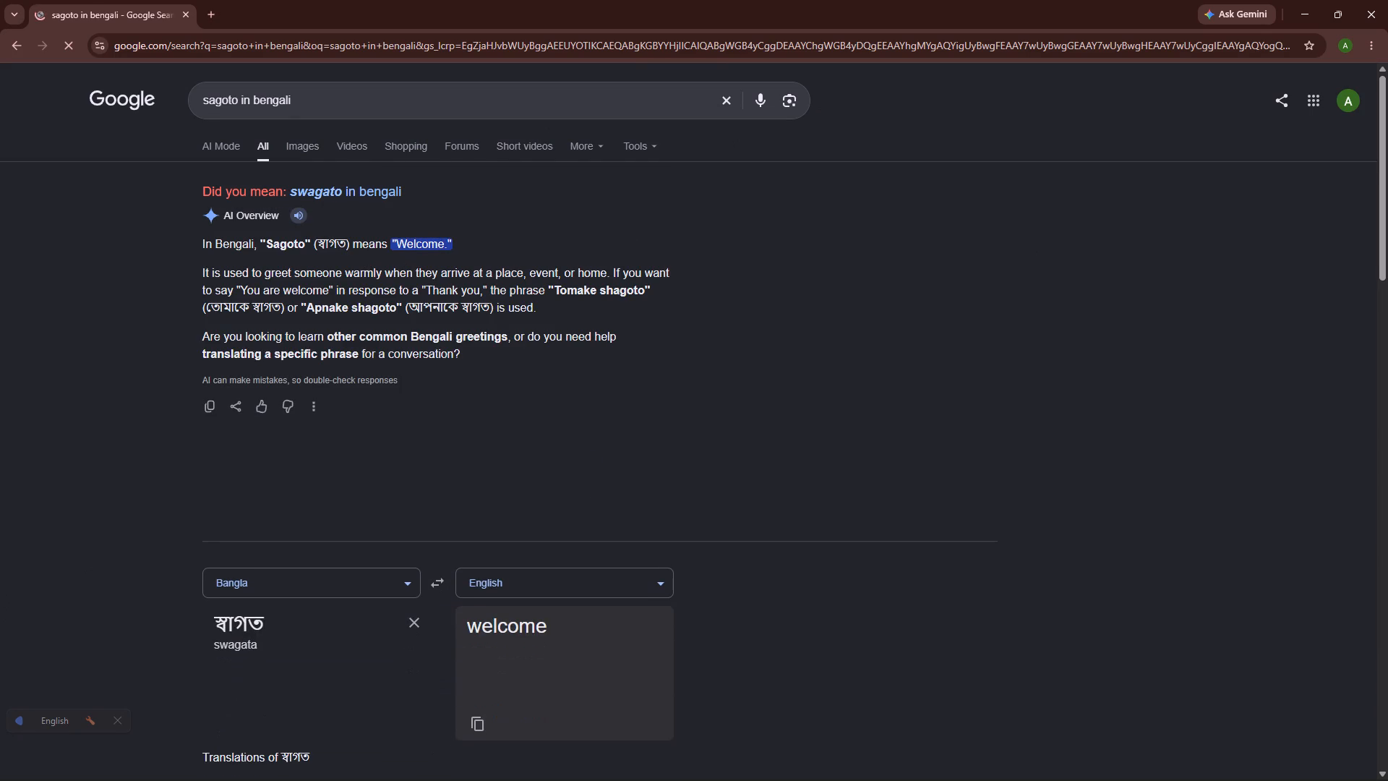
drag(318, 242, 344, 242)
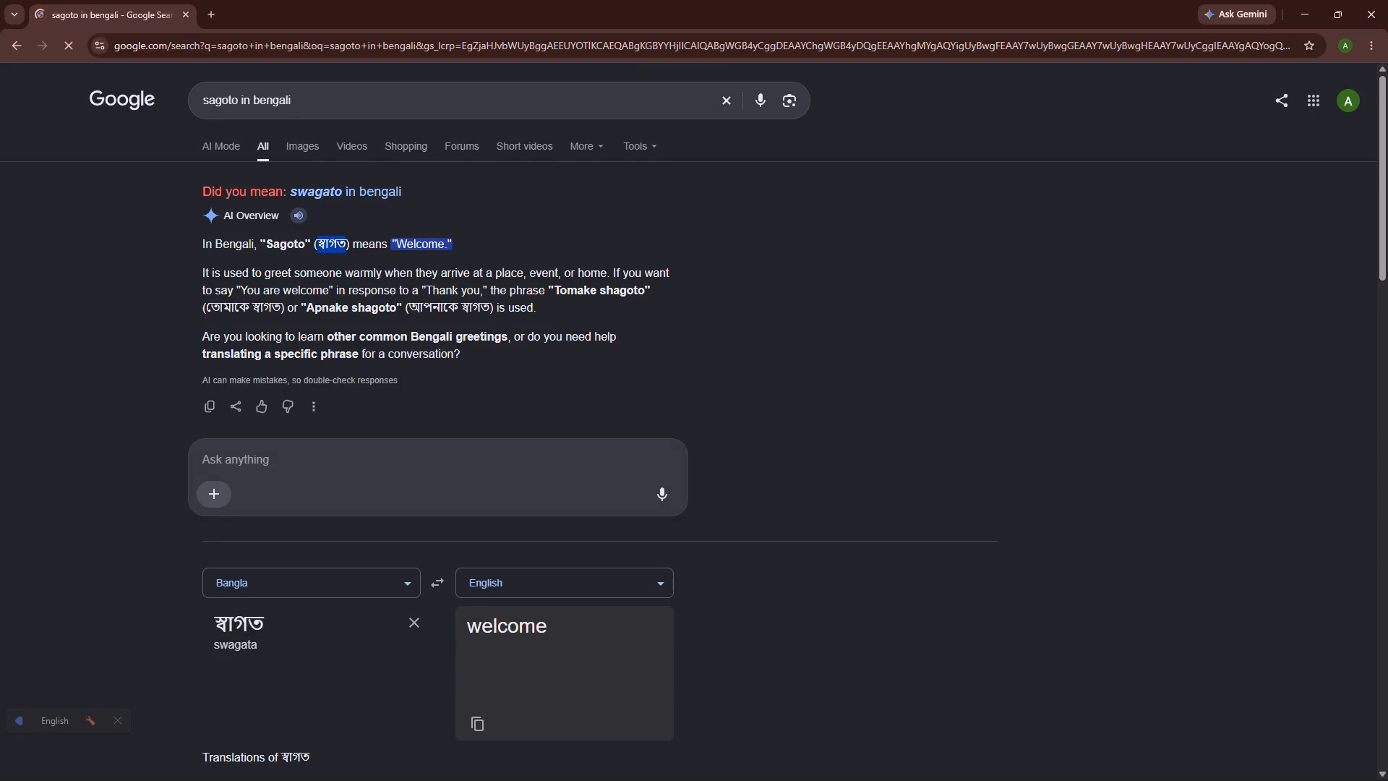
right_click(338, 244)
click(395, 263)
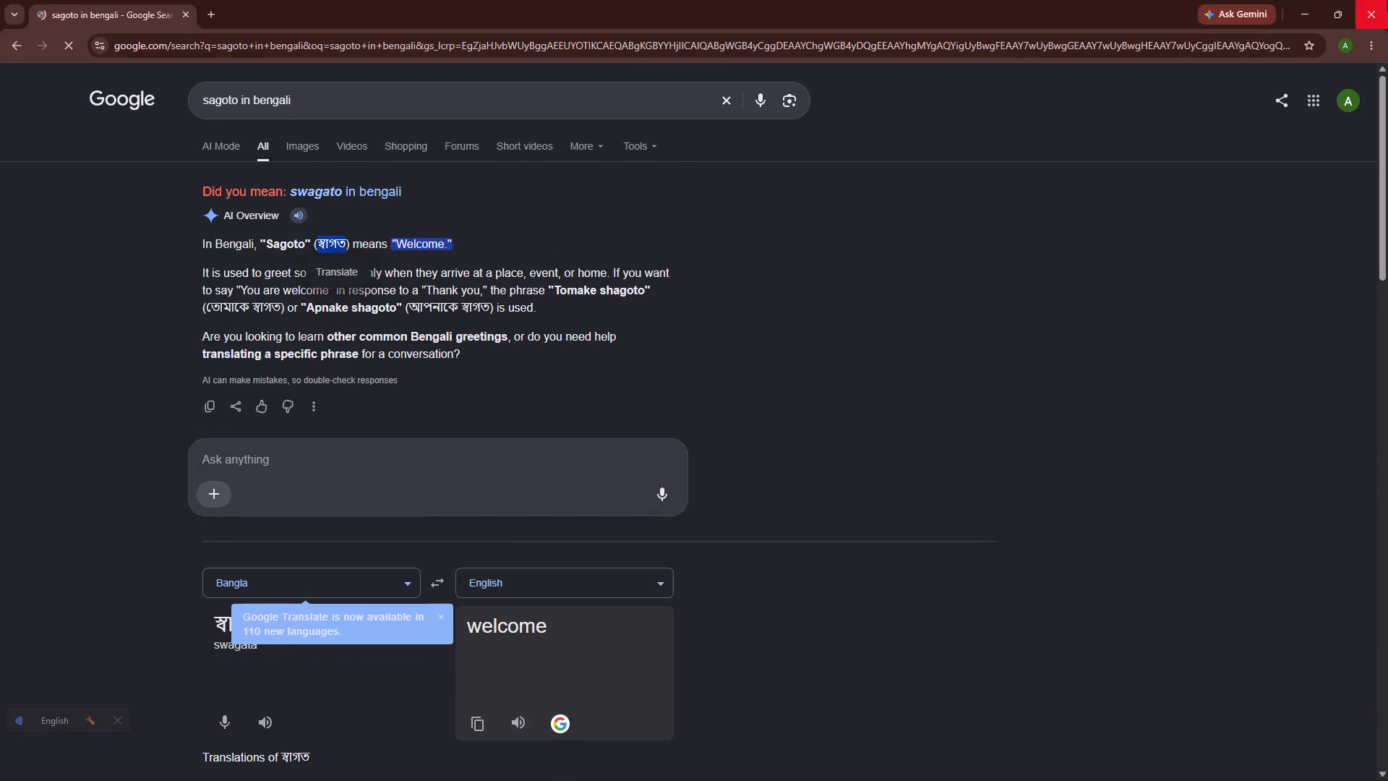
click(1387, 0)
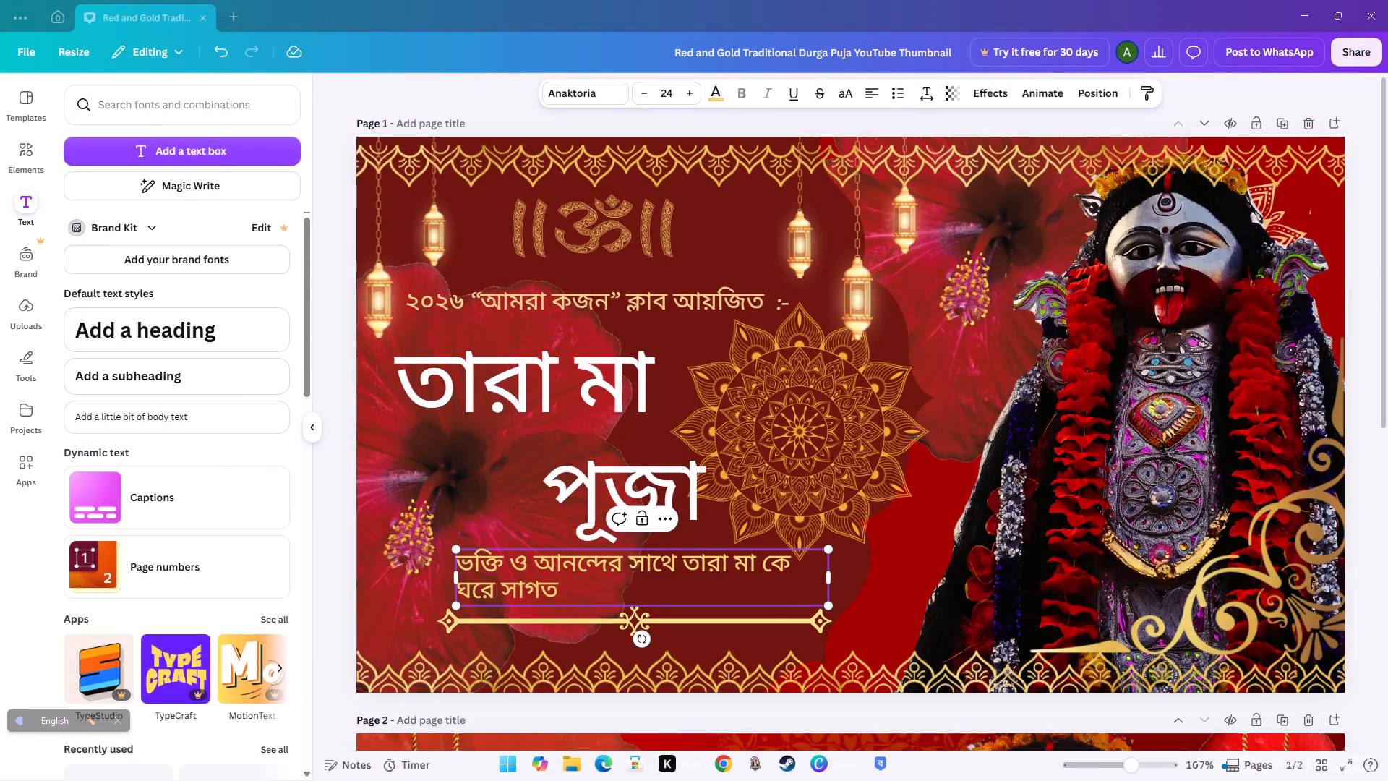
Replace "সাগত" at the end of the tagline with the copied word "স্বাগত", followed by a space.
click(588, 592)
key(BackSpace)
key(BackSpace)
key(BackSpace)
key(BackSpace)
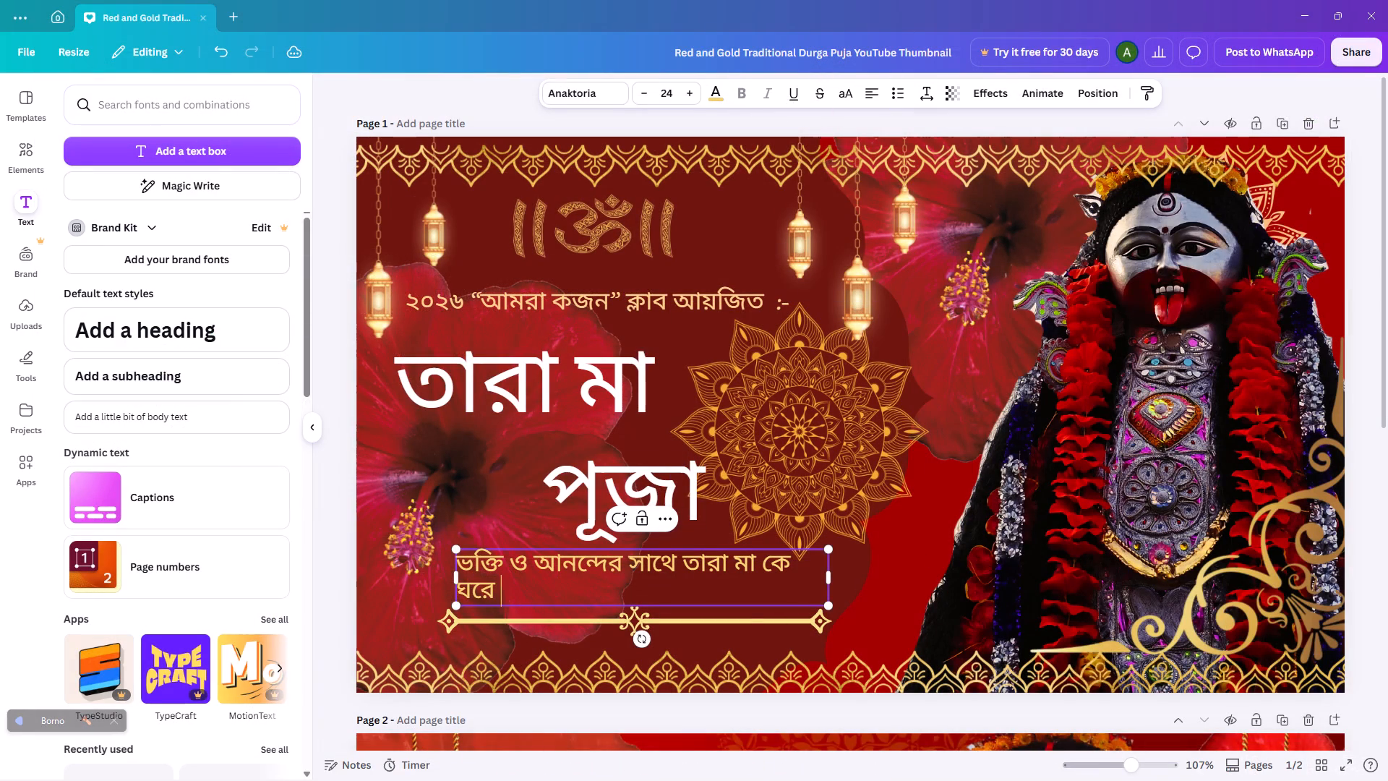
key(Menu)
click(627, 671)
key(space)
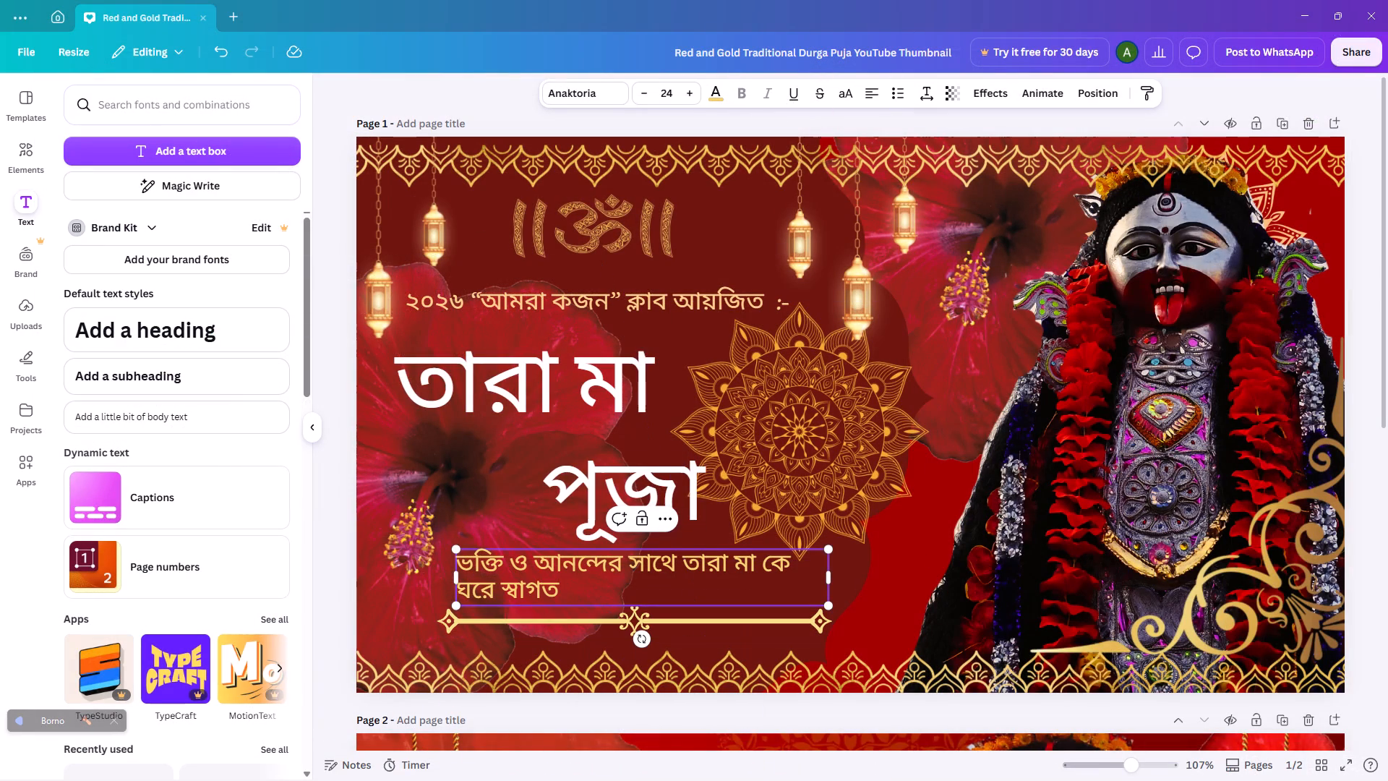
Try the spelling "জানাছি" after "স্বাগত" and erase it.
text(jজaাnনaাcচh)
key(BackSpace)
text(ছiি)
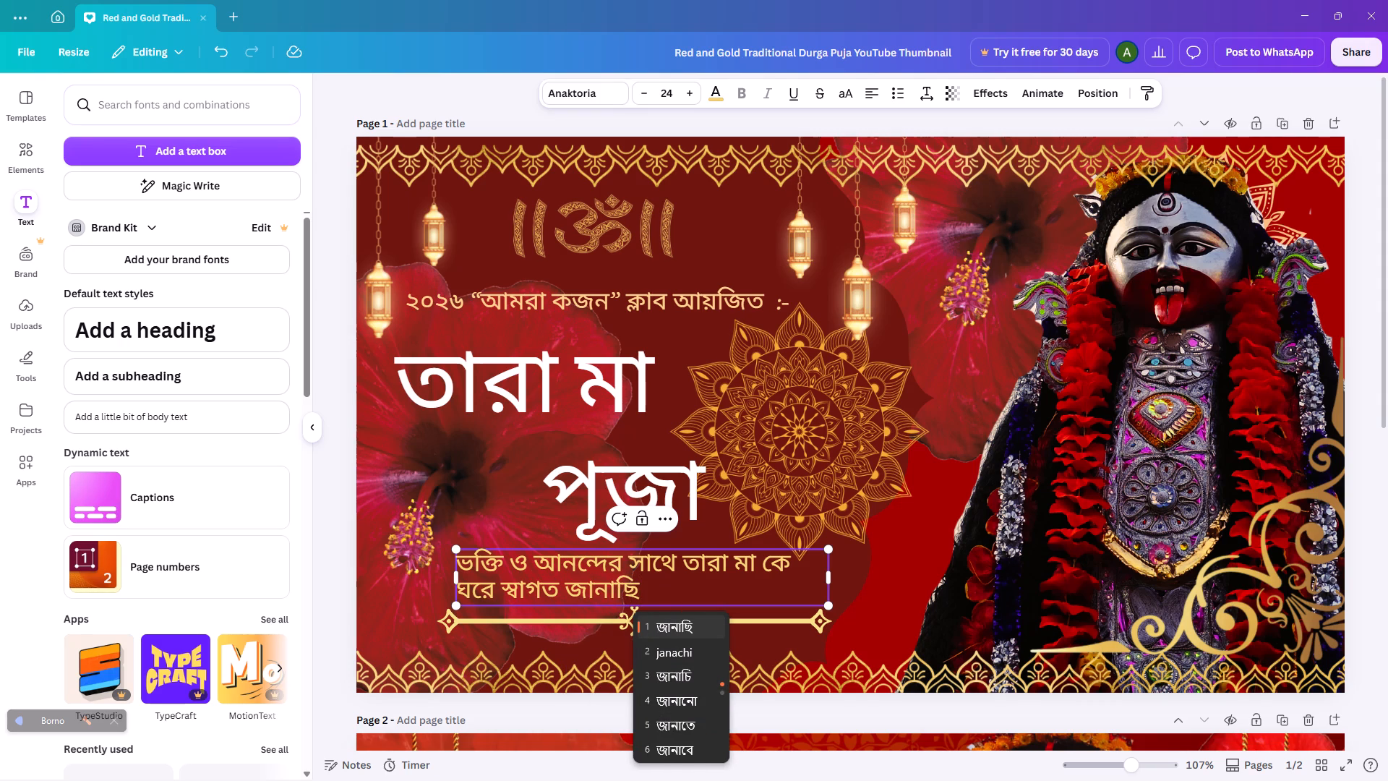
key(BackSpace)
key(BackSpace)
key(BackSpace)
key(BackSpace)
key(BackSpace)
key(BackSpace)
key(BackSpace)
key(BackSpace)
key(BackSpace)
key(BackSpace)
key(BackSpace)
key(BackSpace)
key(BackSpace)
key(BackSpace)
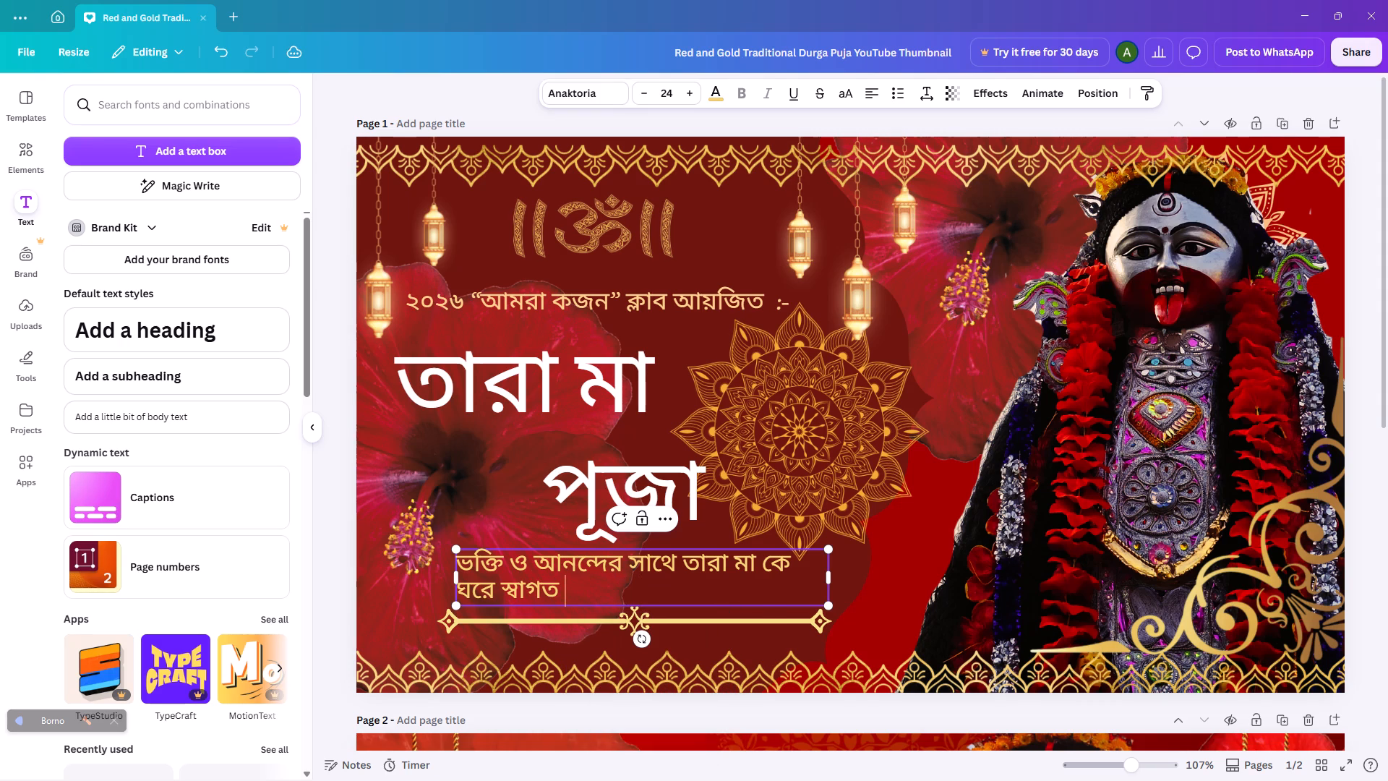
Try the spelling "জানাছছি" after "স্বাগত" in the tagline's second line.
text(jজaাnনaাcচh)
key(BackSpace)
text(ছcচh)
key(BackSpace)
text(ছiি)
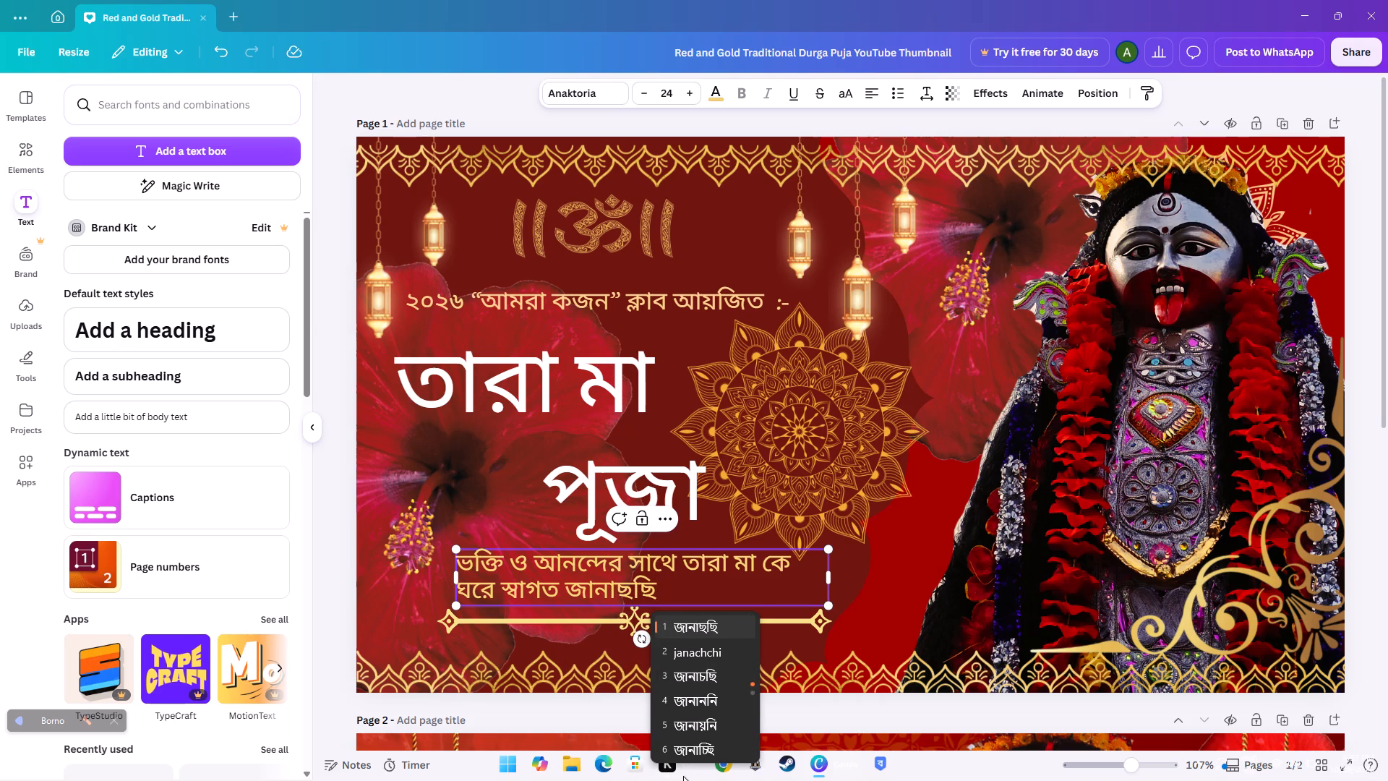
Switch to Chrome, search Google for "janachi in bengali", copy the word "জানাচ্ছি" from the translation, and close the browser.
click(715, 774)
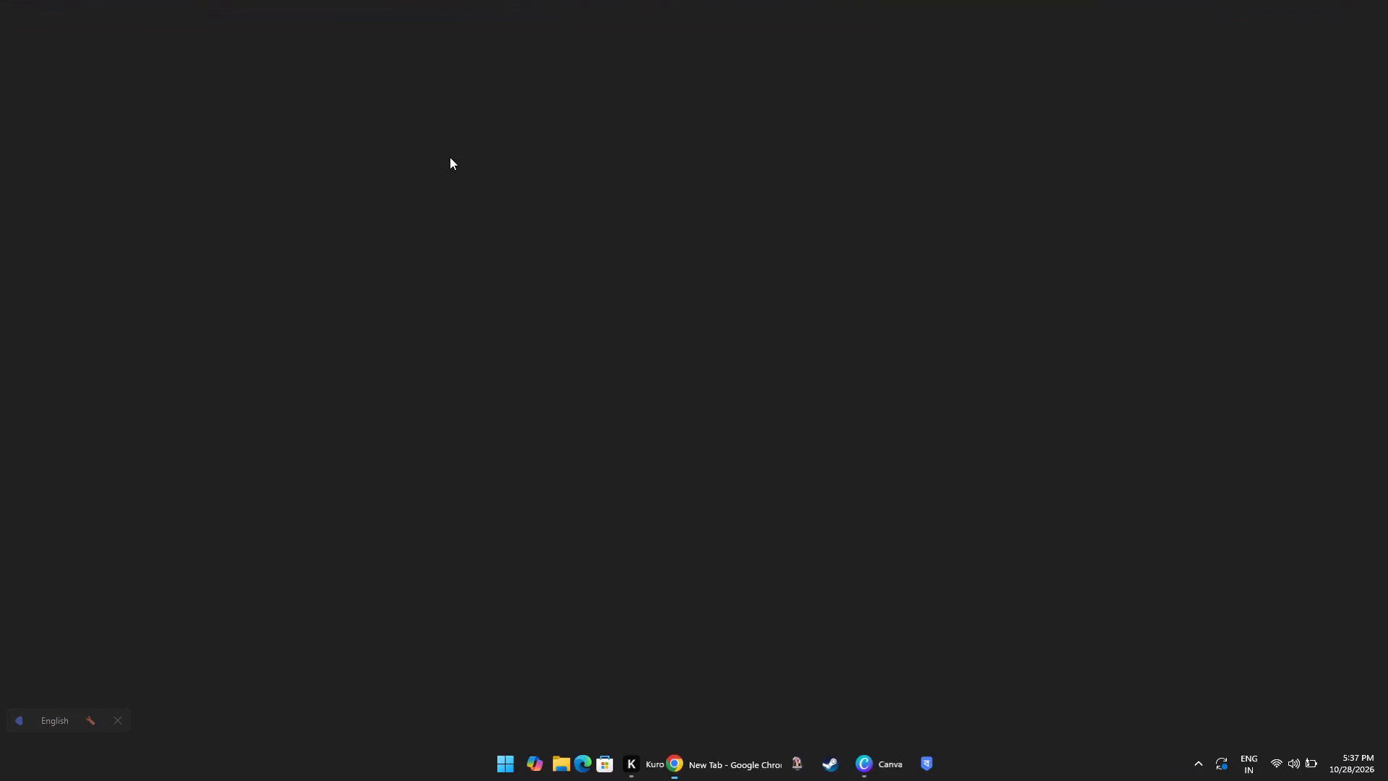
click(548, 283)
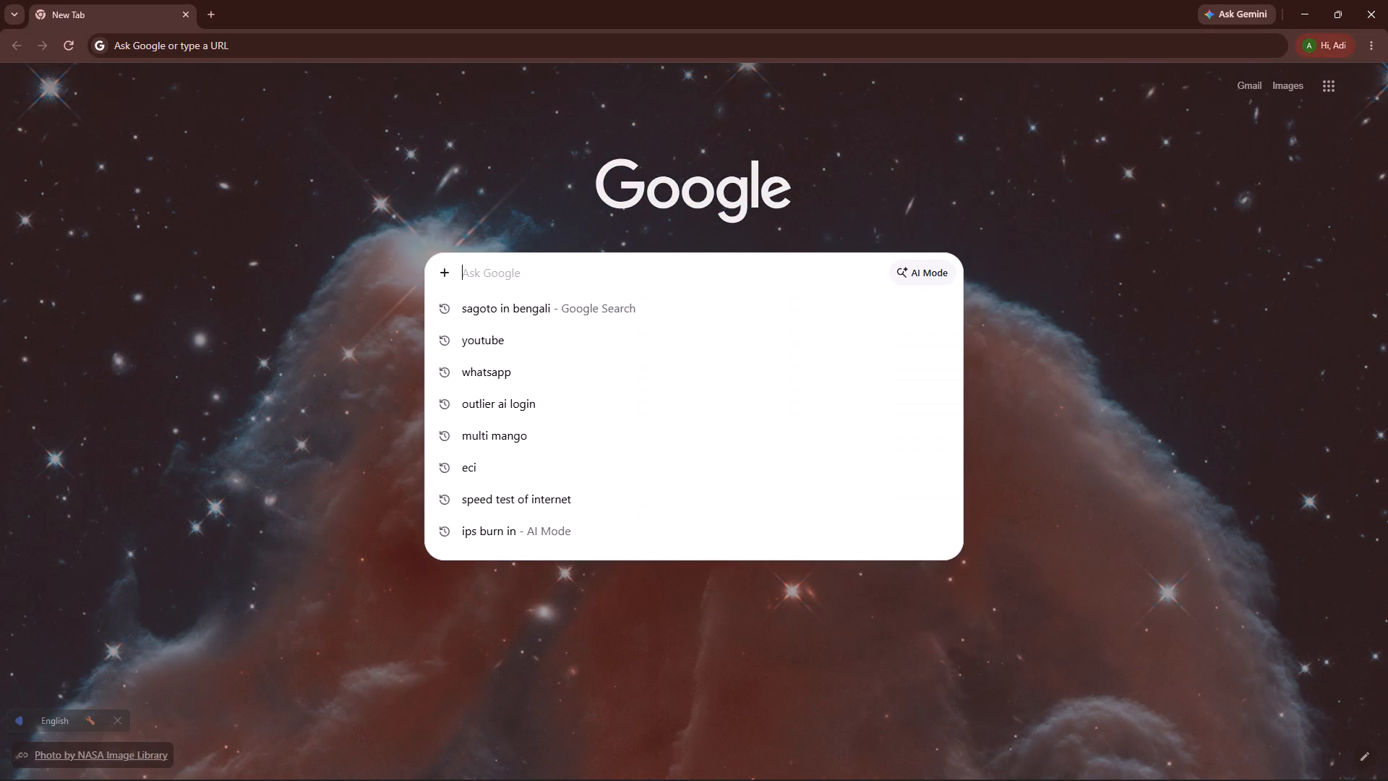
text(janachi in bengali)
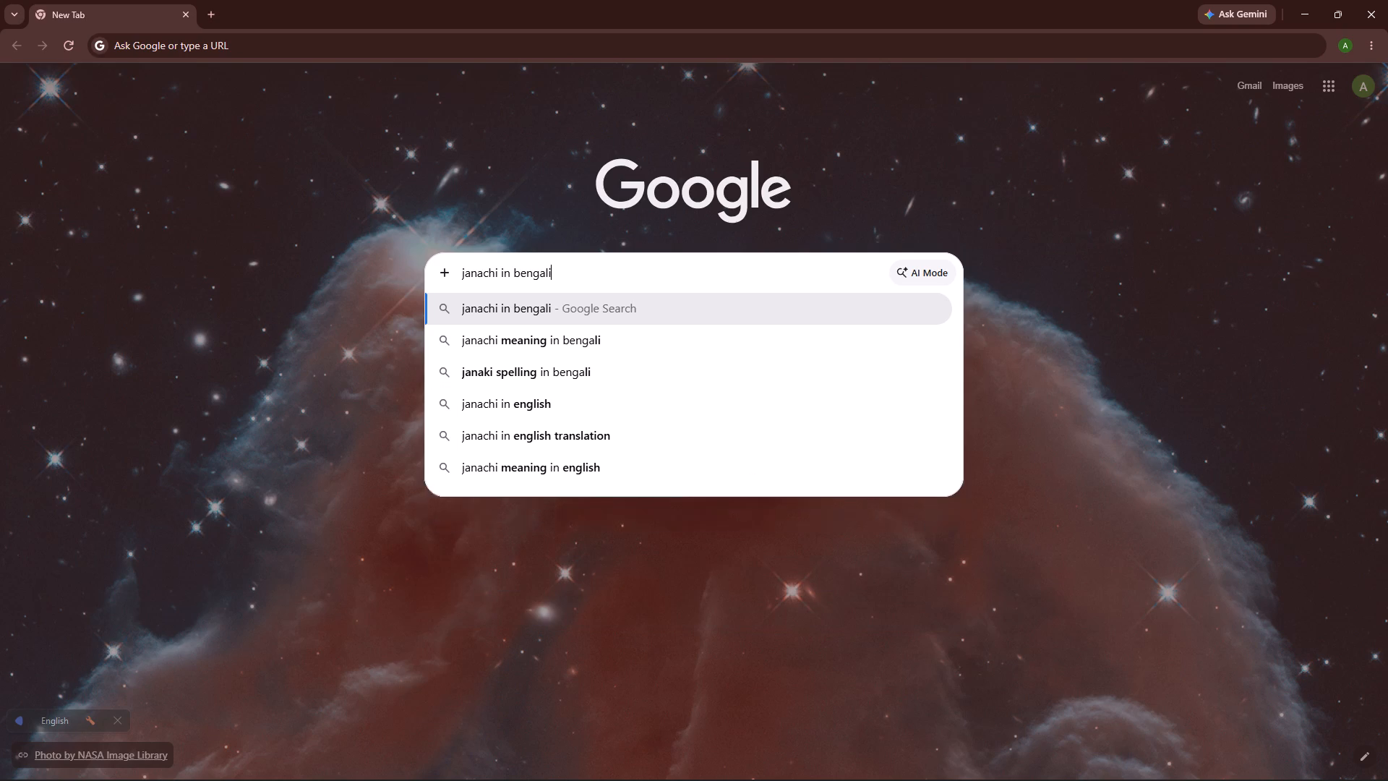
key(Return)
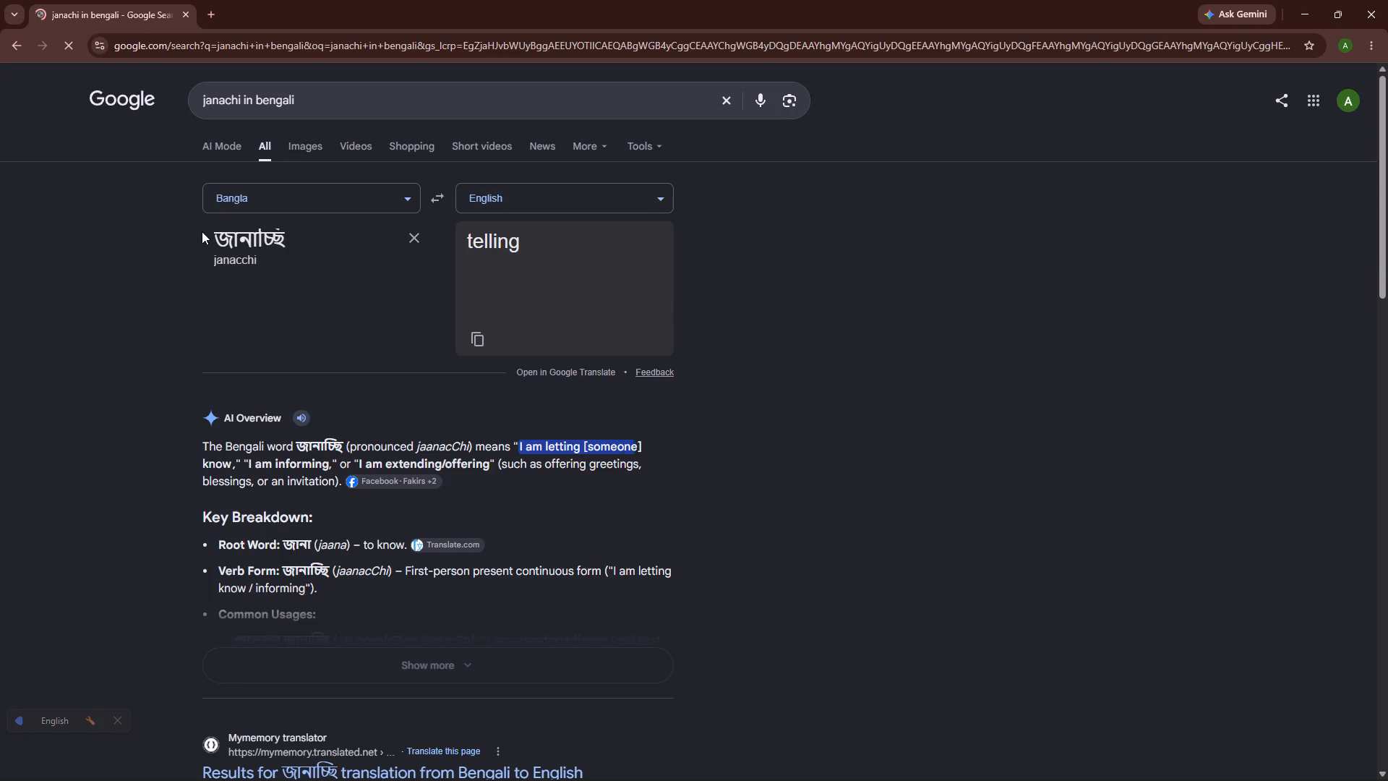
drag(215, 239, 252, 244)
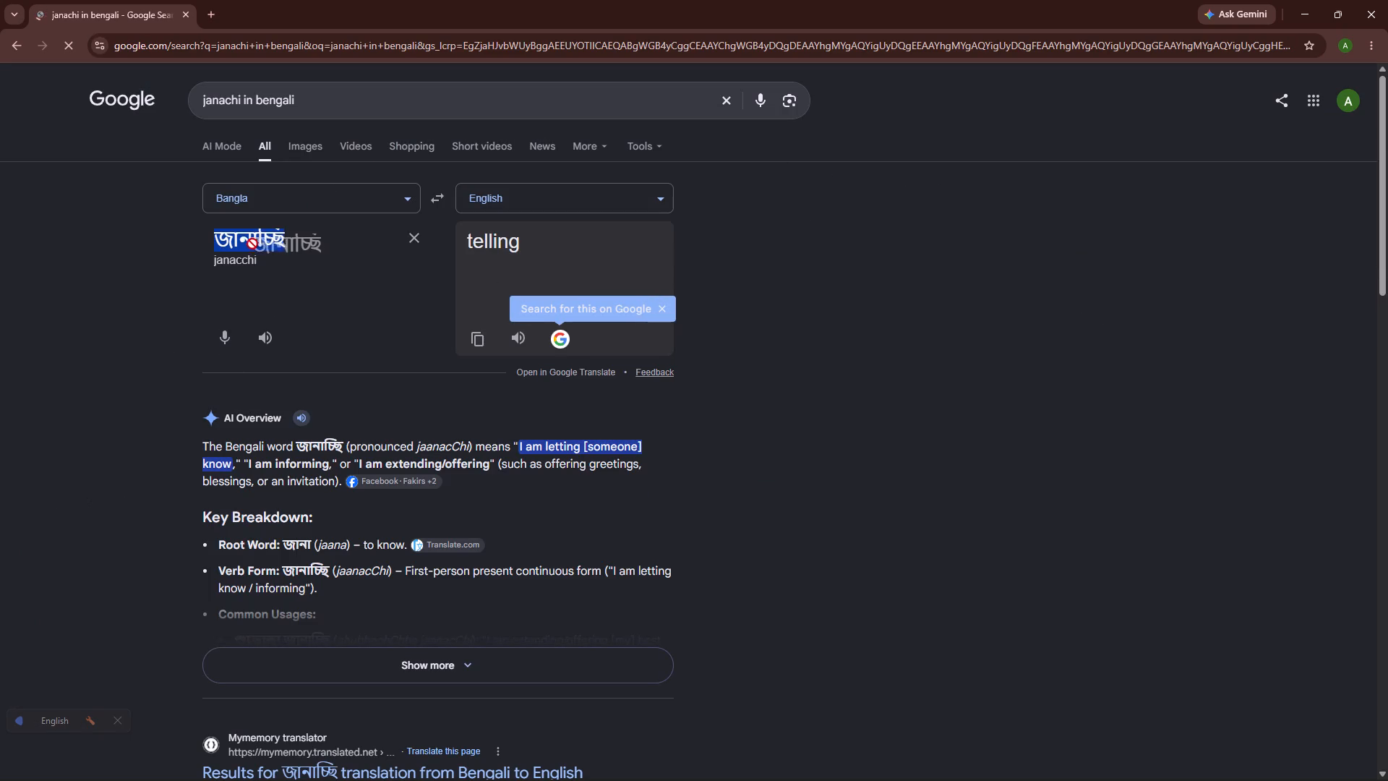
drag(252, 244, 241, 242)
right_click(241, 242)
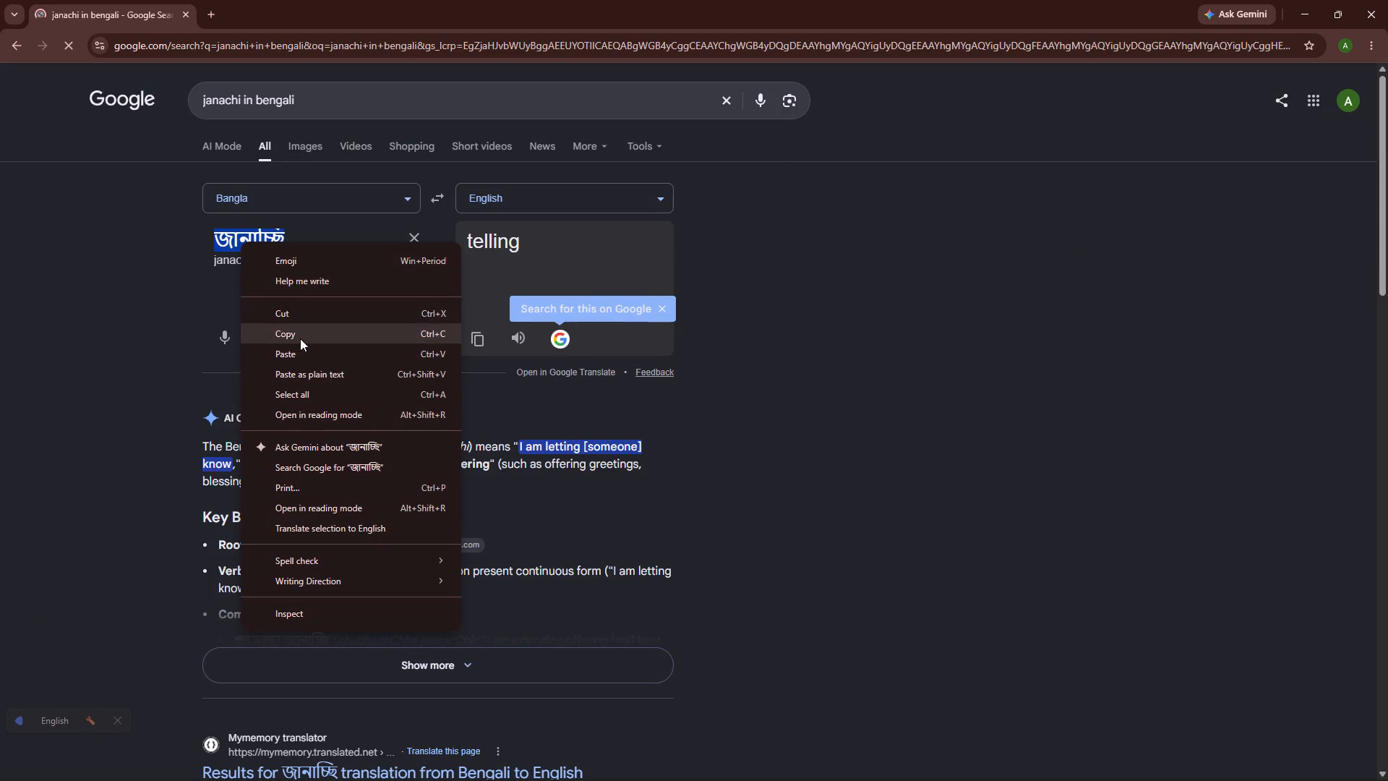
click(300, 338)
click(1387, 0)
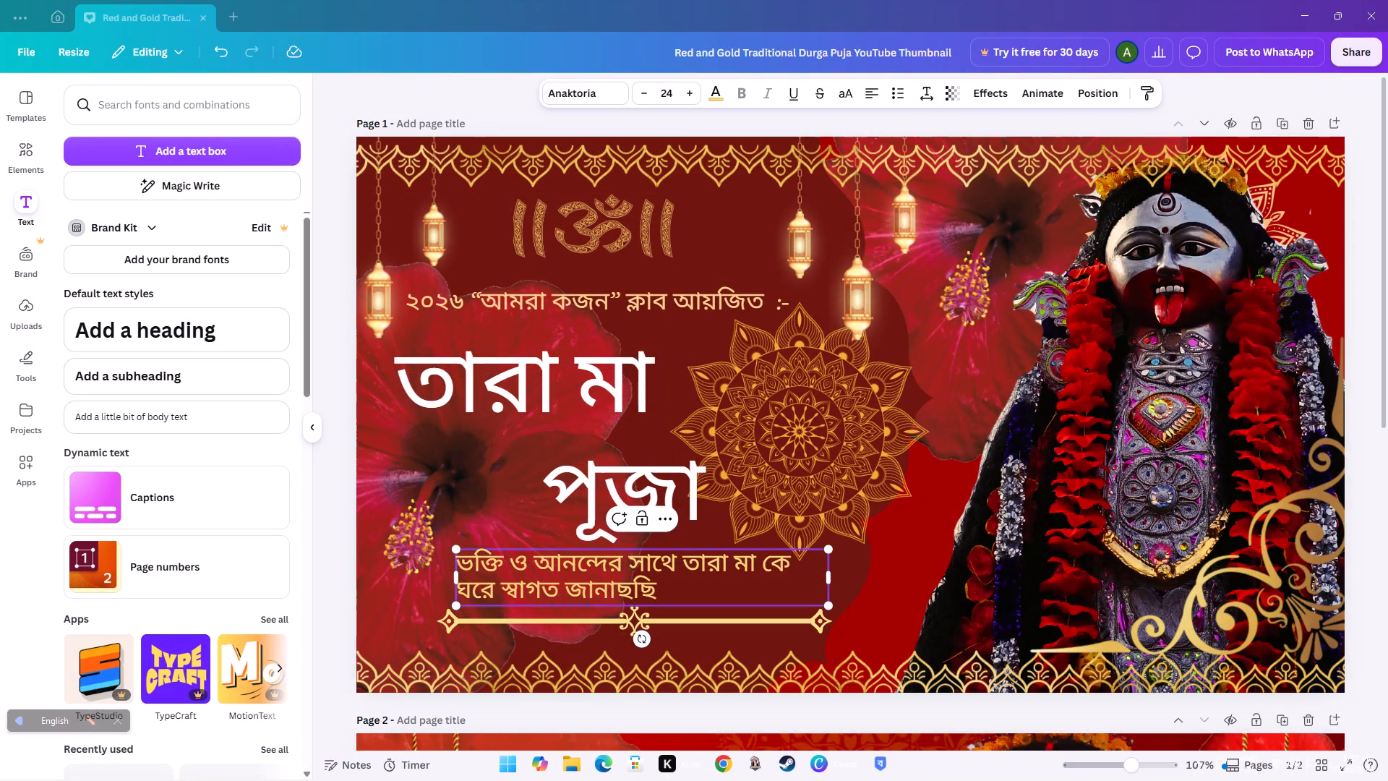
Replace the misspelled last word of the tagline with the copied "জানাচ্ছি" and finish editing the text.
click(687, 592)
key(BackSpace)
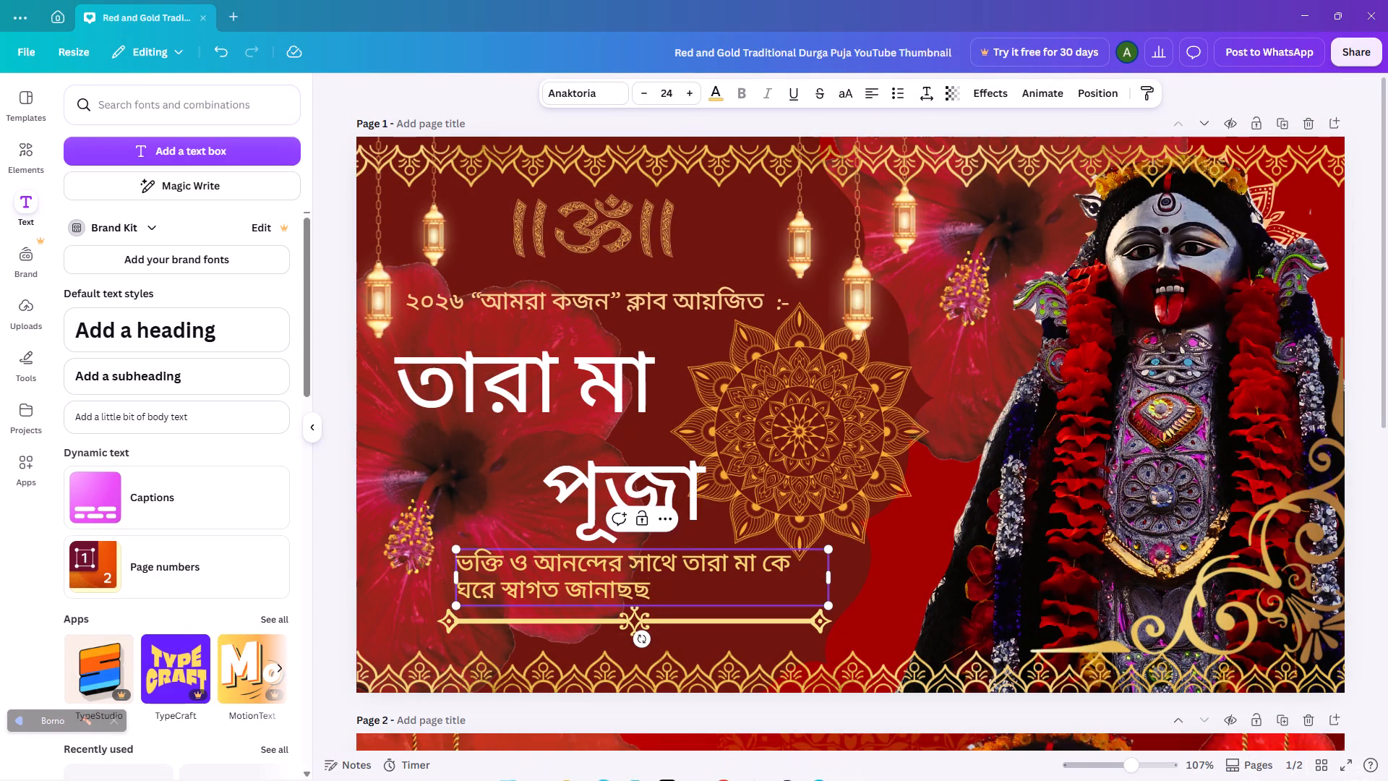
key(BackSpace)
key(BackSpace)
key(BackSpace)
key(BackSpace)
key(BackSpace)
key(BackSpace)
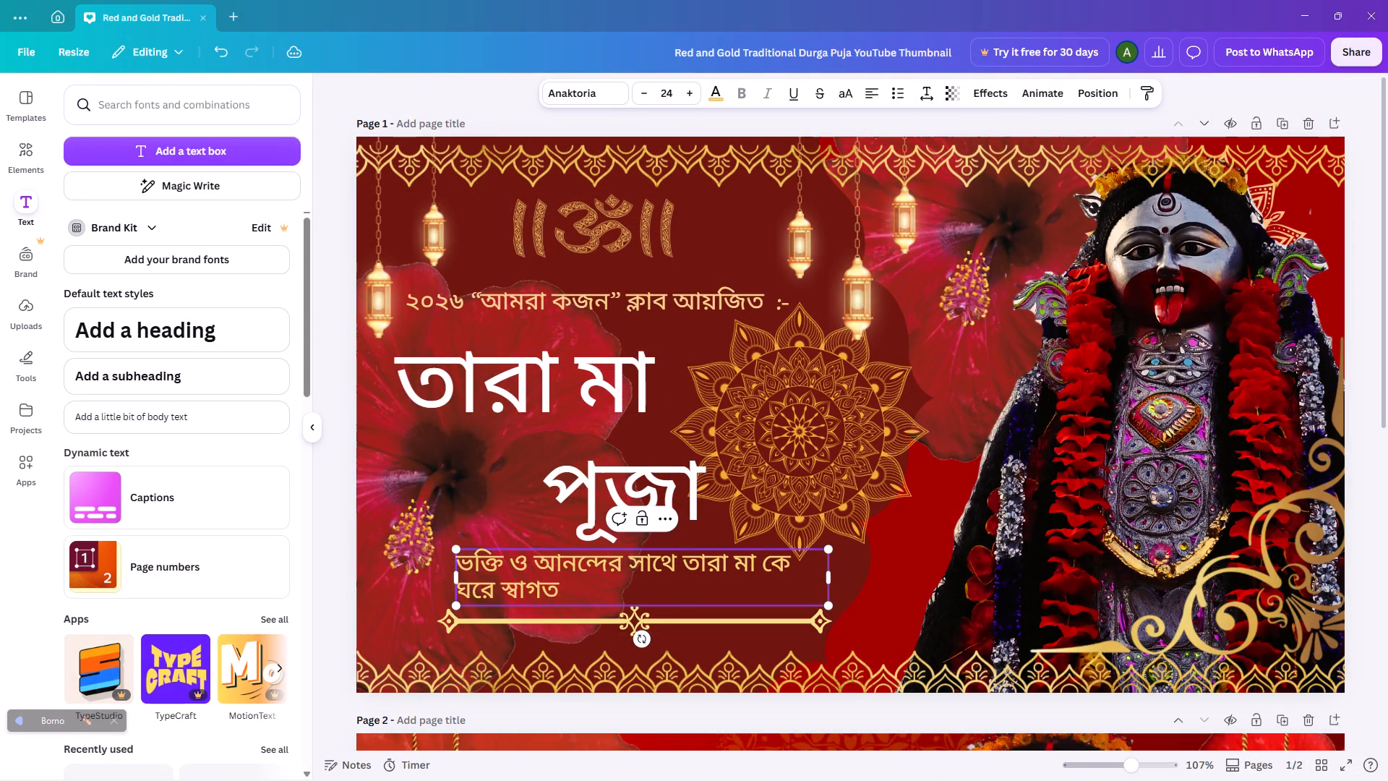
key(Menu)
click(745, 677)
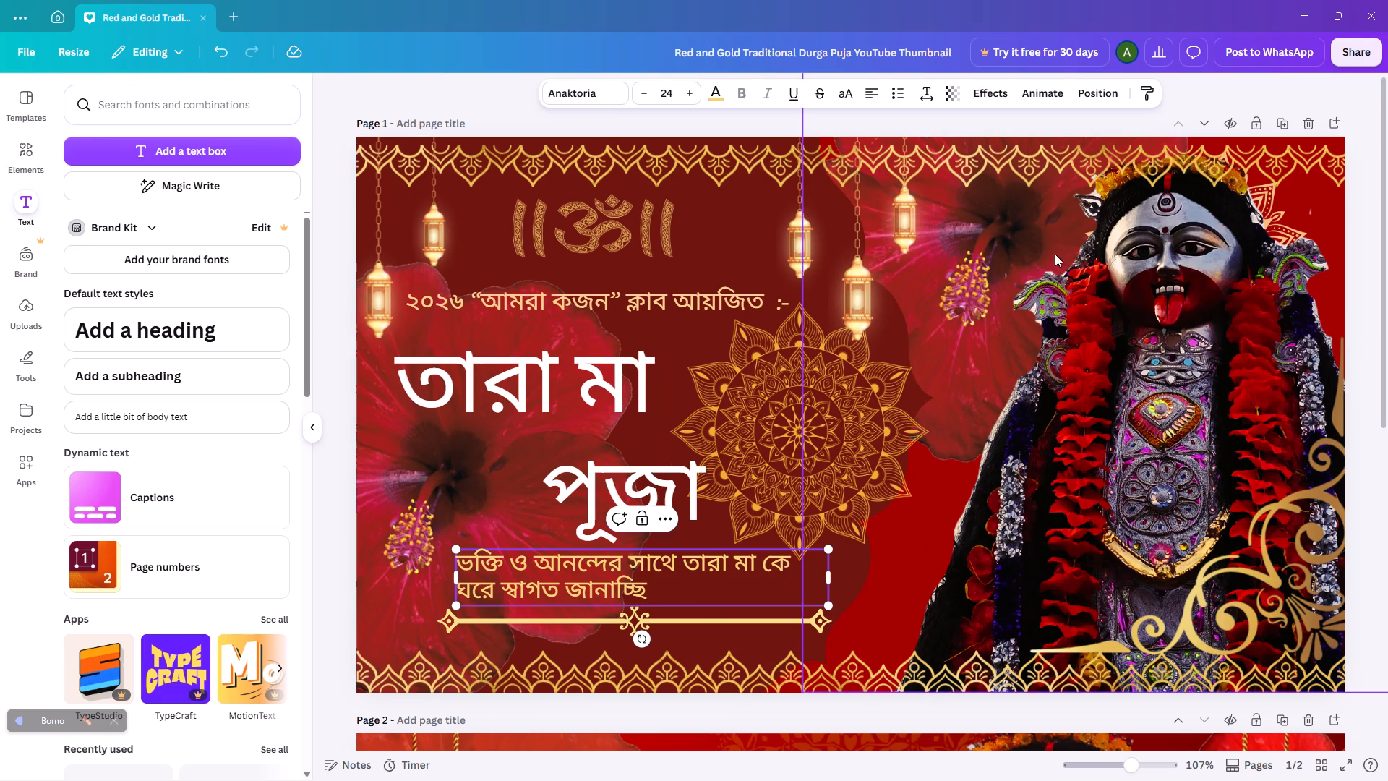
click(1022, 119)
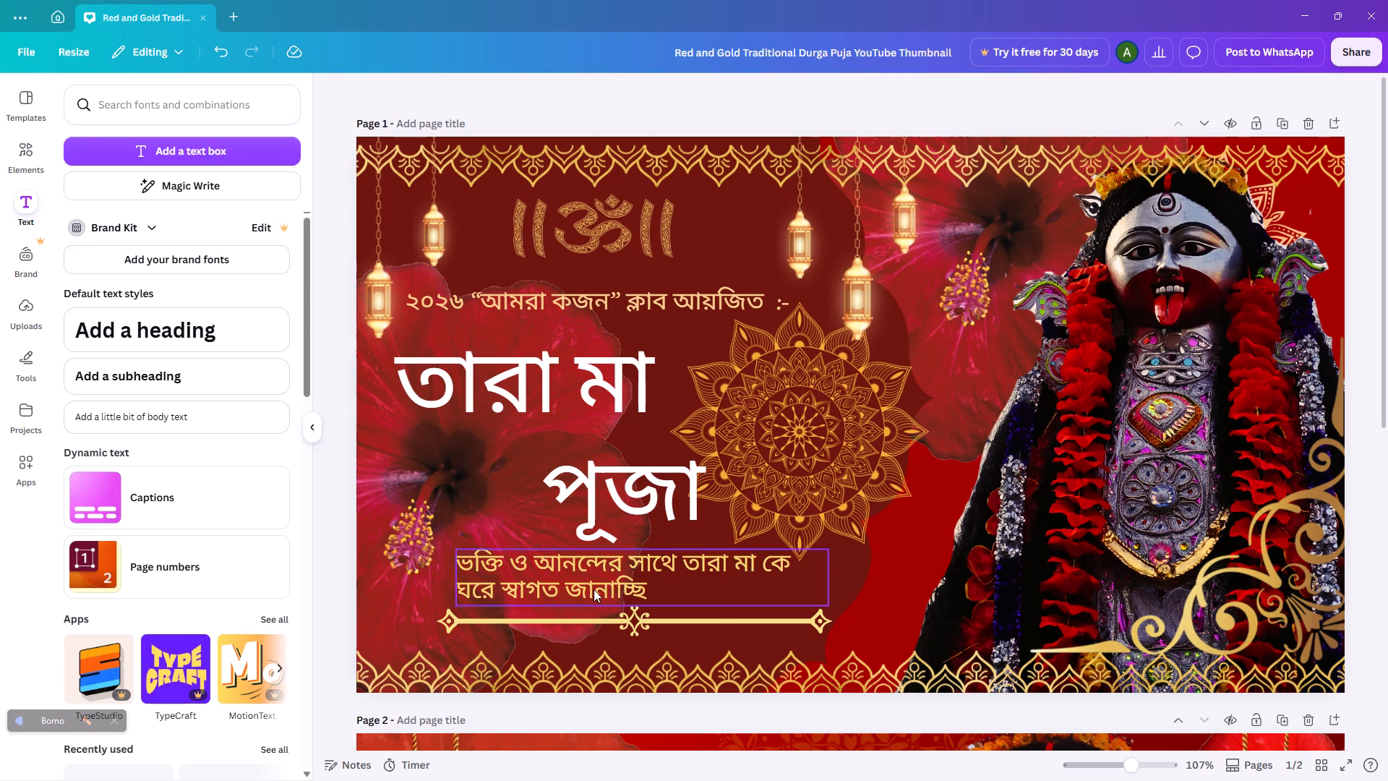
Shift the gold divider and the Bengali tagline slightly down, away from the word "পূজা".
click(620, 622)
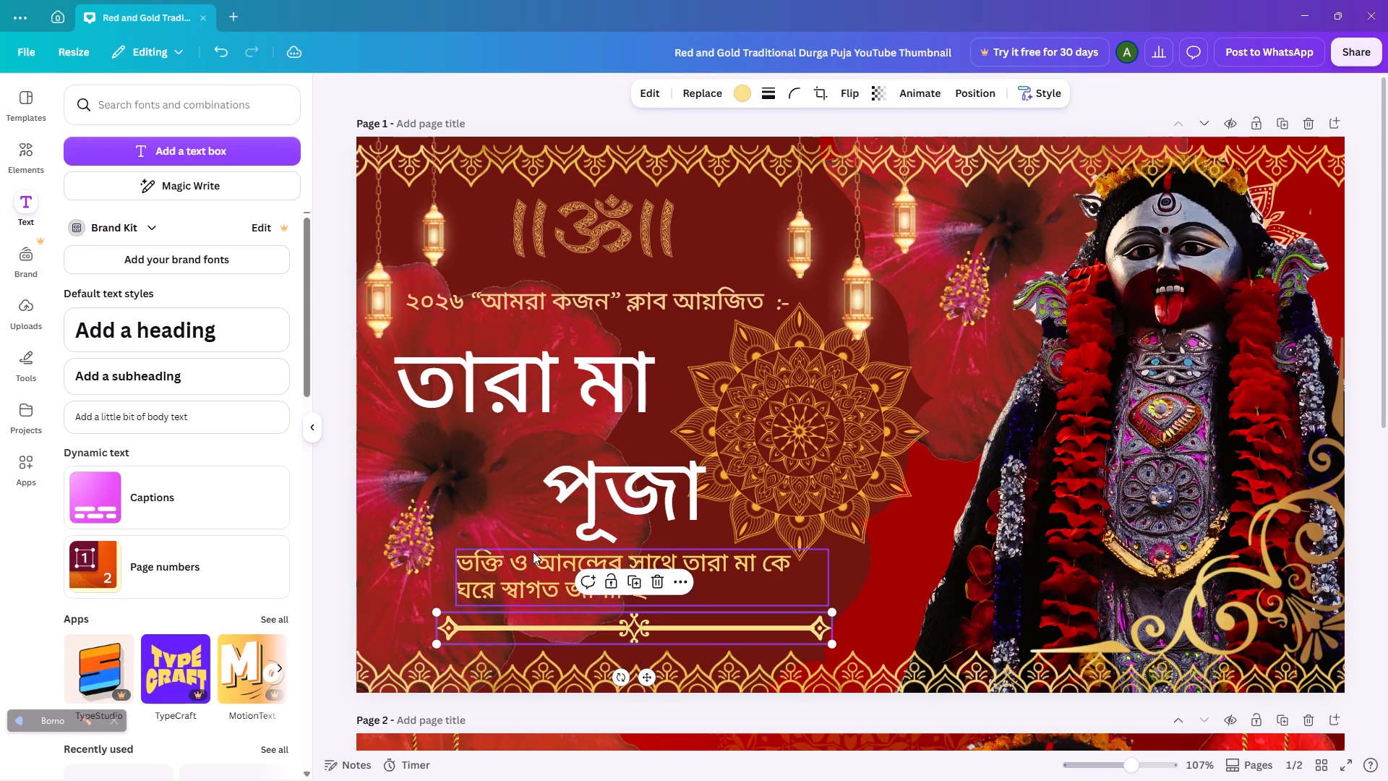
drag(522, 557, 524, 565)
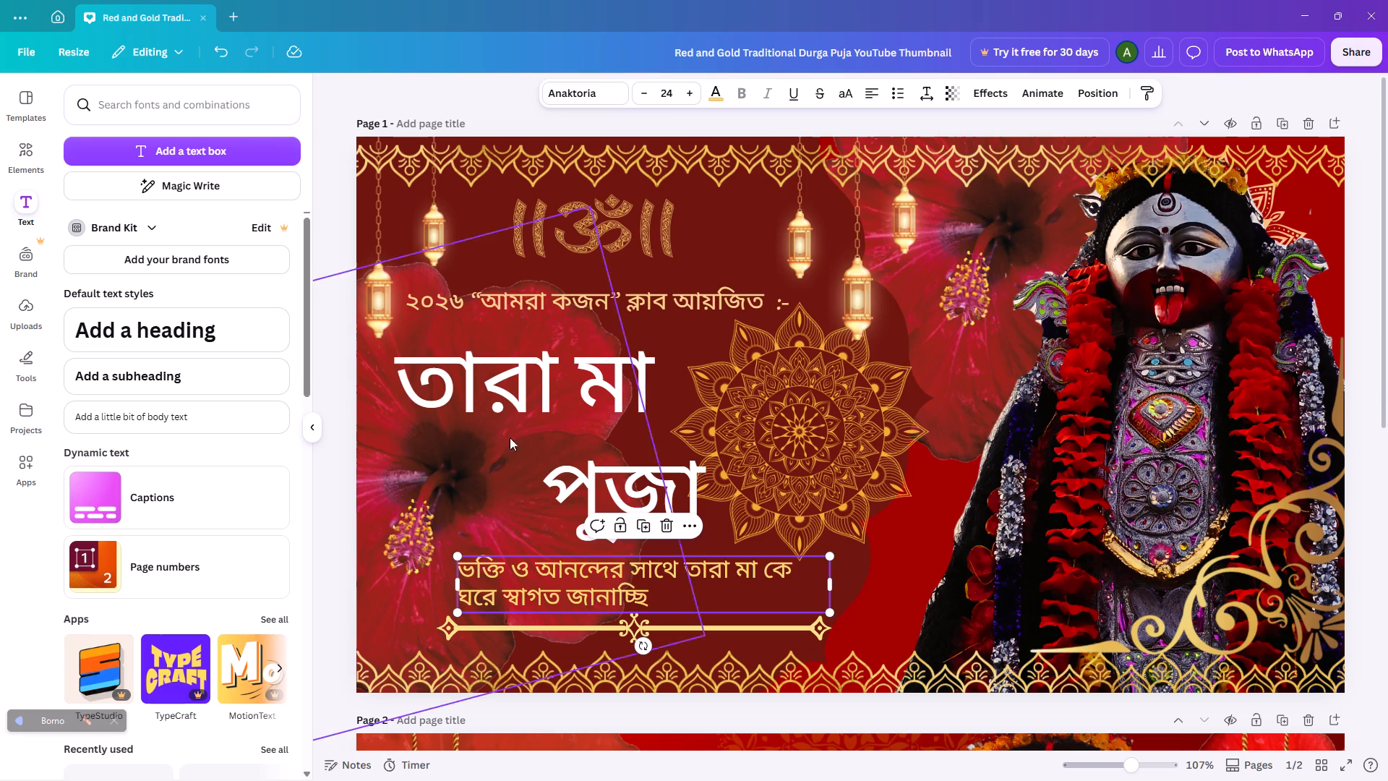
click(528, 117)
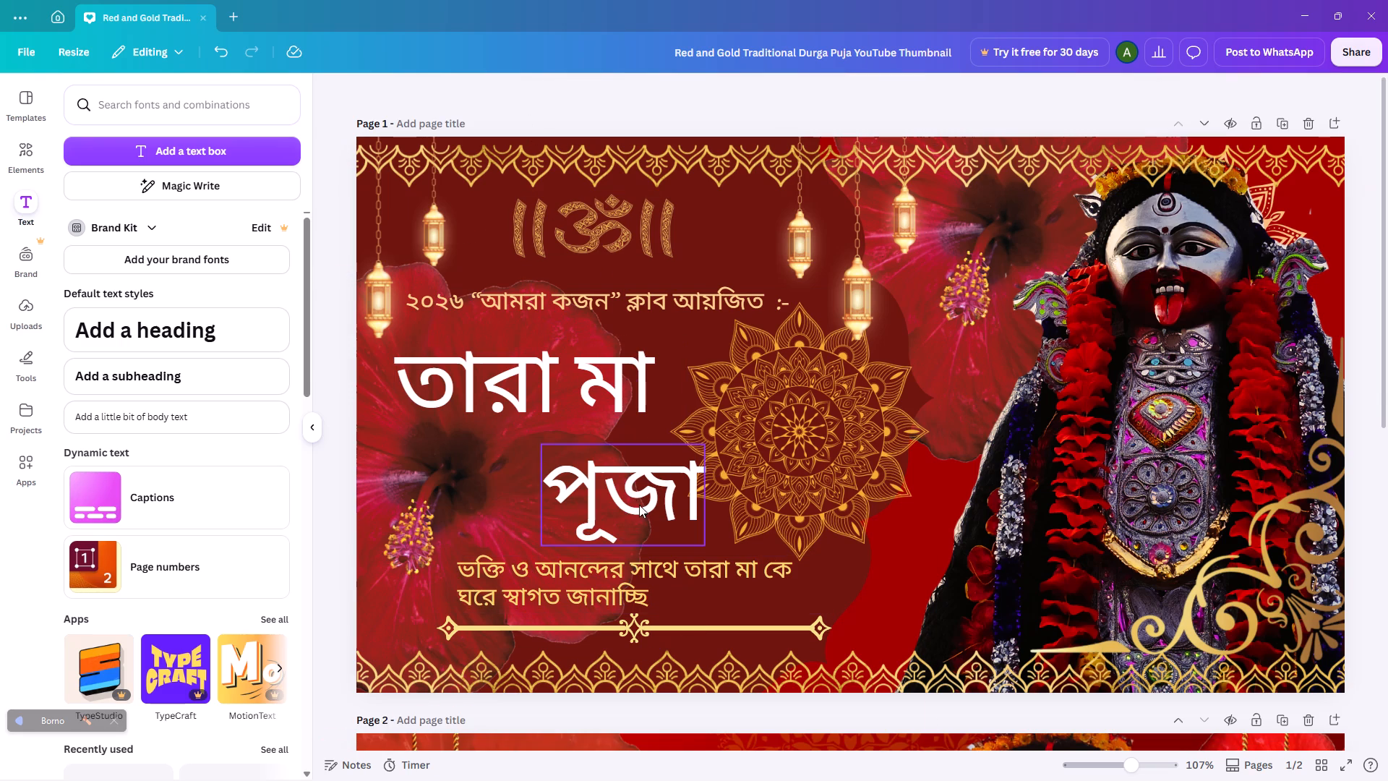
Scale the tagline text down to font size 19.8, adjusting its text box above the gold divider.
click(574, 563)
drag(458, 555, 467, 568)
drag(465, 582, 440, 580)
drag(445, 558, 465, 582)
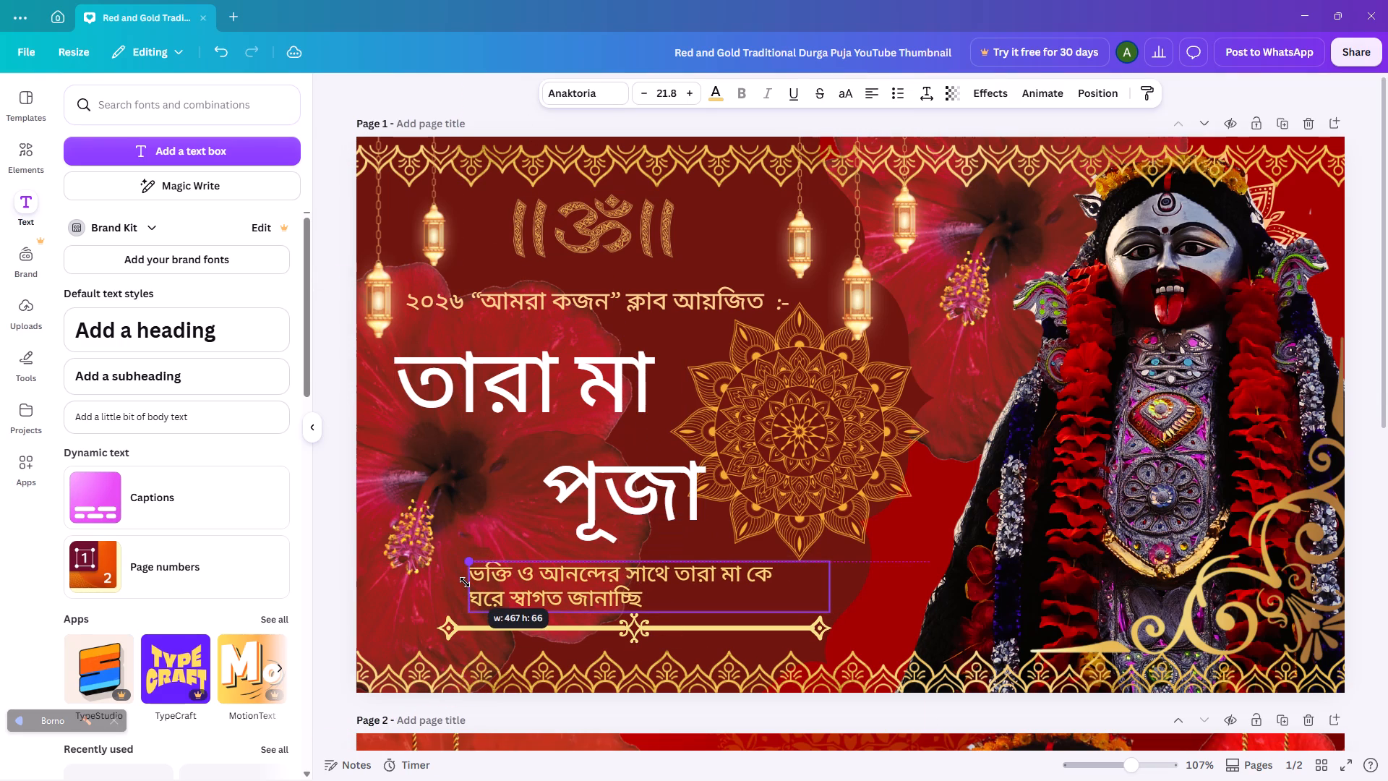
drag(465, 582, 464, 582)
drag(466, 586, 450, 584)
drag(450, 561, 483, 584)
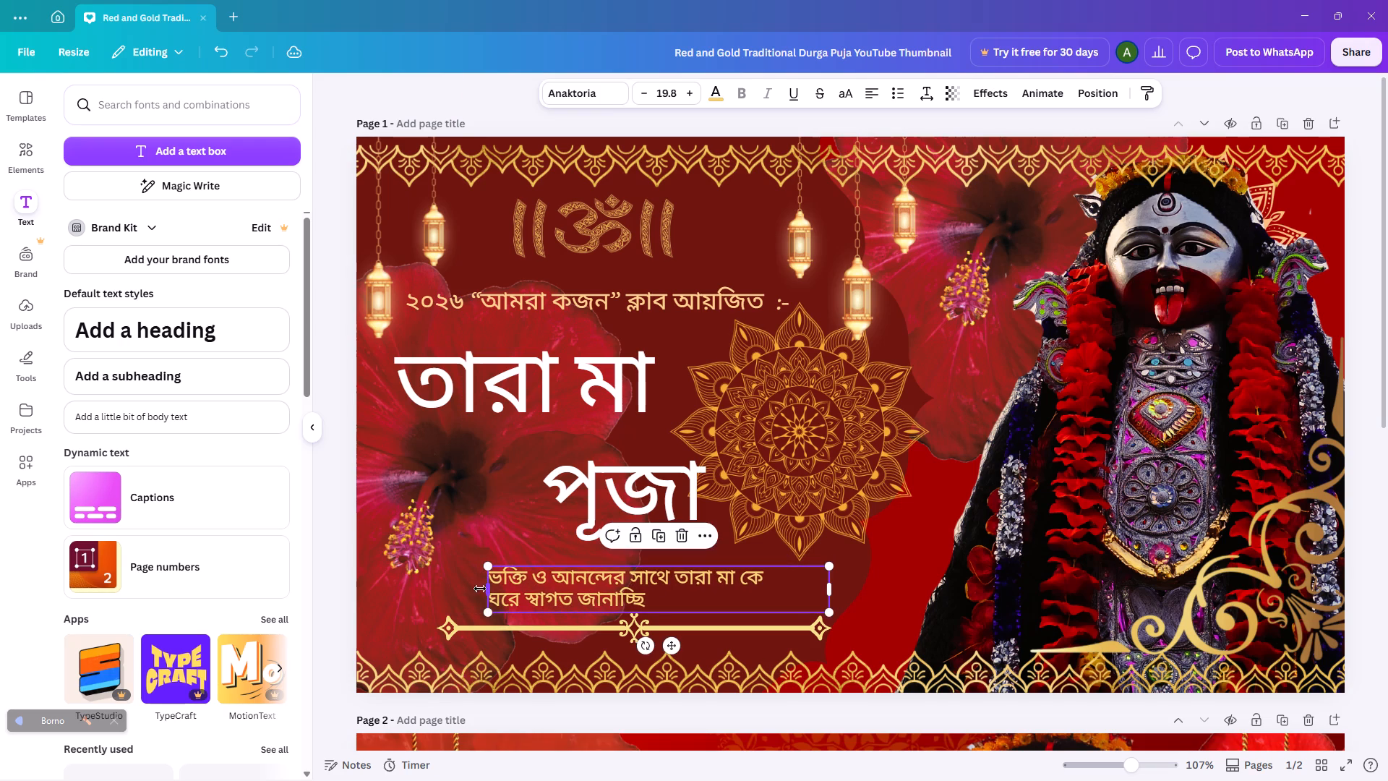
Nudge the tagline slightly left and widen its text box from the left edge so it sits above the divider.
drag(489, 592, 479, 592)
click(478, 590)
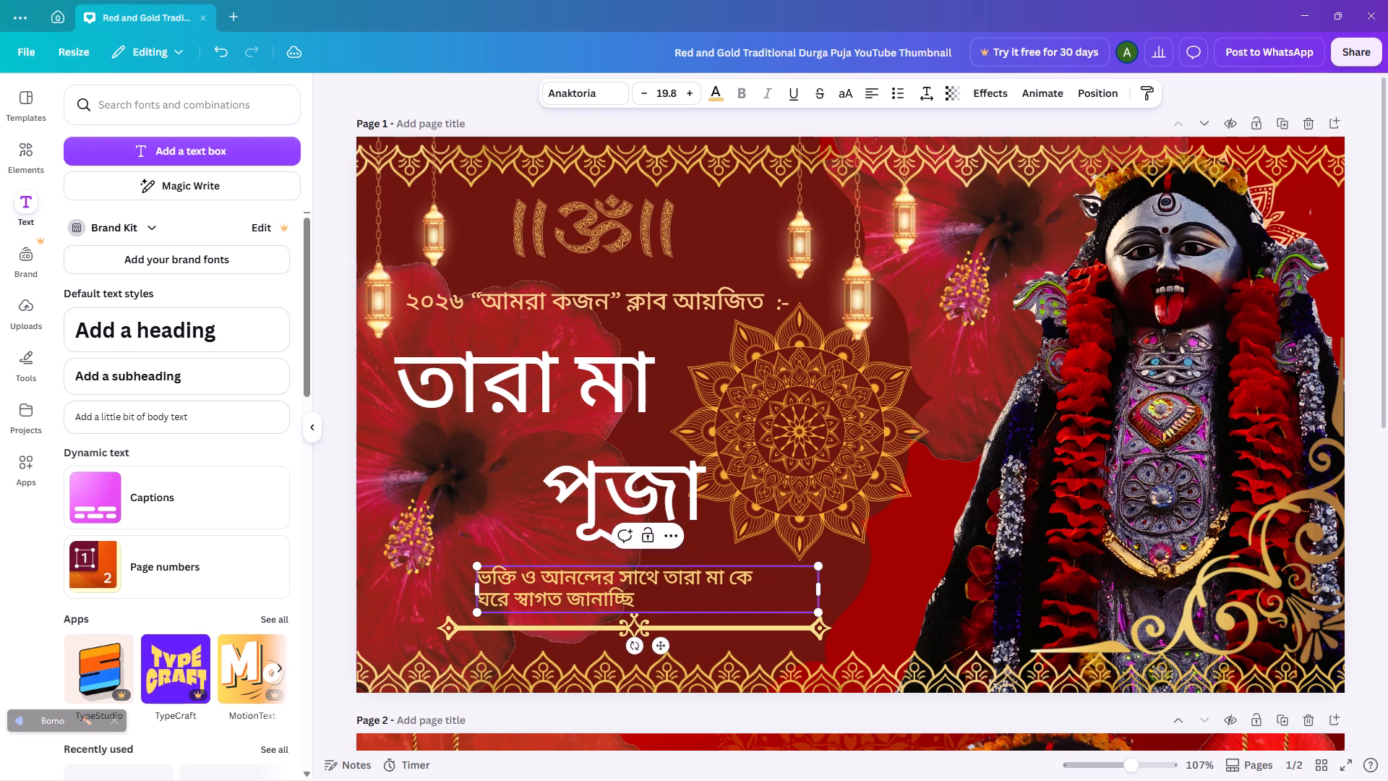
drag(476, 590, 455, 589)
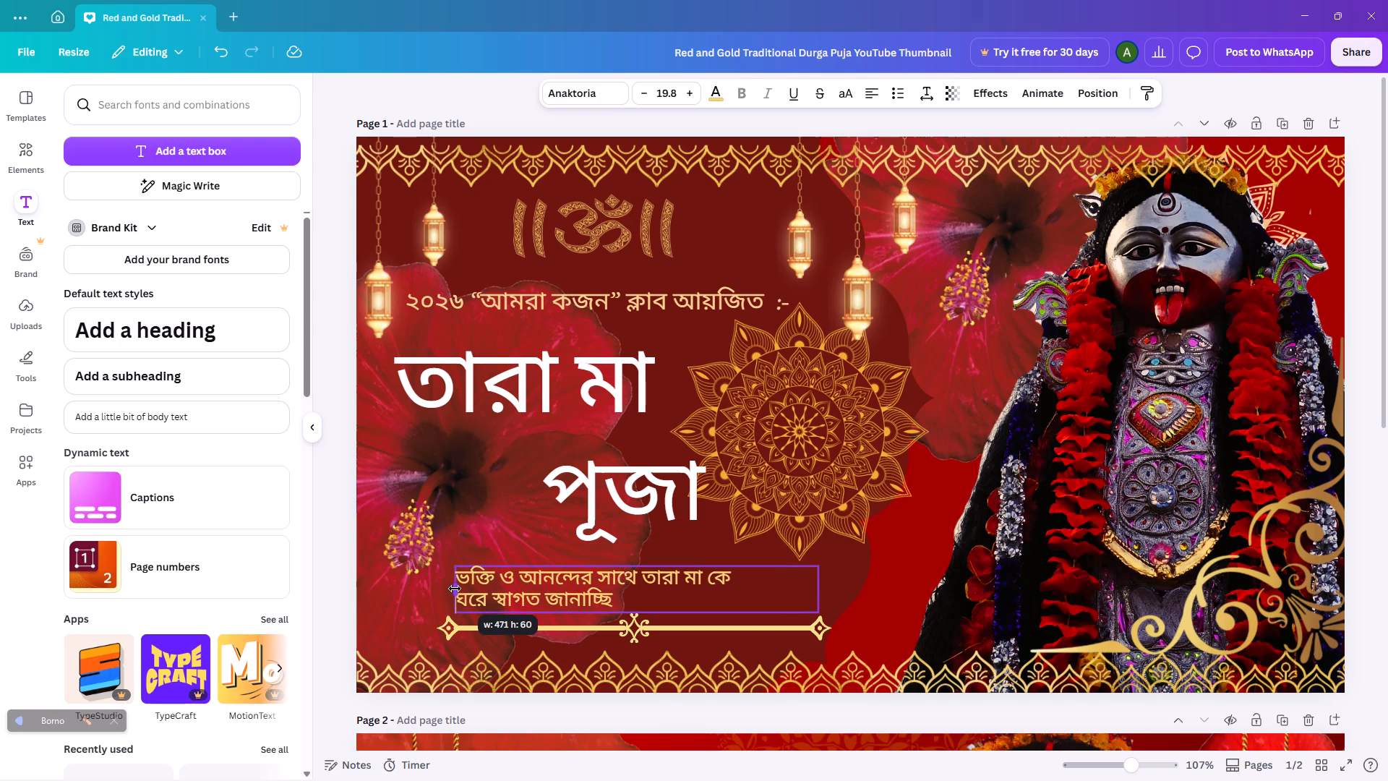
drag(455, 589, 466, 590)
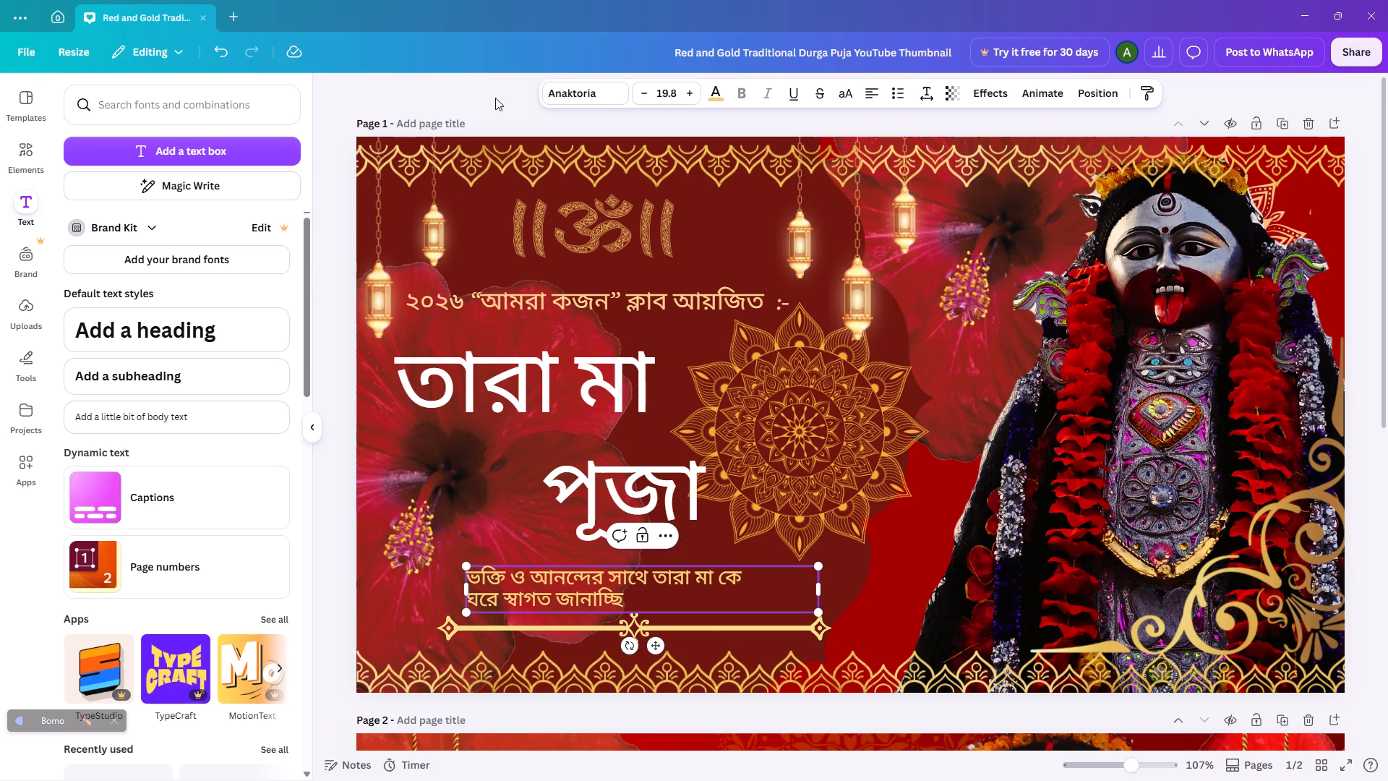
click(495, 98)
Move the heading "তারা মা" slightly up and left, and the word "পূজা" slightly up and right.
drag(591, 365, 585, 357)
drag(638, 476, 633, 473)
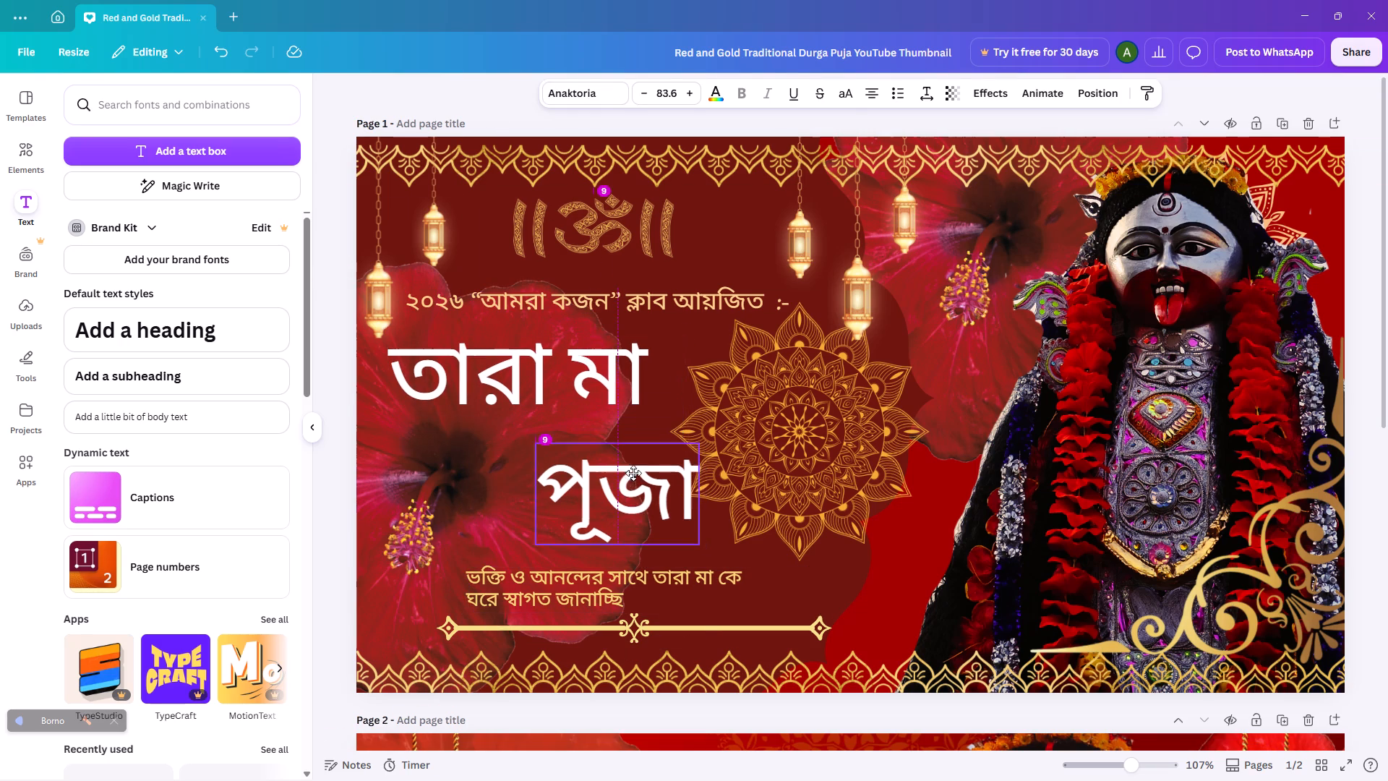
drag(633, 473, 646, 462)
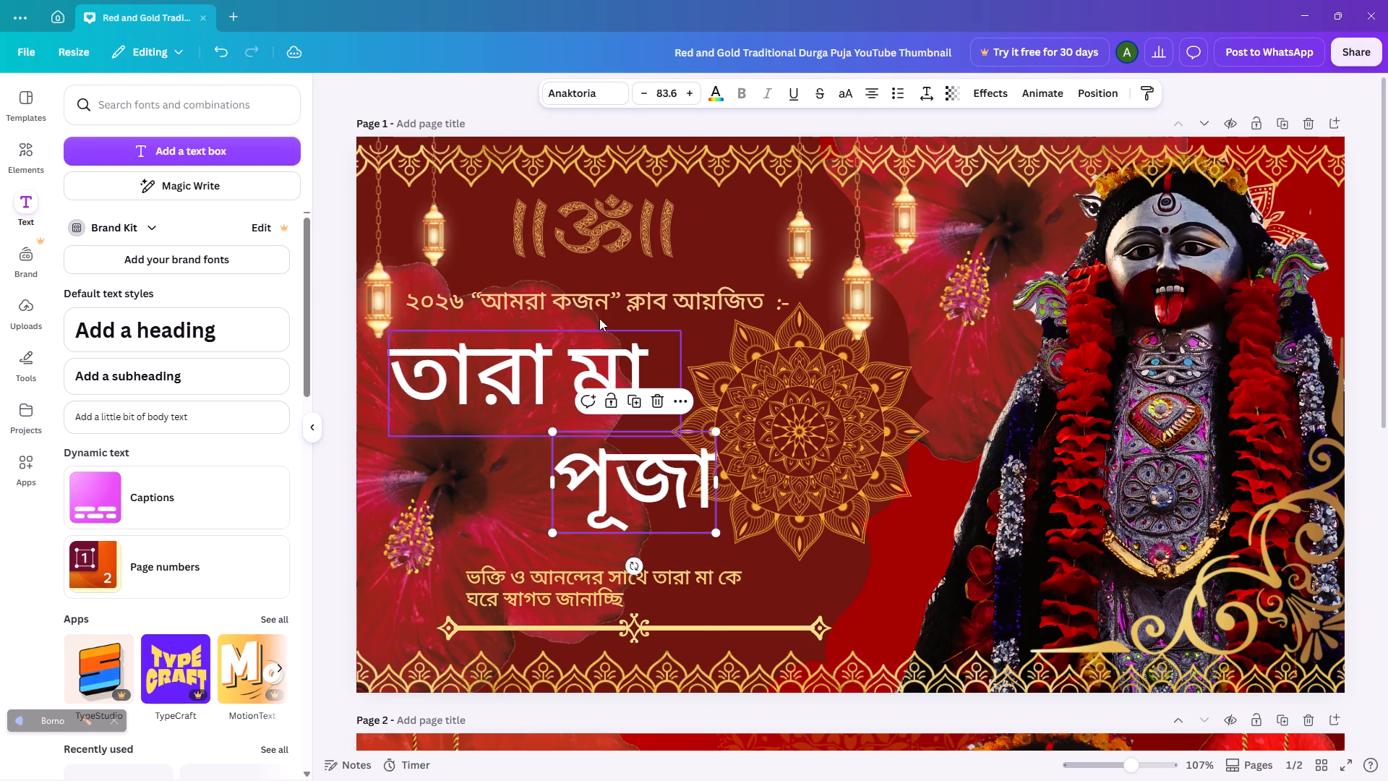
Correct the last word of the organiser line above the heading to "আয়োজিত", keeping the ":-" that follows it.
click(520, 102)
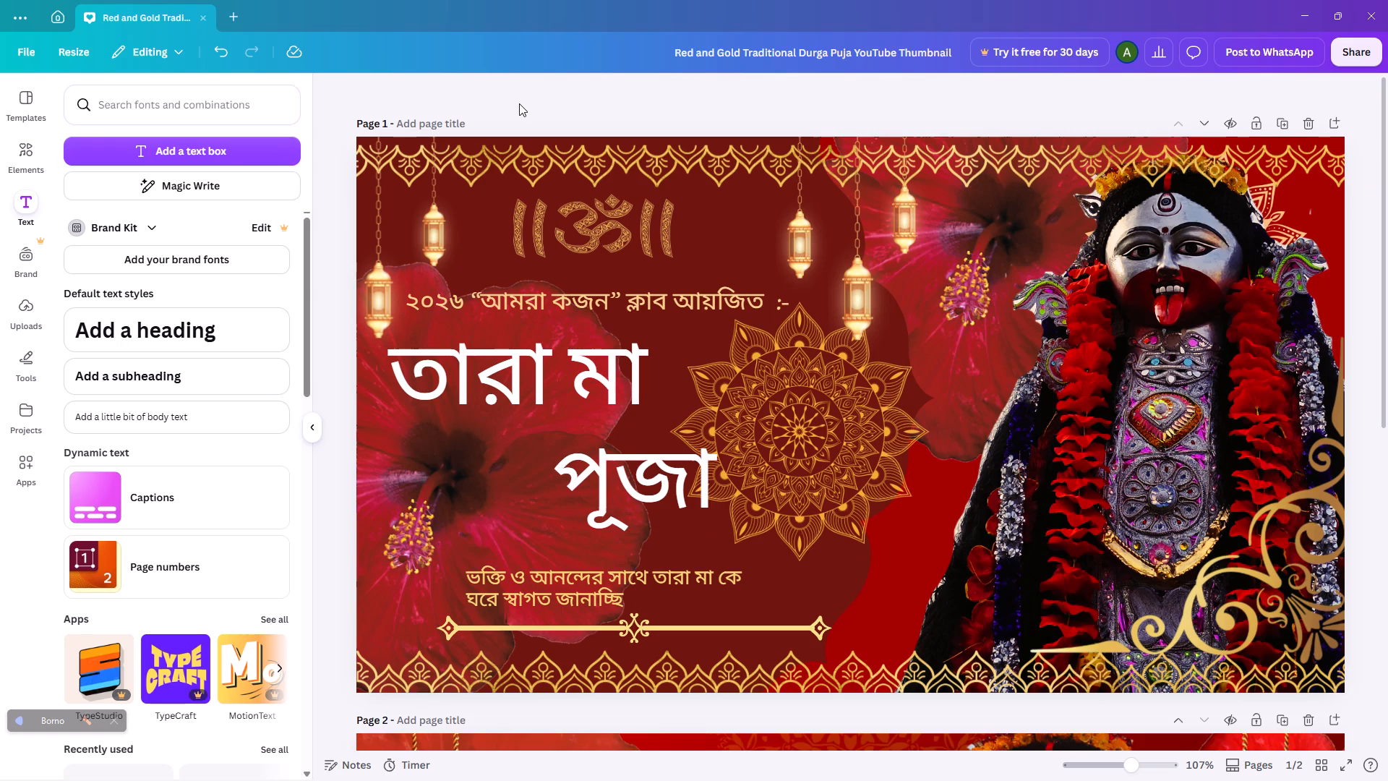
click(766, 302)
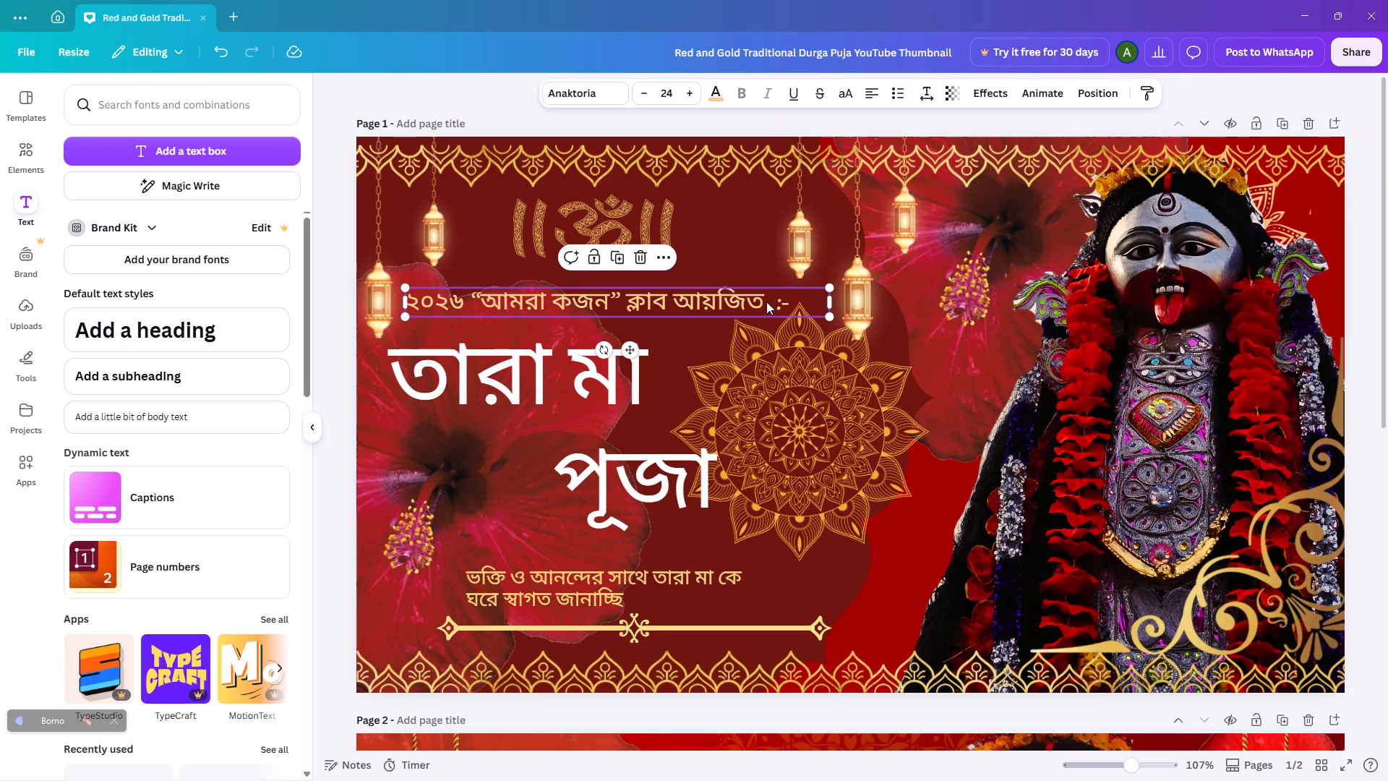
click(766, 302)
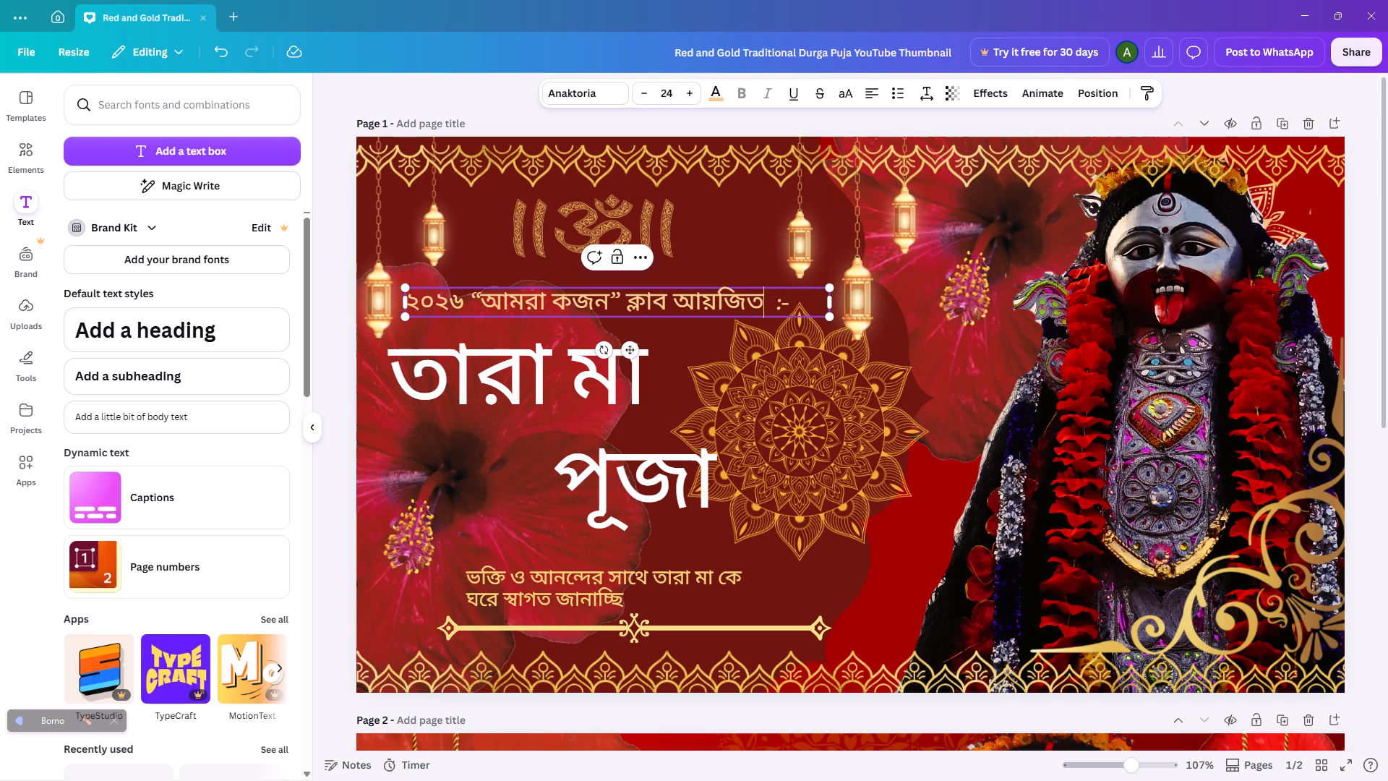
key(BackSpace)
key(BackSpace)
key(BackSpace)
key(BackSpace)
key(BackSpace)
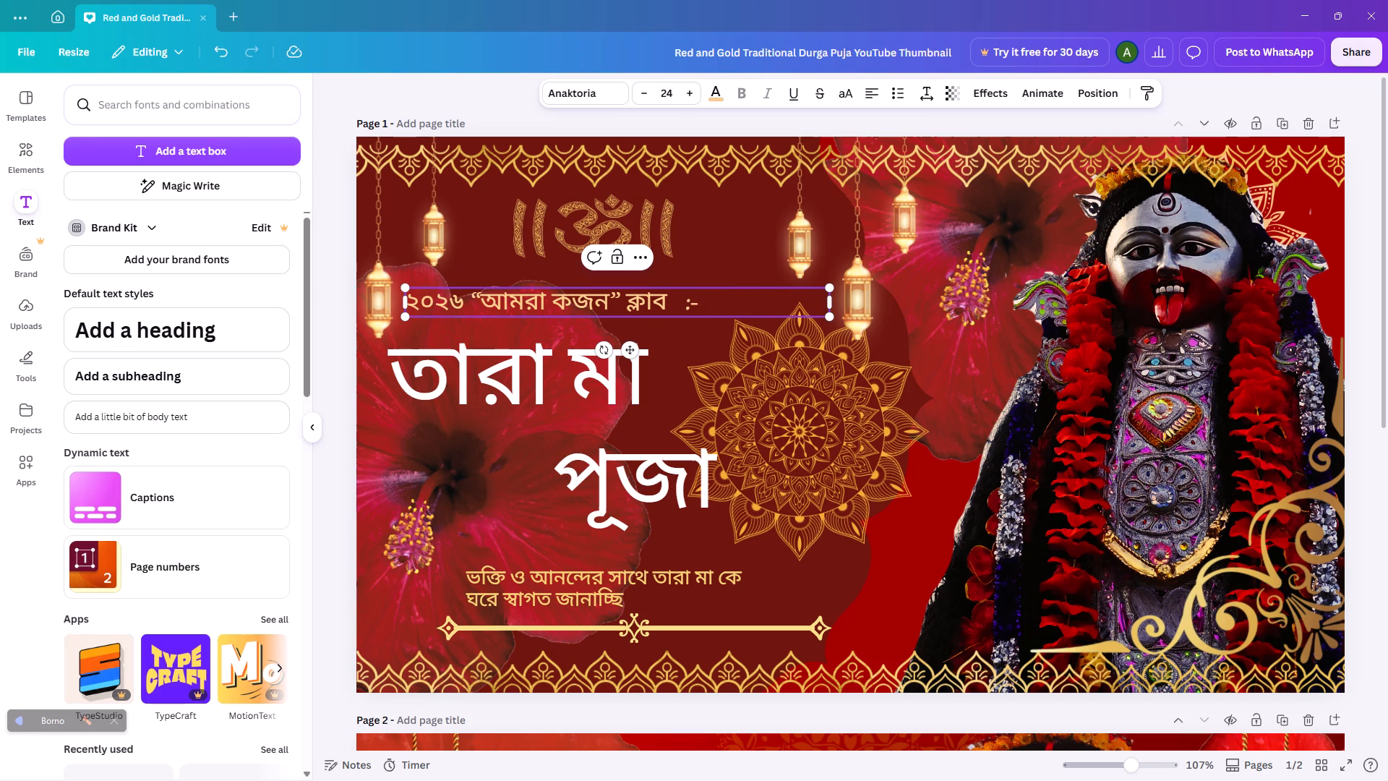
text(aআyয়ojজiি)
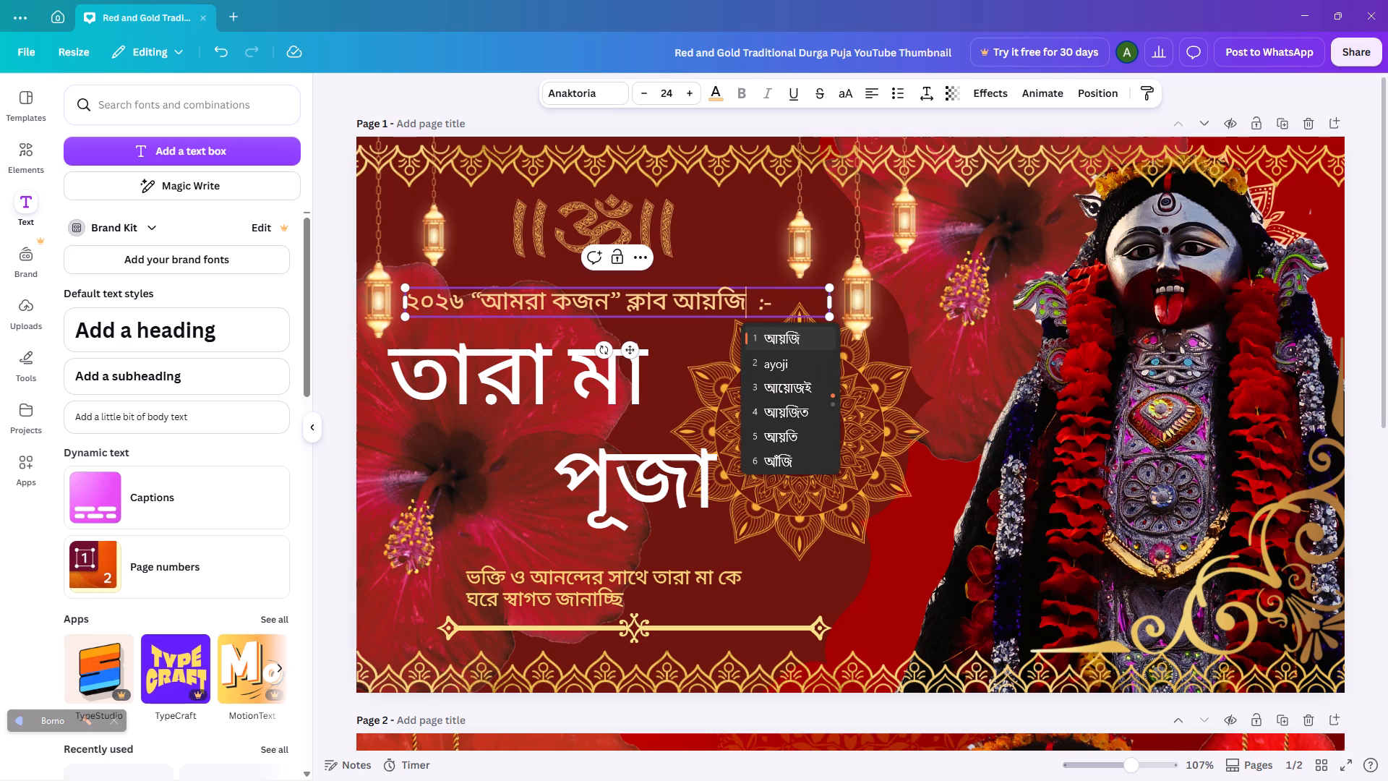
text(tতo)
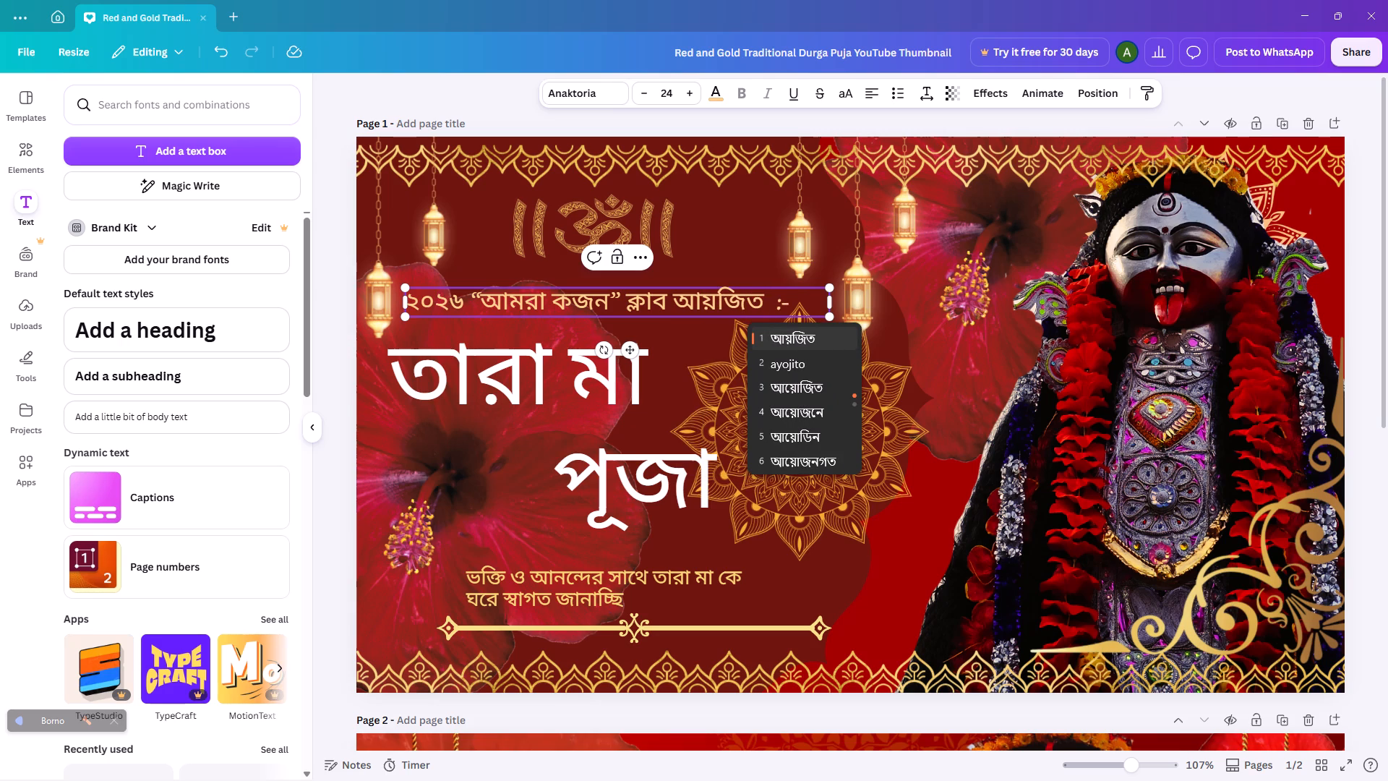
click(821, 388)
key(BackSpace)
key(BackSpace)
text(োজিত)
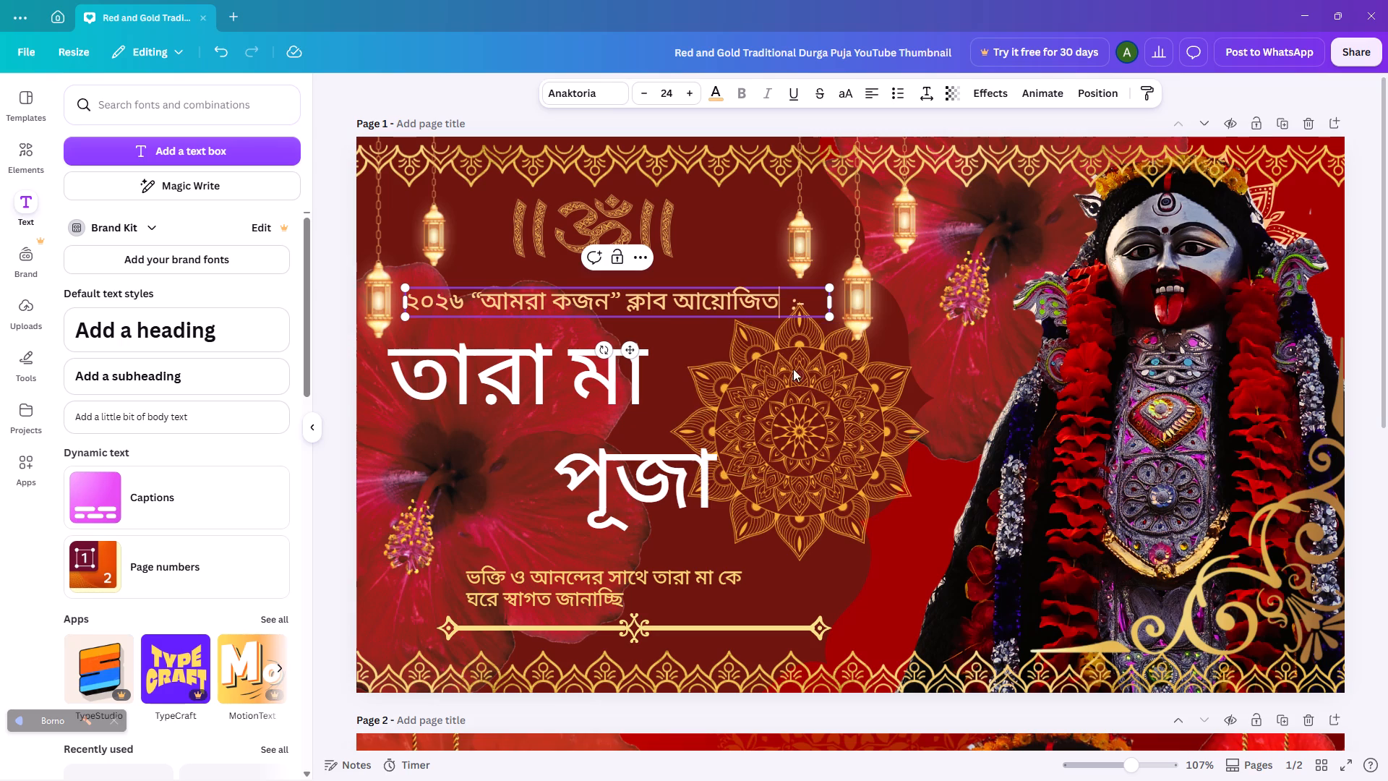
click(492, 93)
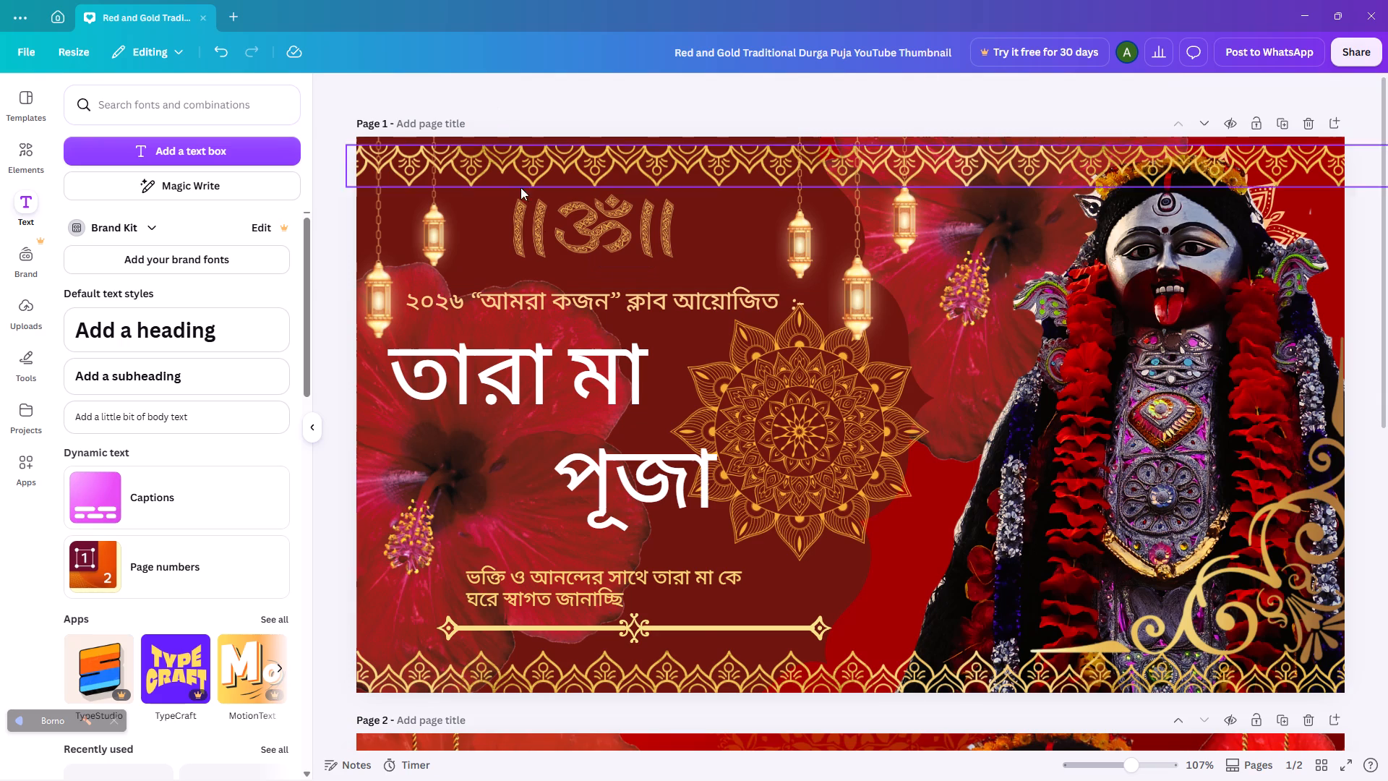
Change the last word of the tagline above the gold divider to "জানাই".
click(656, 598)
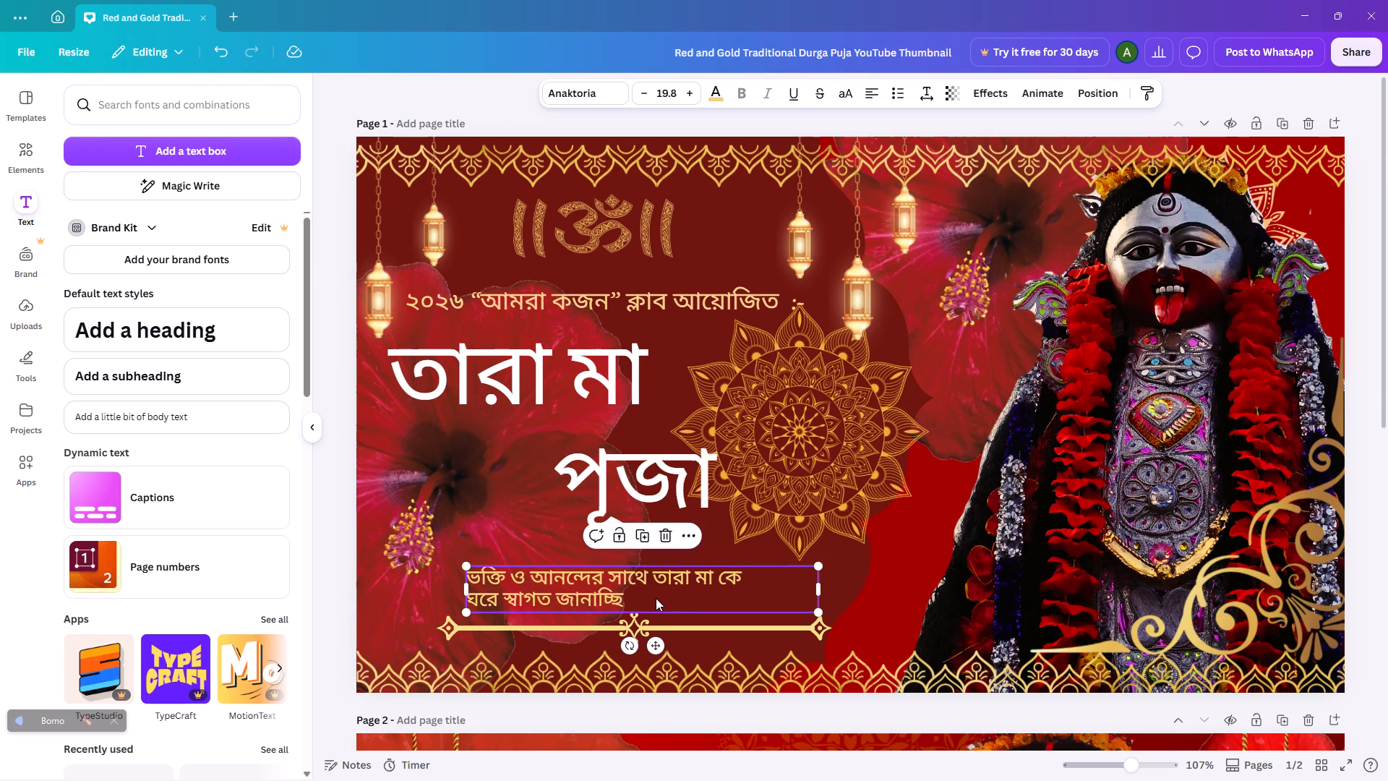
click(656, 598)
key(BackSpace)
key(BackSpace)
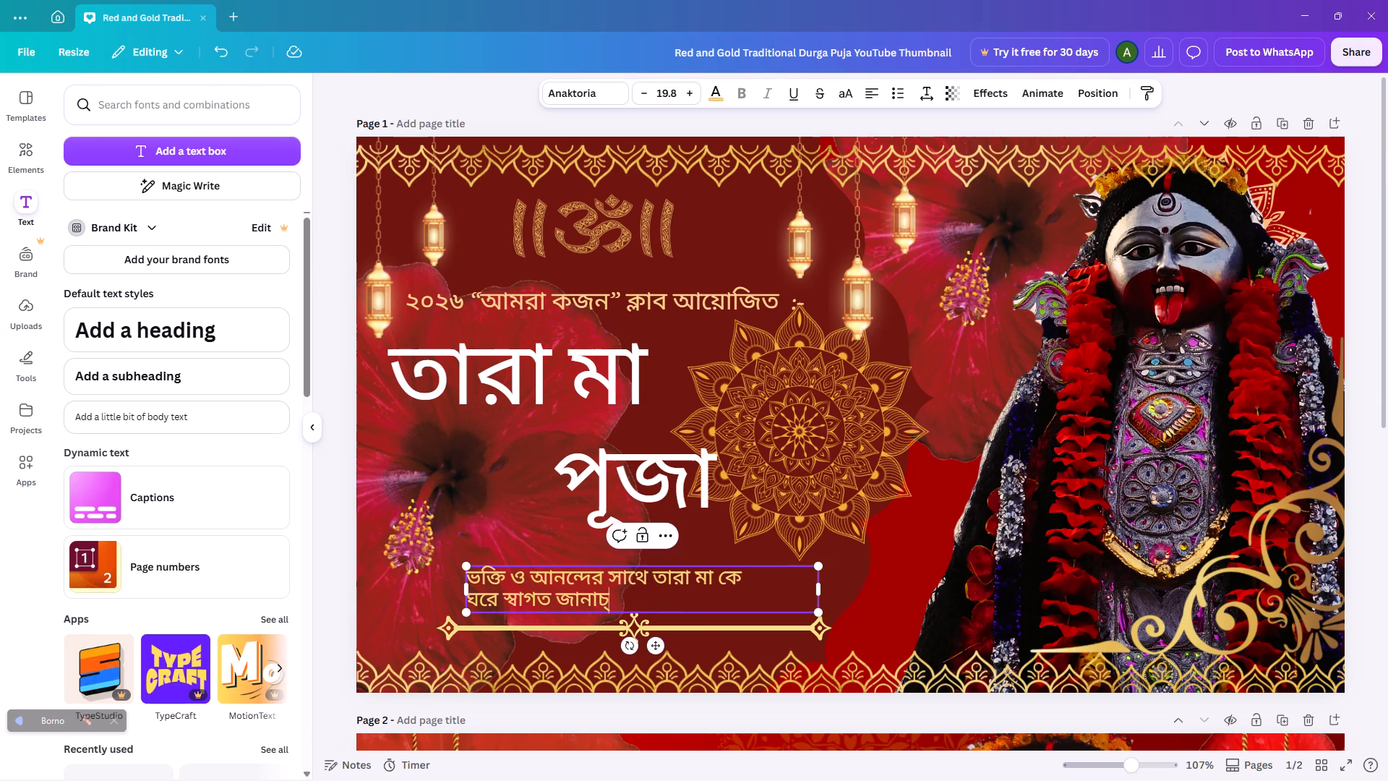
key(BackSpace)
key(BackSpace)
text(iই)
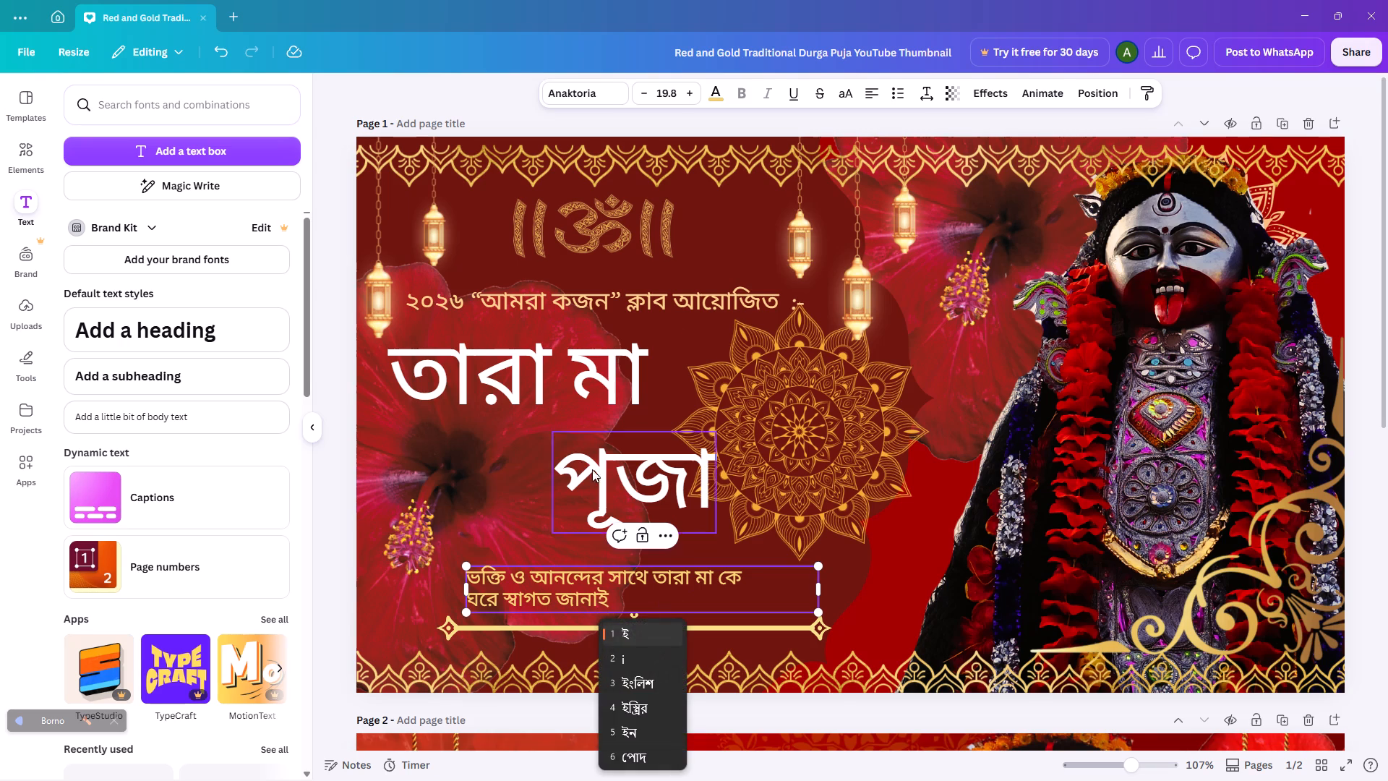
click(504, 94)
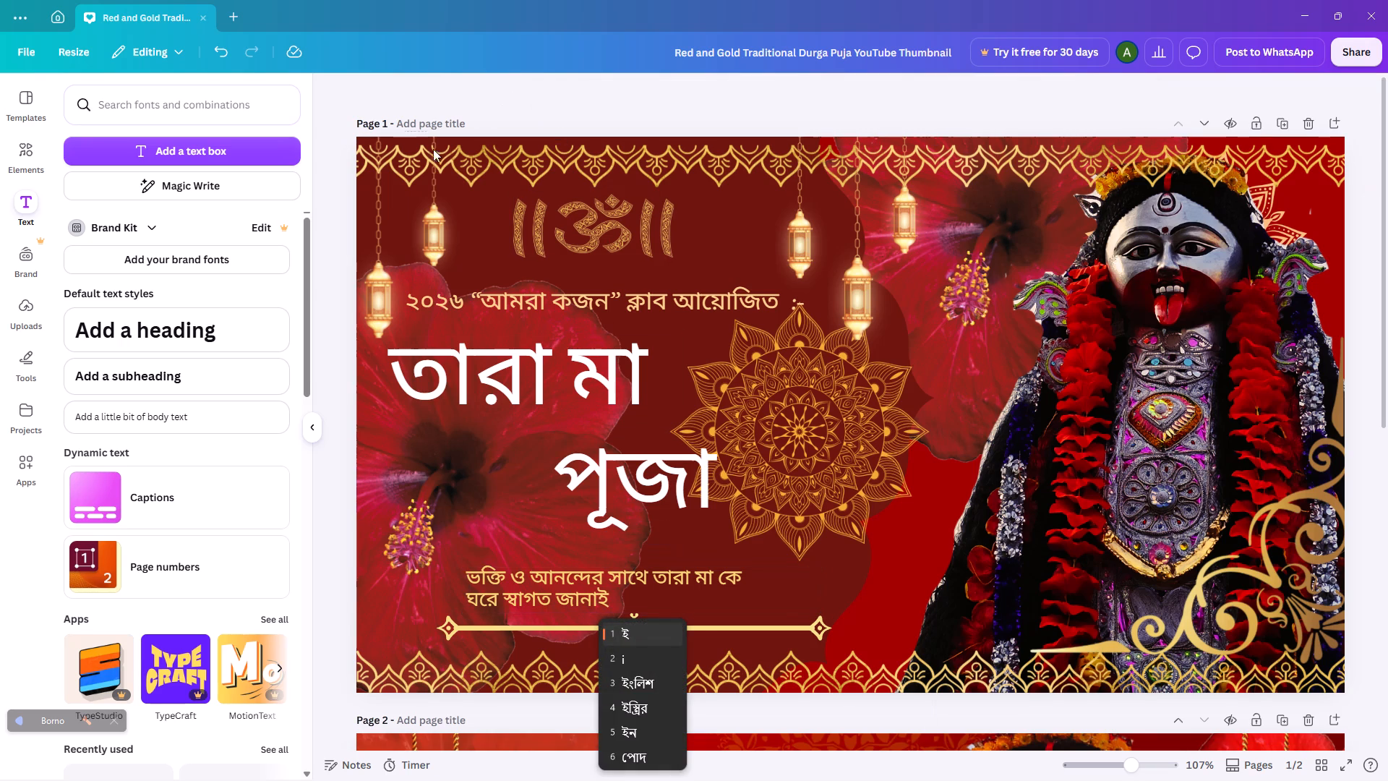
click(645, 637)
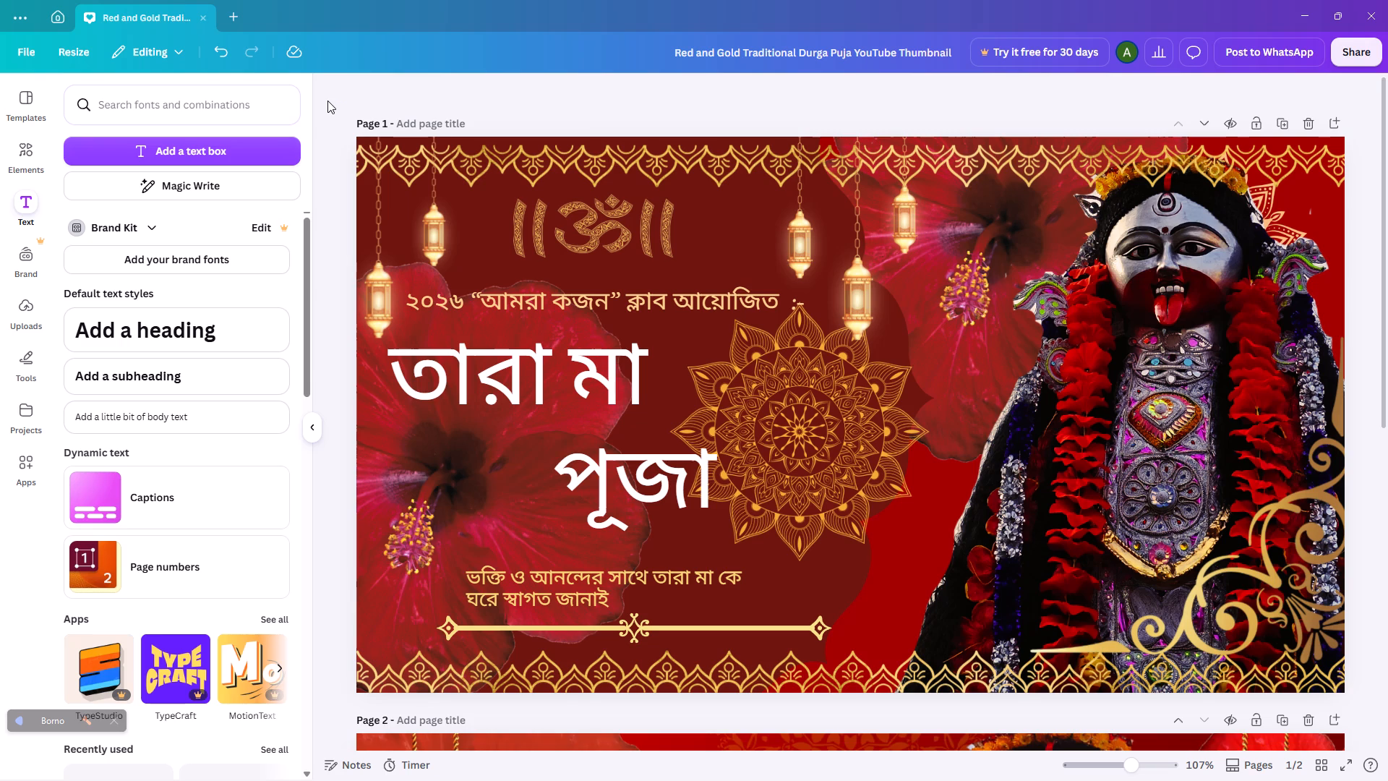
Nudge the goddess image slightly left.
click(1171, 279)
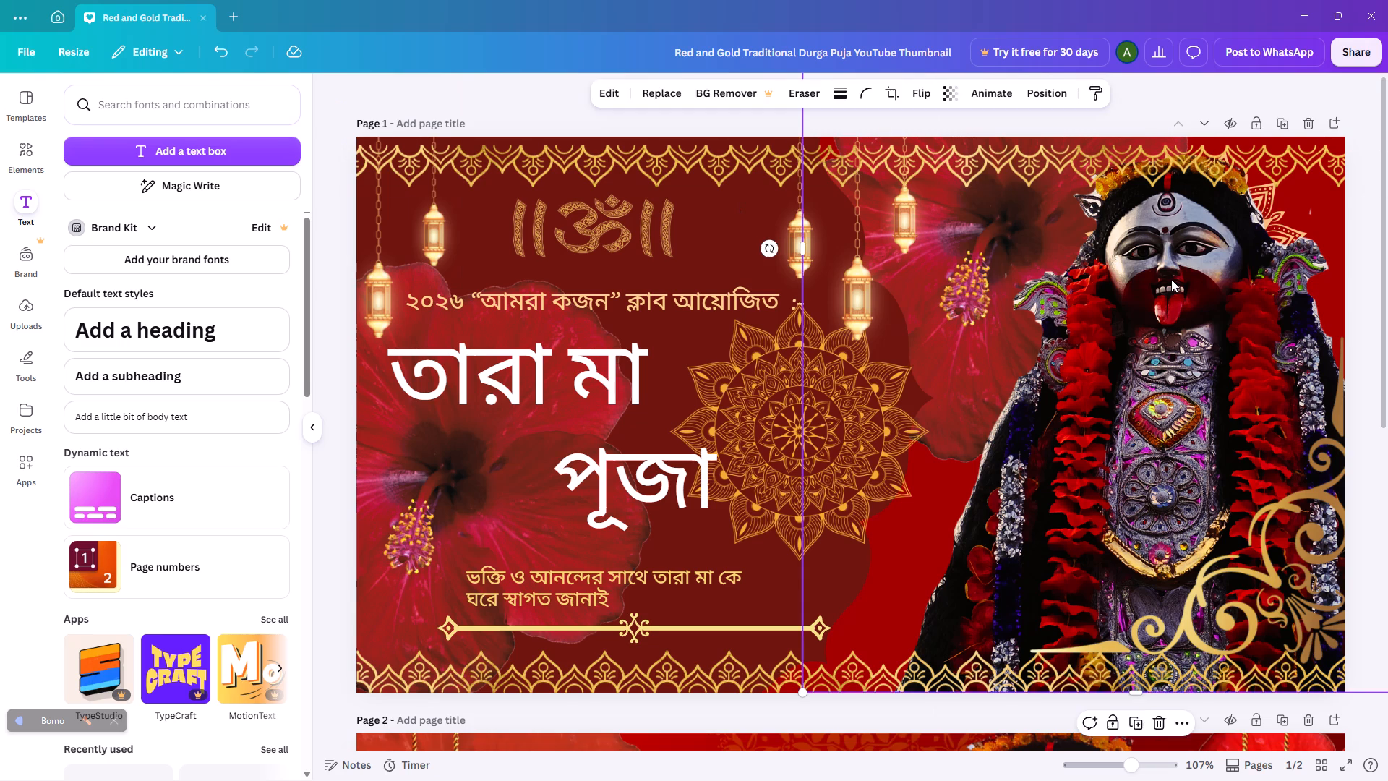
click(1171, 279)
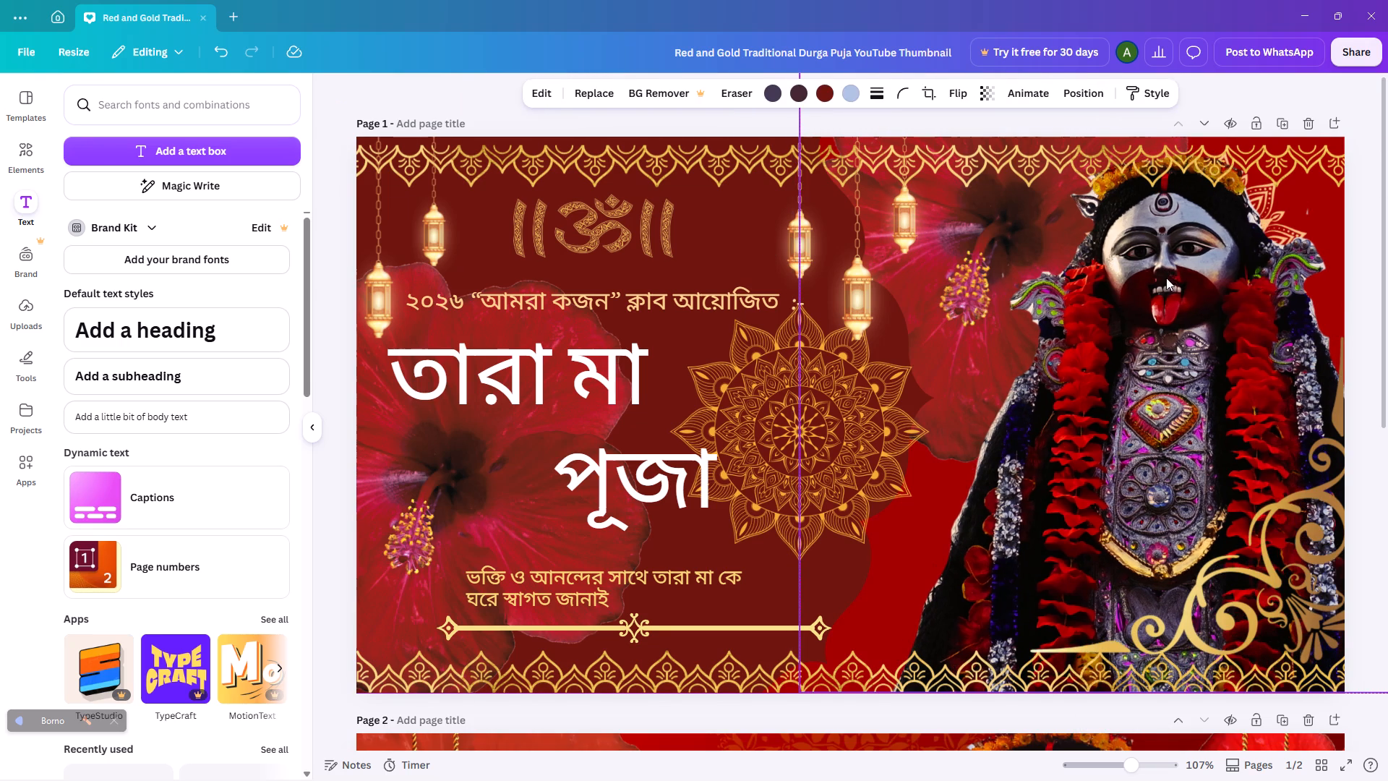
Pull the gold corner swirl ornament off the goddess image and delete it.
click(1306, 545)
drag(1307, 545, 1282, 536)
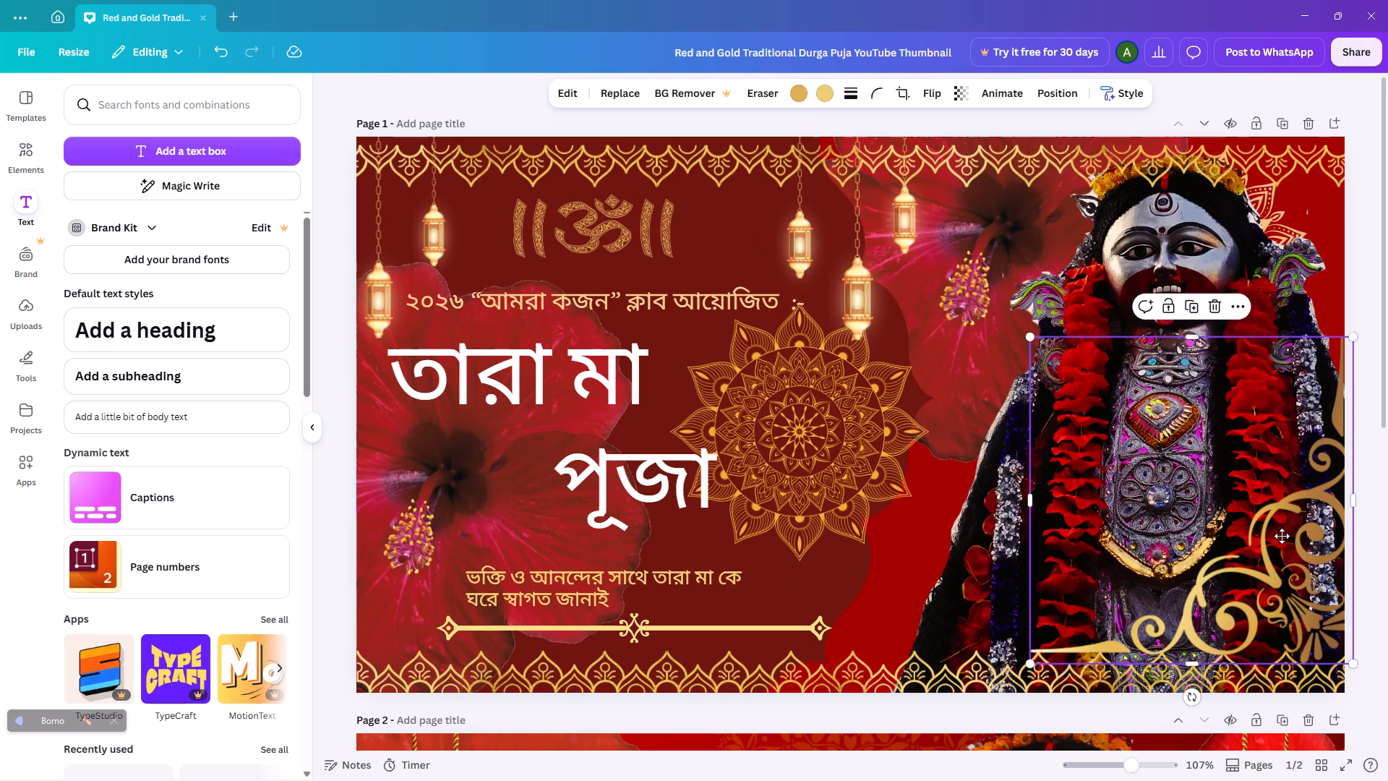
drag(1282, 536, 936, 547)
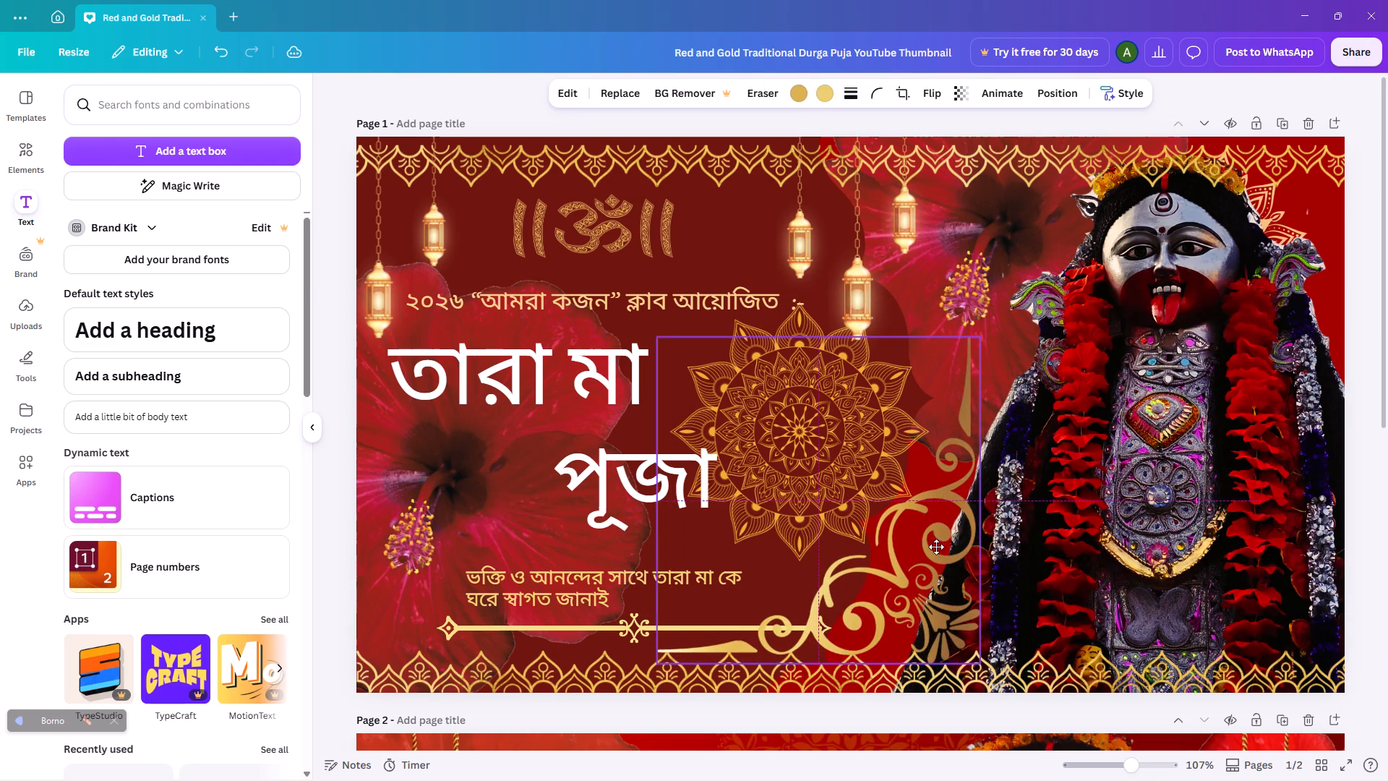
drag(936, 547, 943, 545)
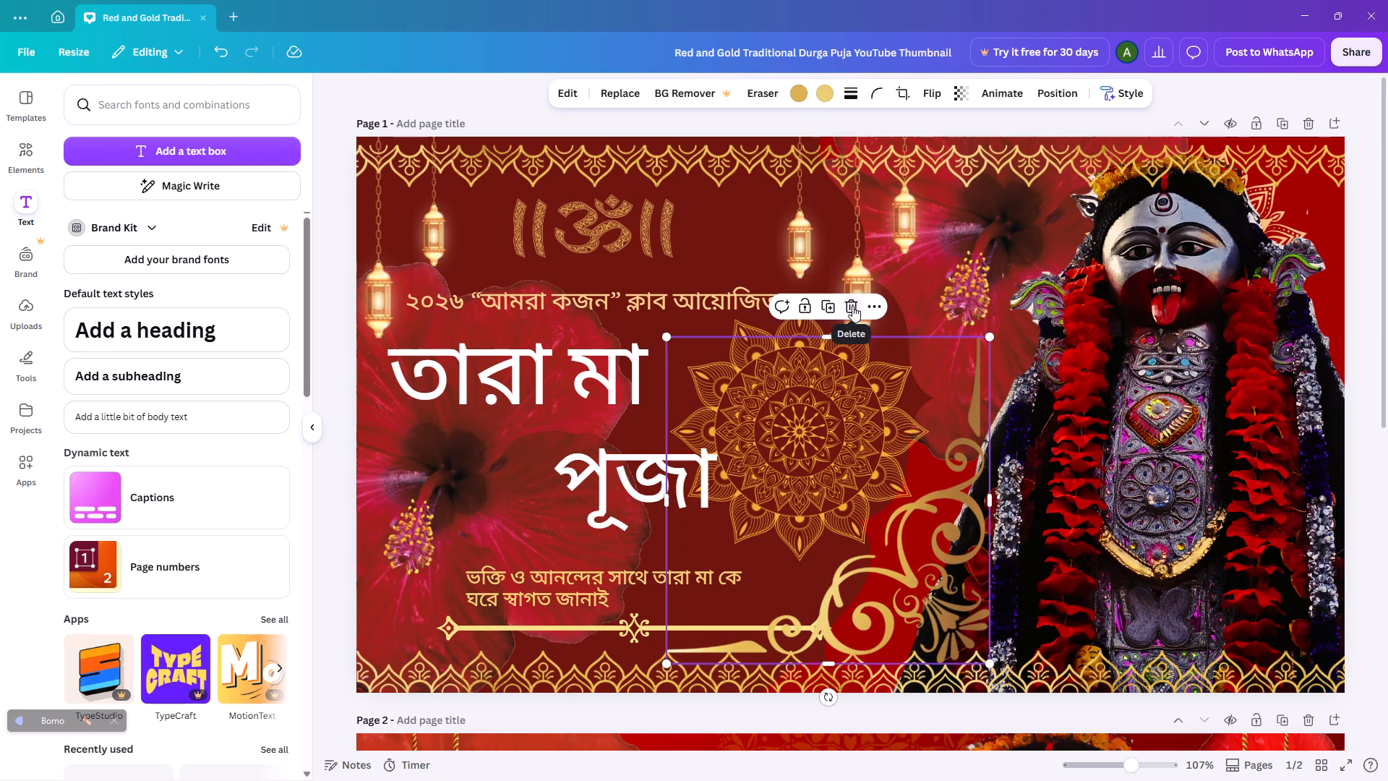
click(852, 306)
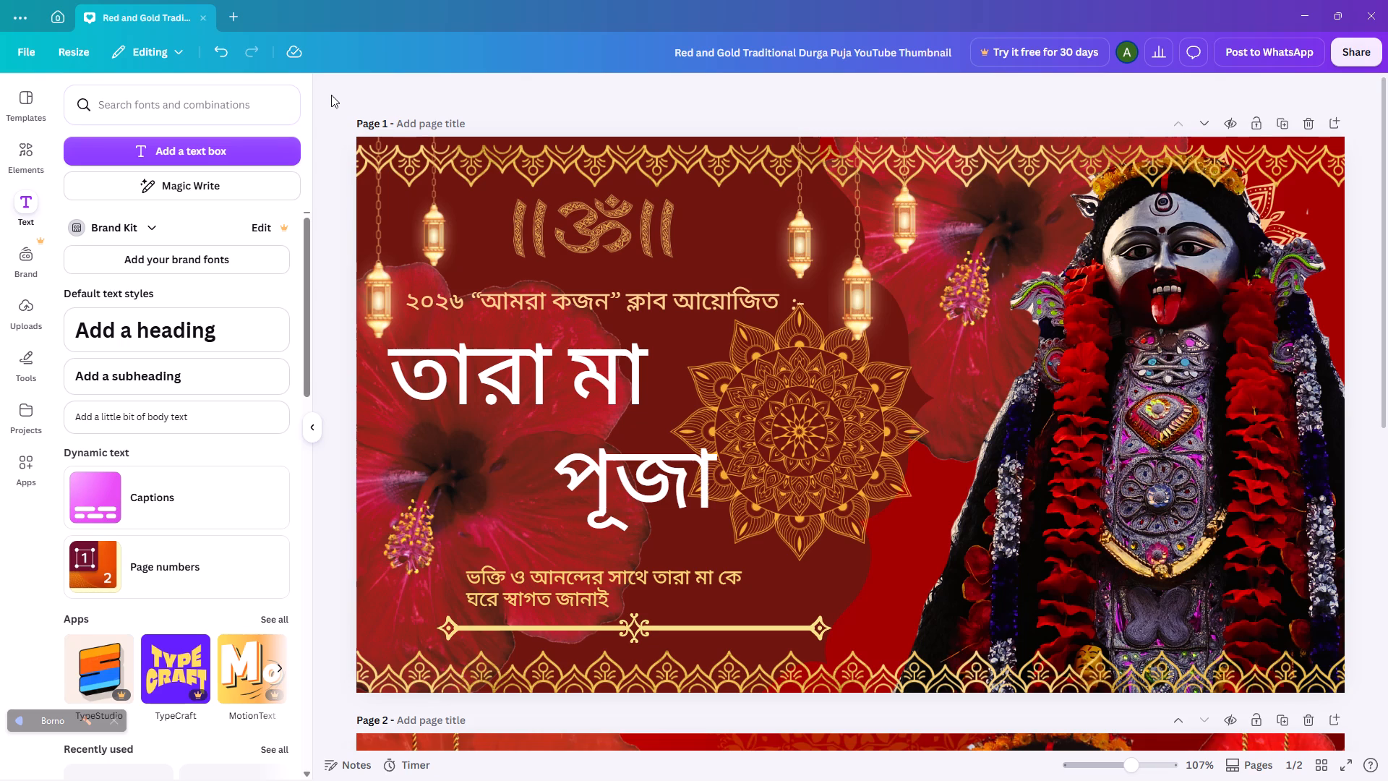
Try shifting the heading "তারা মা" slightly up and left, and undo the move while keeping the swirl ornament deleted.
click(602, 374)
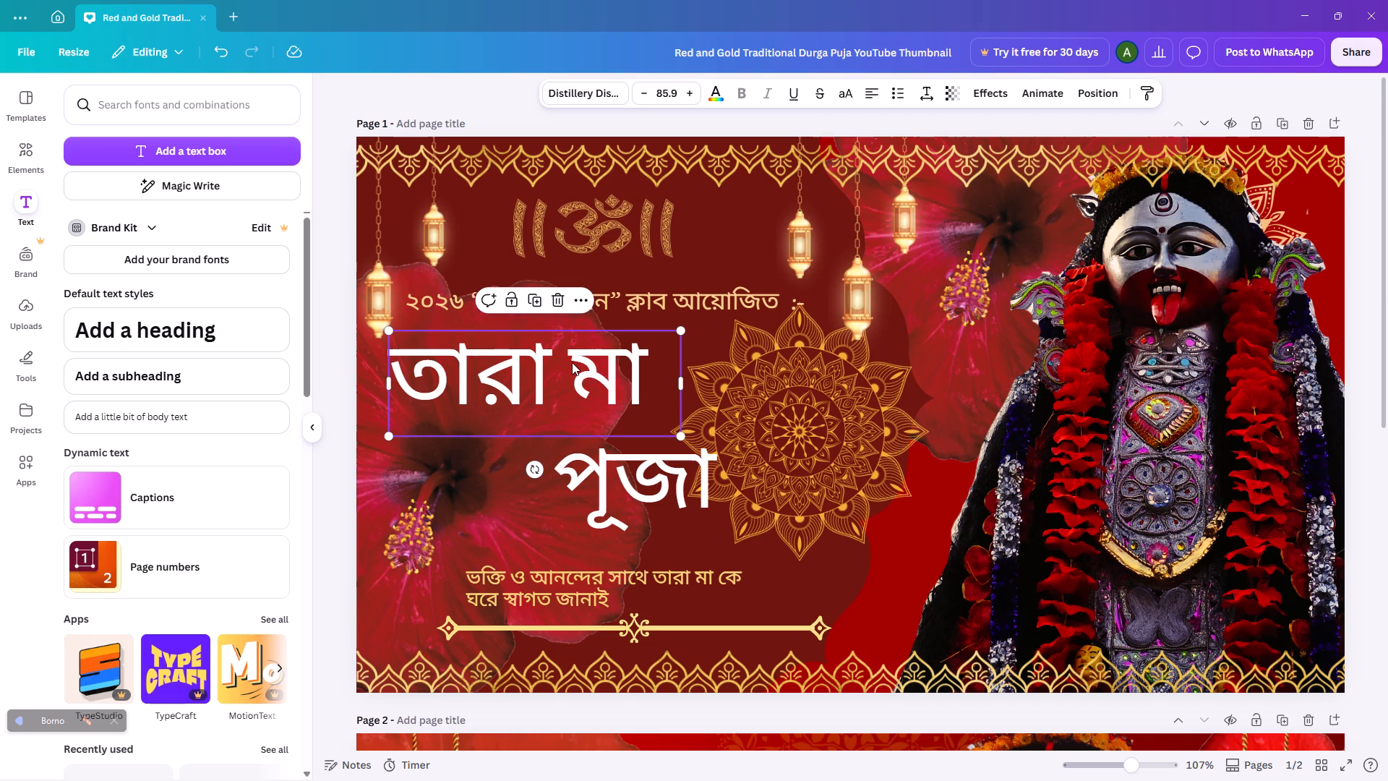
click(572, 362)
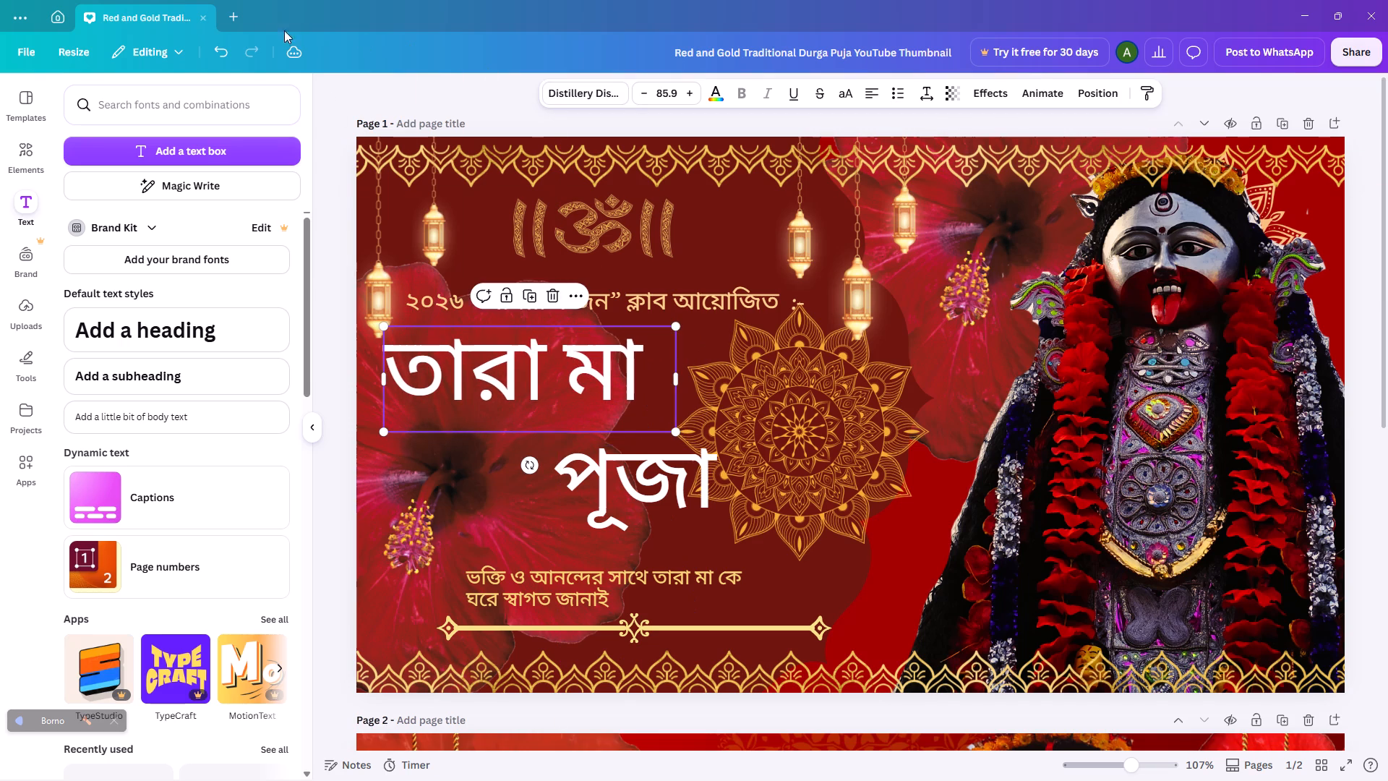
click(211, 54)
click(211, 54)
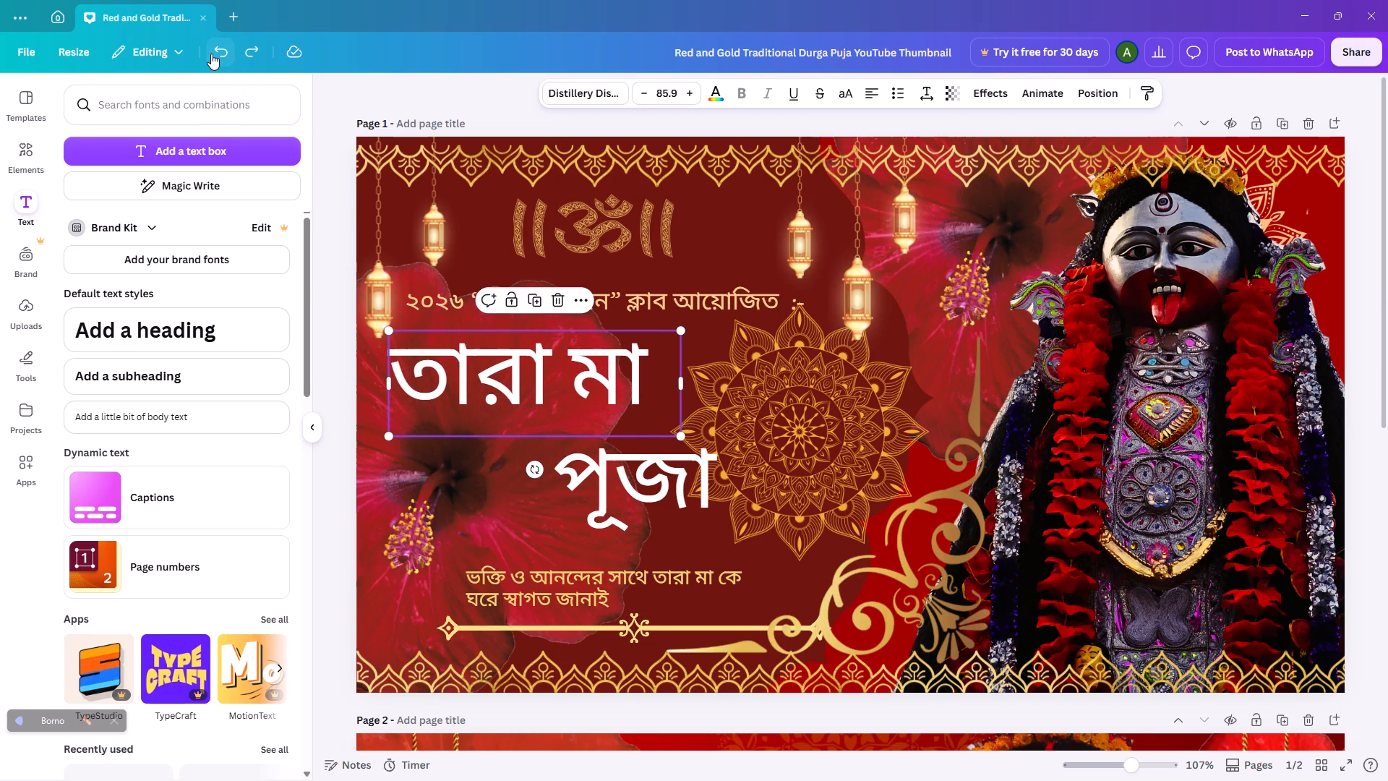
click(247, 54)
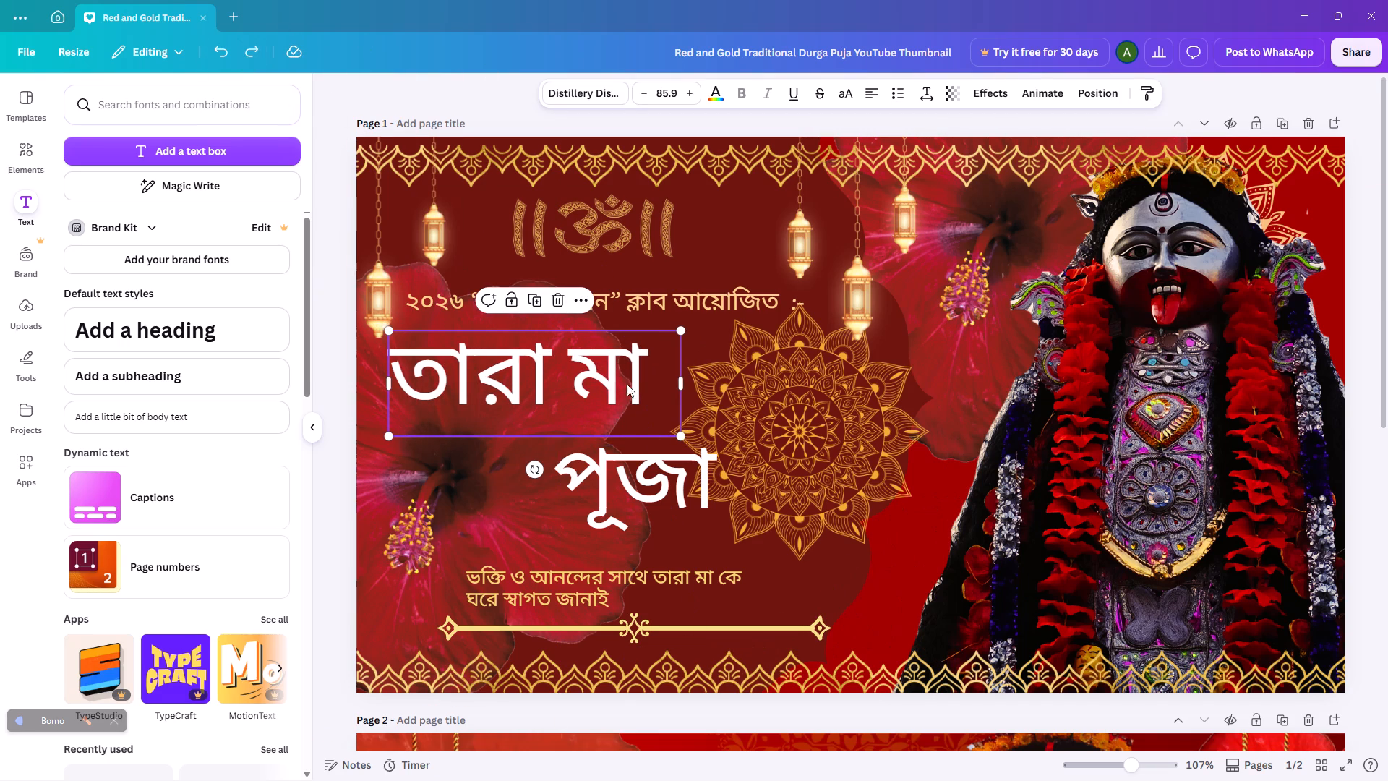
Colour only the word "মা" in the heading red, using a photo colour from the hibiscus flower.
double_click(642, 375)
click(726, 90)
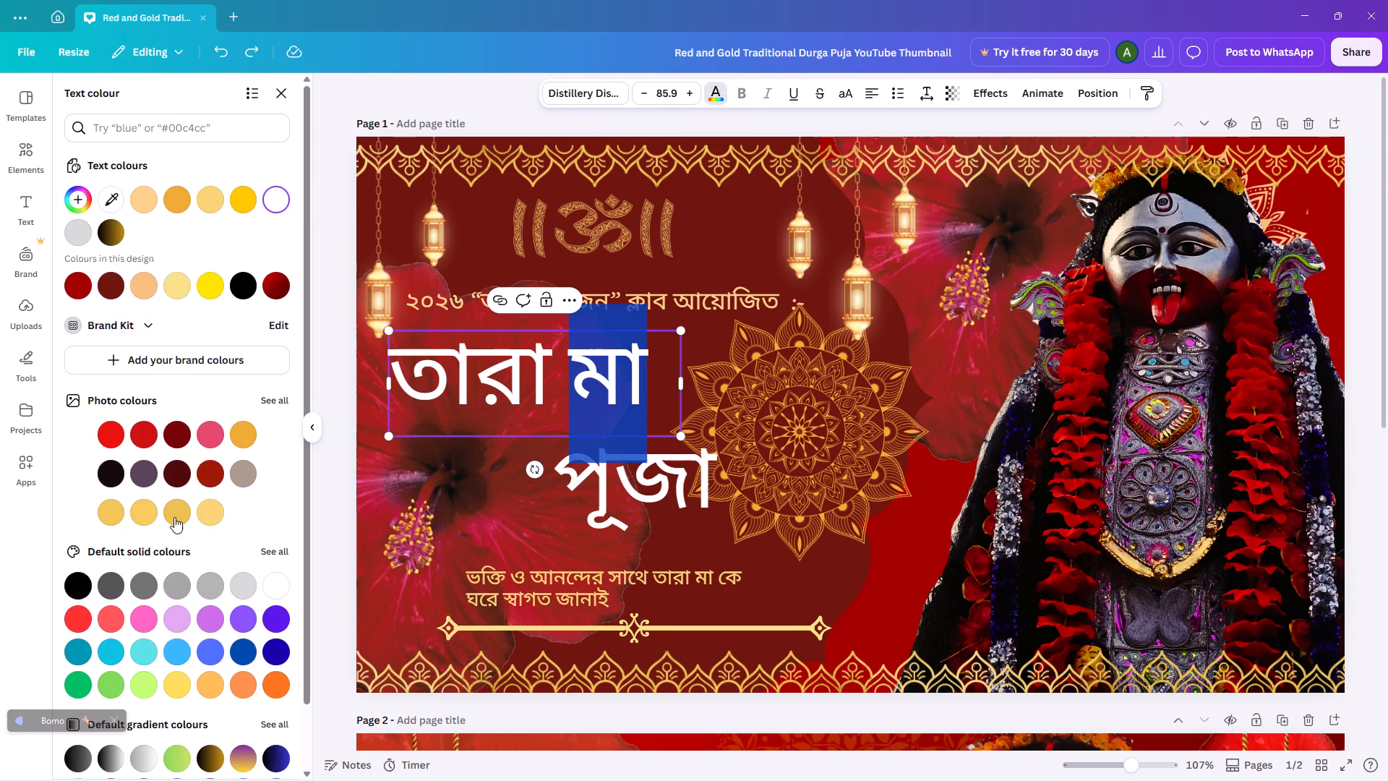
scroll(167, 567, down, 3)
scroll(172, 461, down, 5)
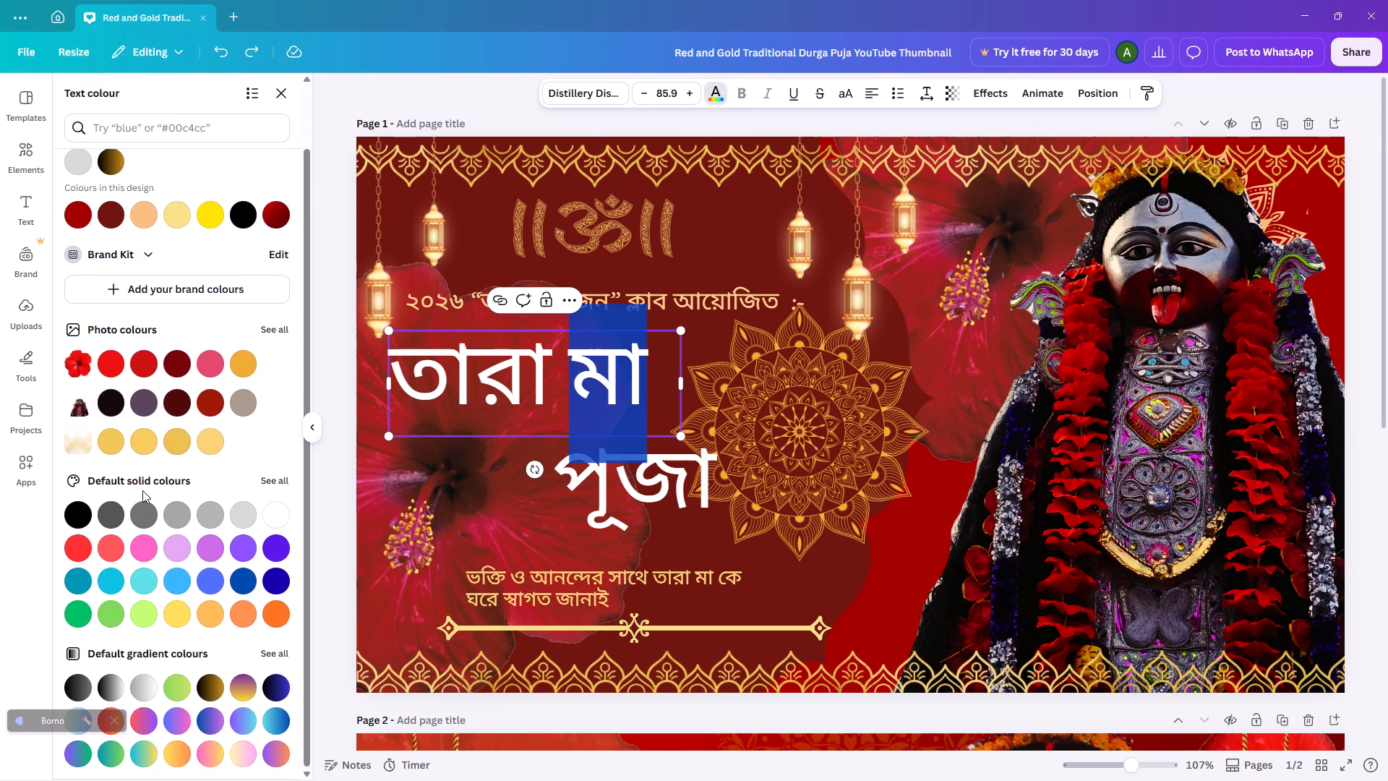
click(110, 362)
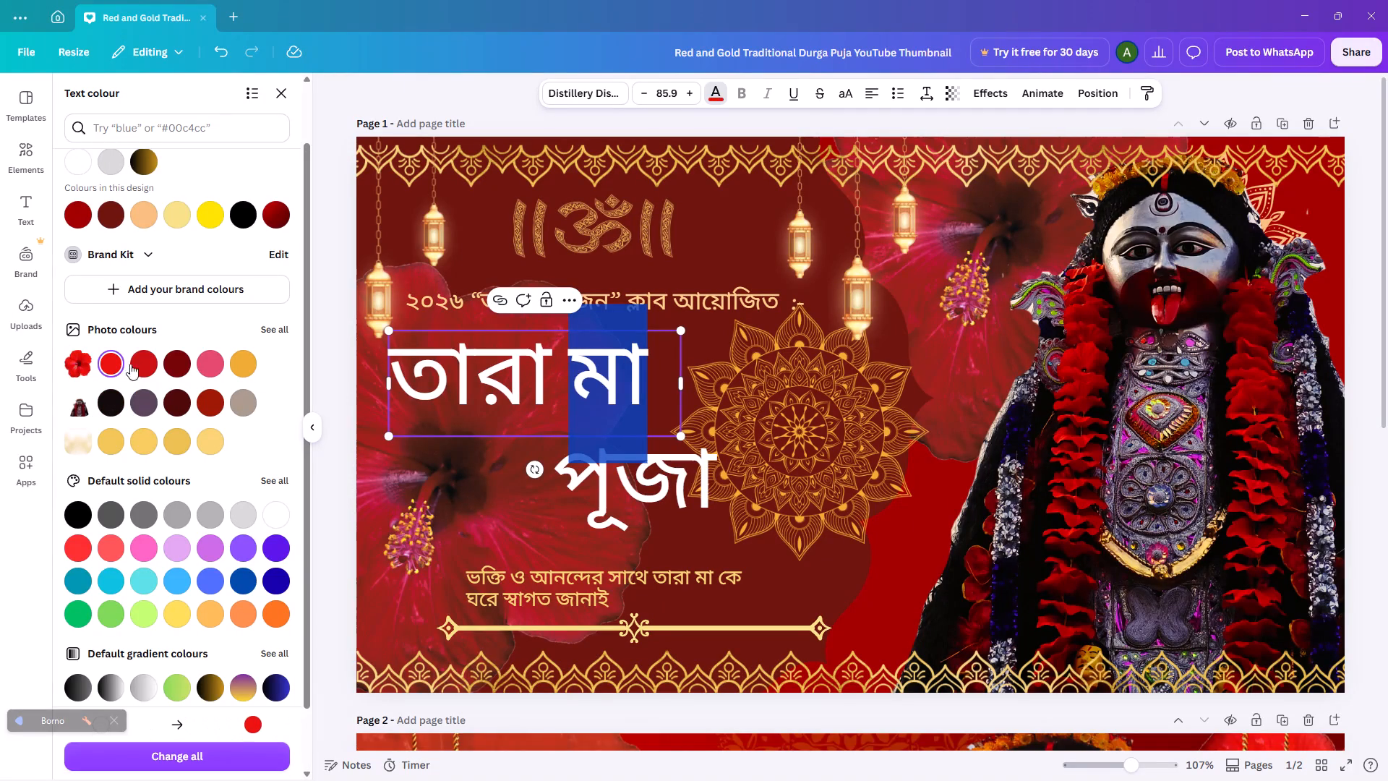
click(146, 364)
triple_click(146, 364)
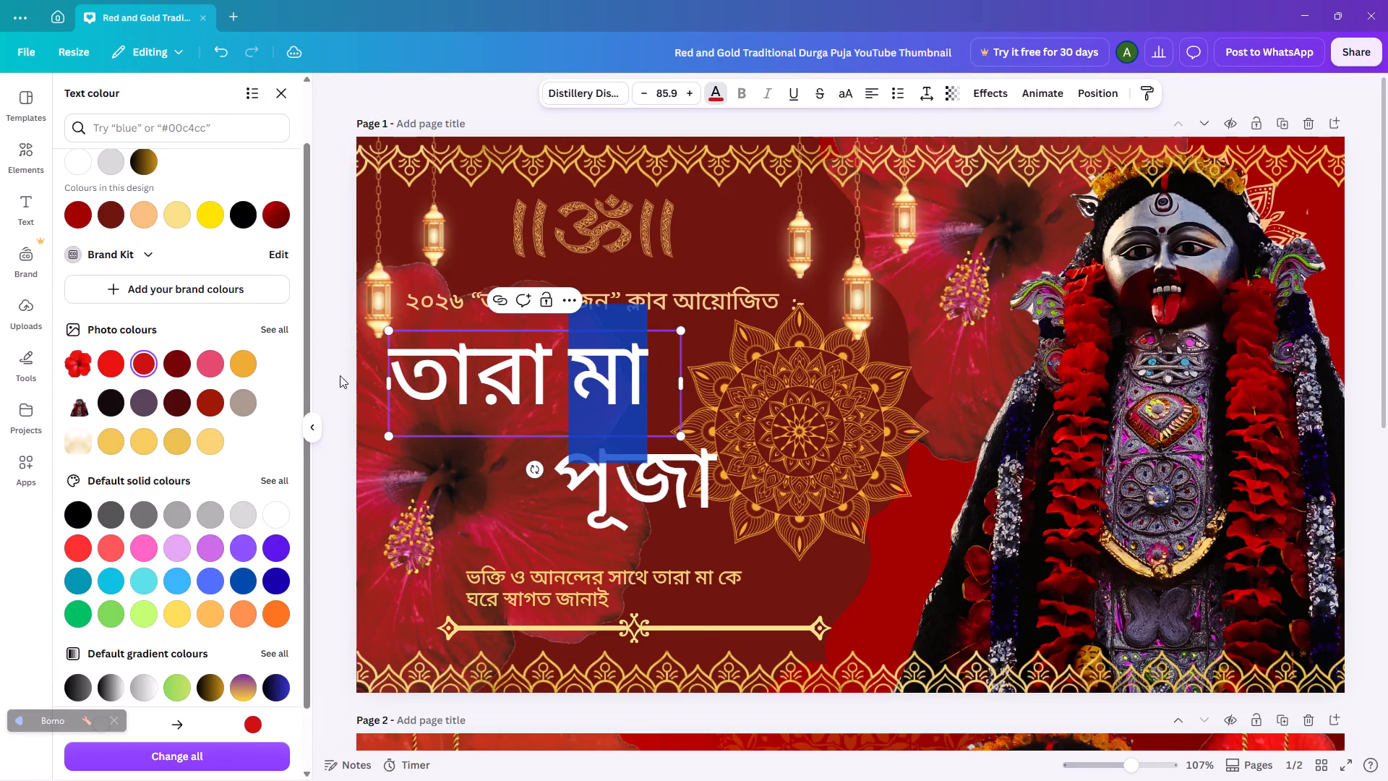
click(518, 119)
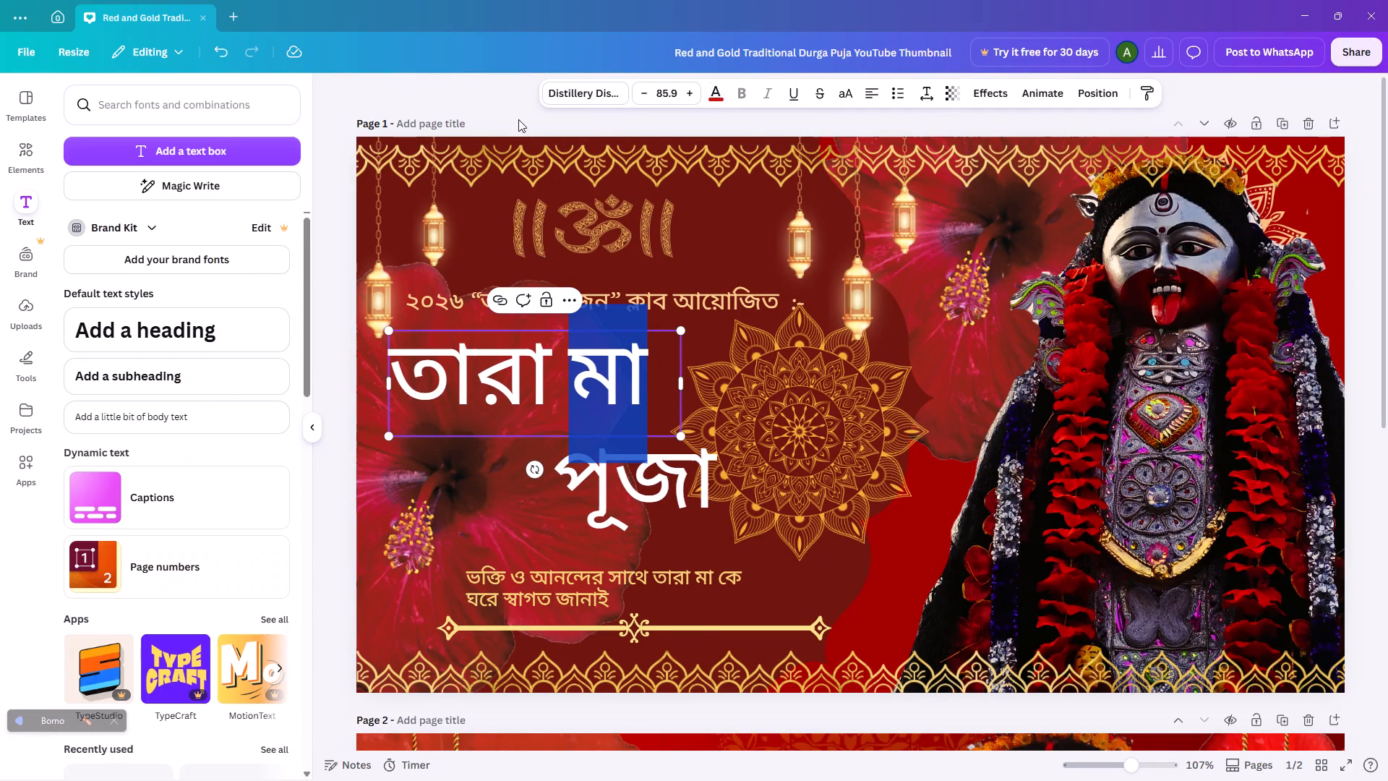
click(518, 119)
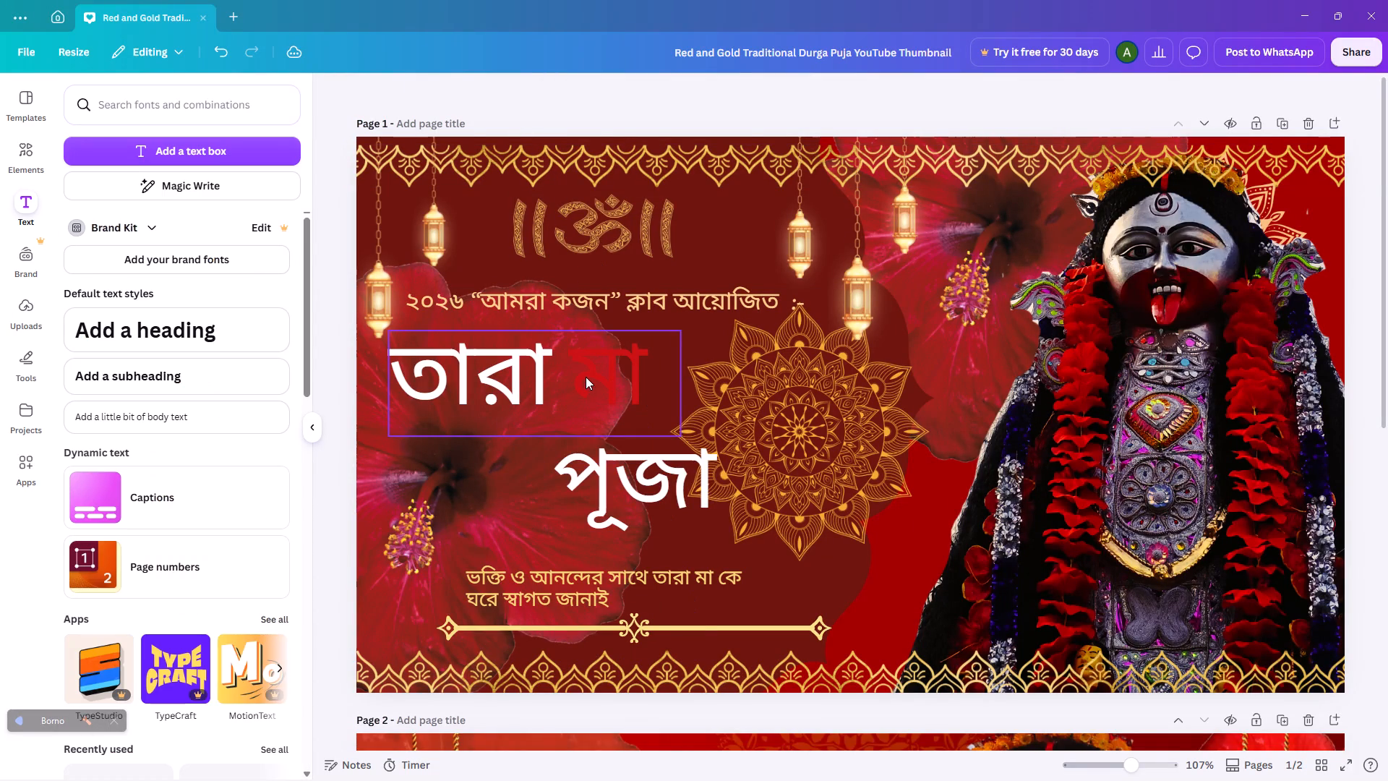
Recolour the word "মা" in the heading with the golden orange photo colour #f0c655.
double_click(586, 377)
drag(586, 377, 618, 377)
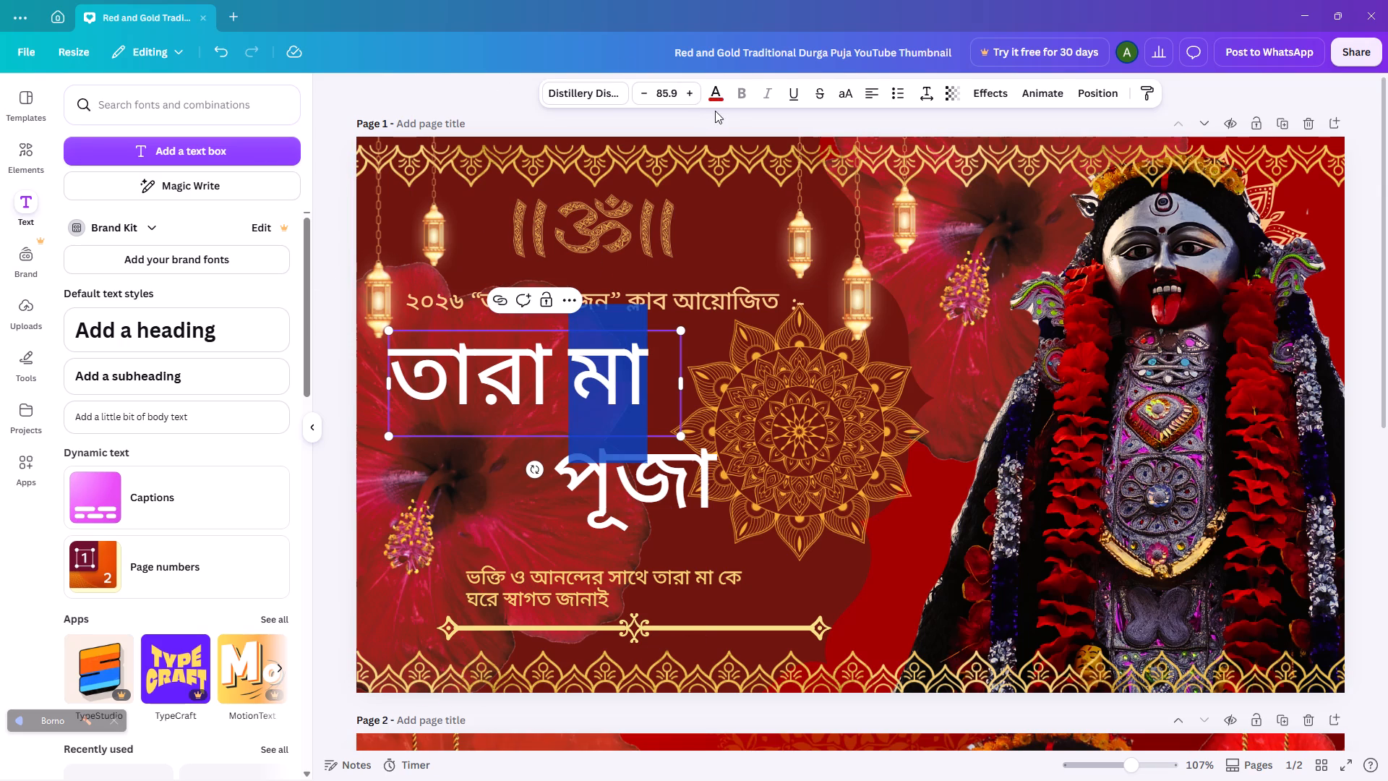
click(716, 103)
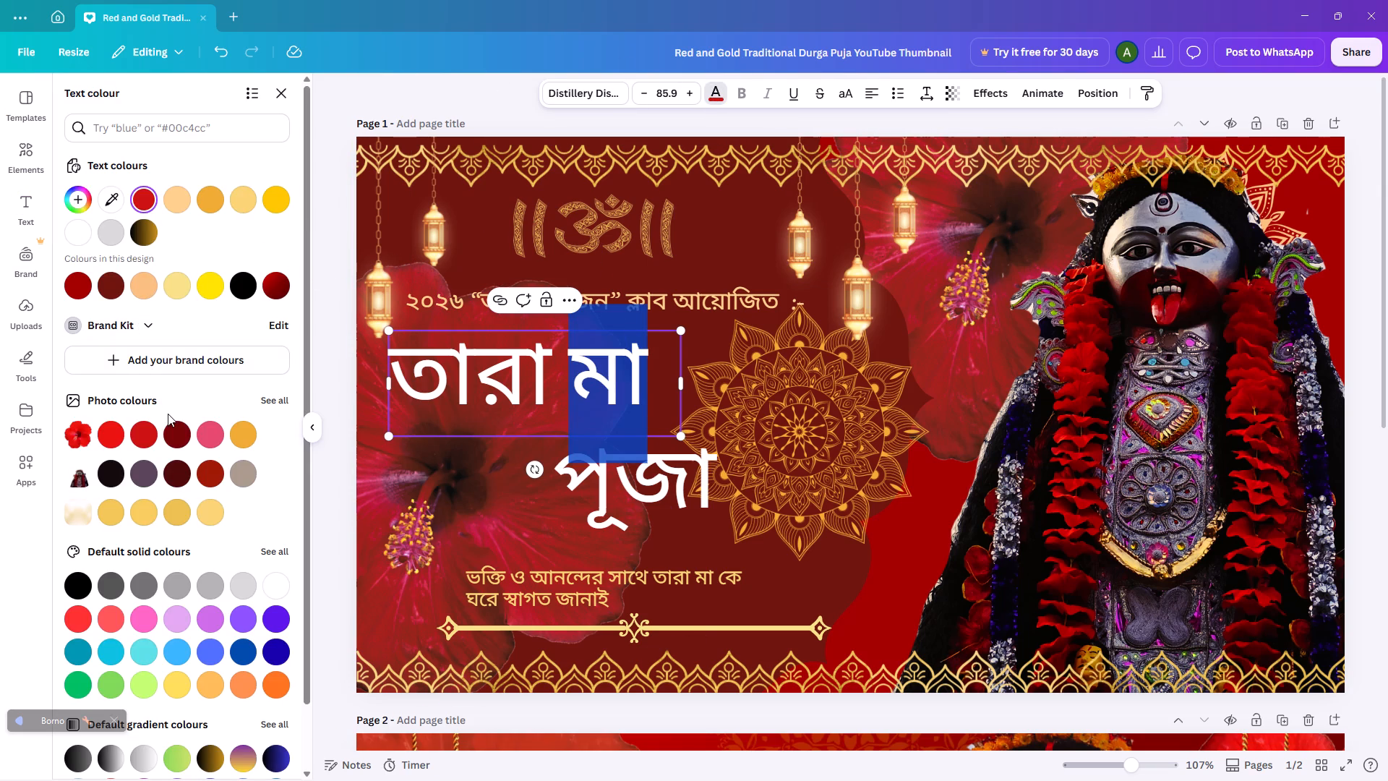
click(73, 516)
triple_click(73, 516)
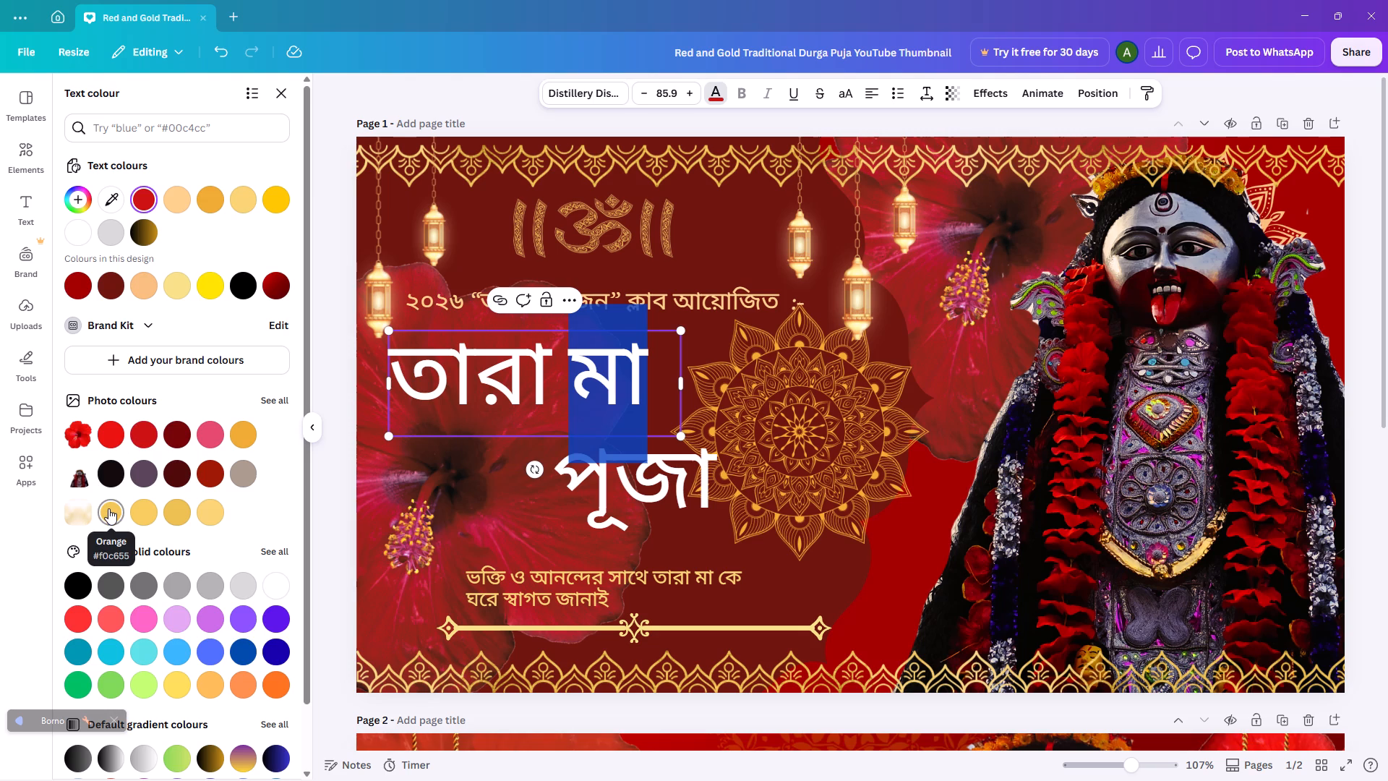
click(110, 511)
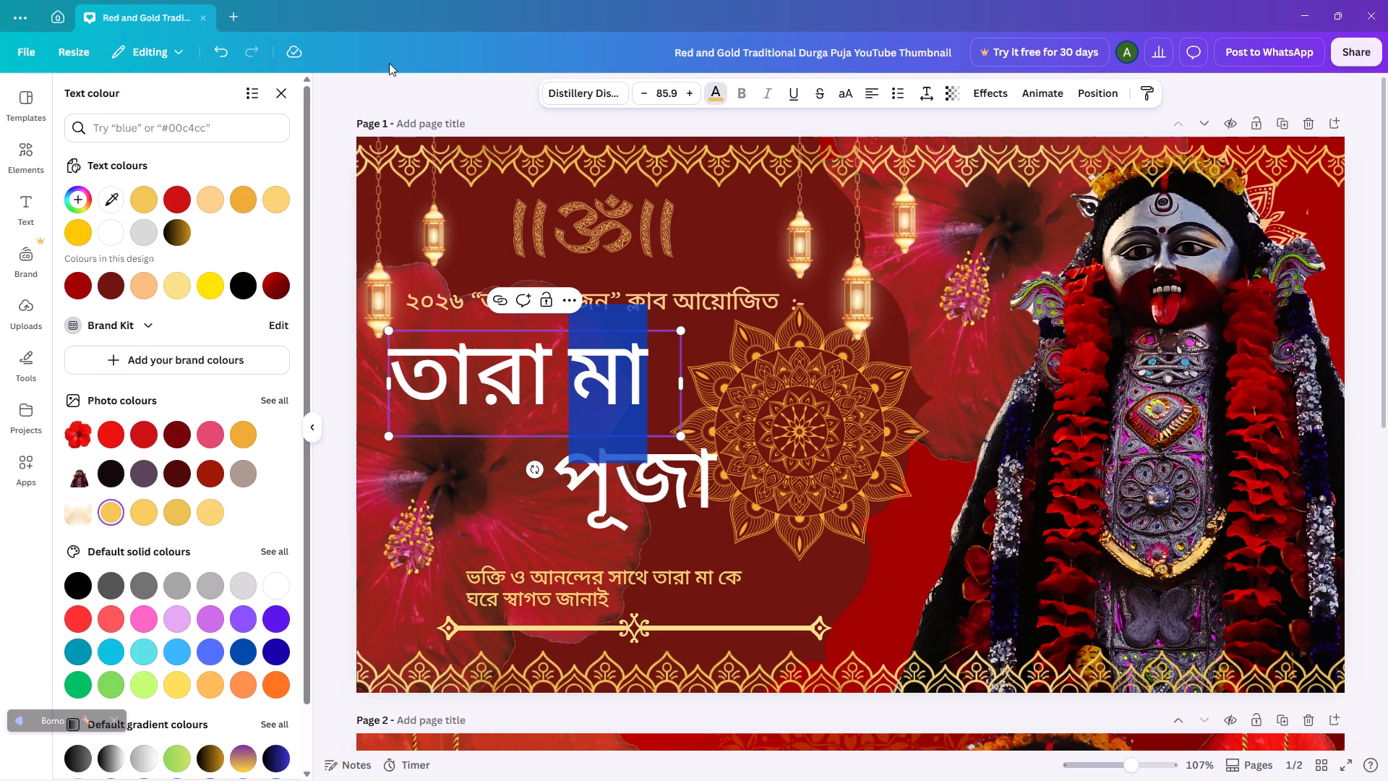
Leave the heading's text editing and shift the heading "তারা মা" slightly to the left, leaving it deselected.
click(387, 92)
click(387, 92)
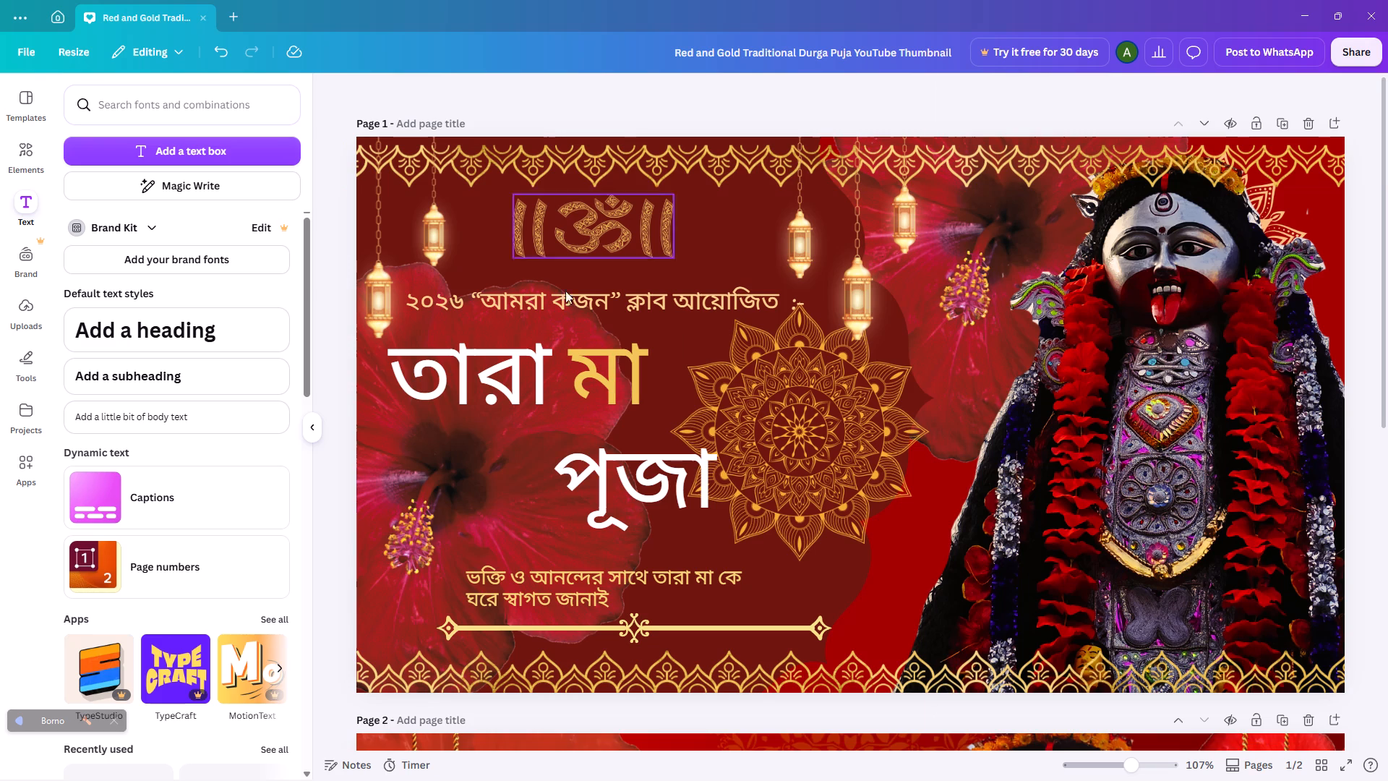
click(565, 370)
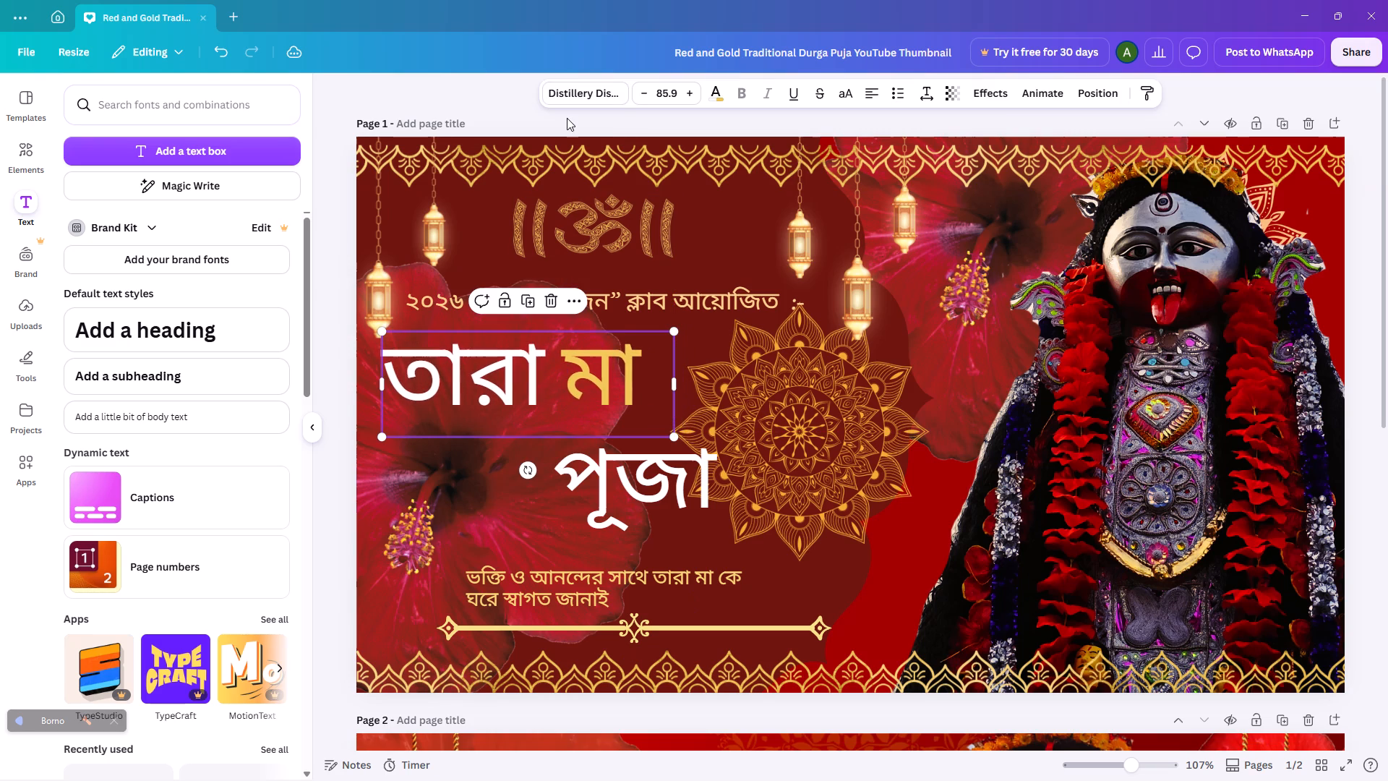
click(508, 109)
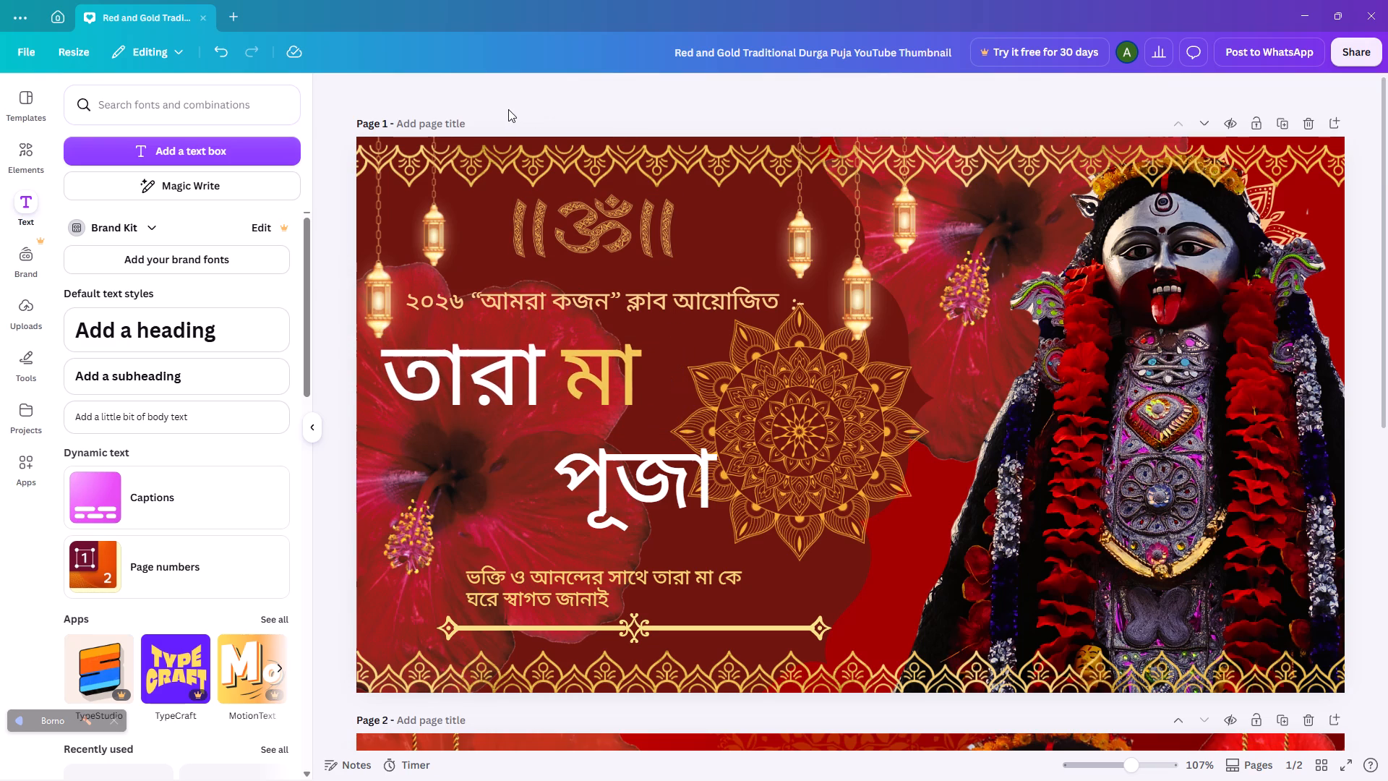
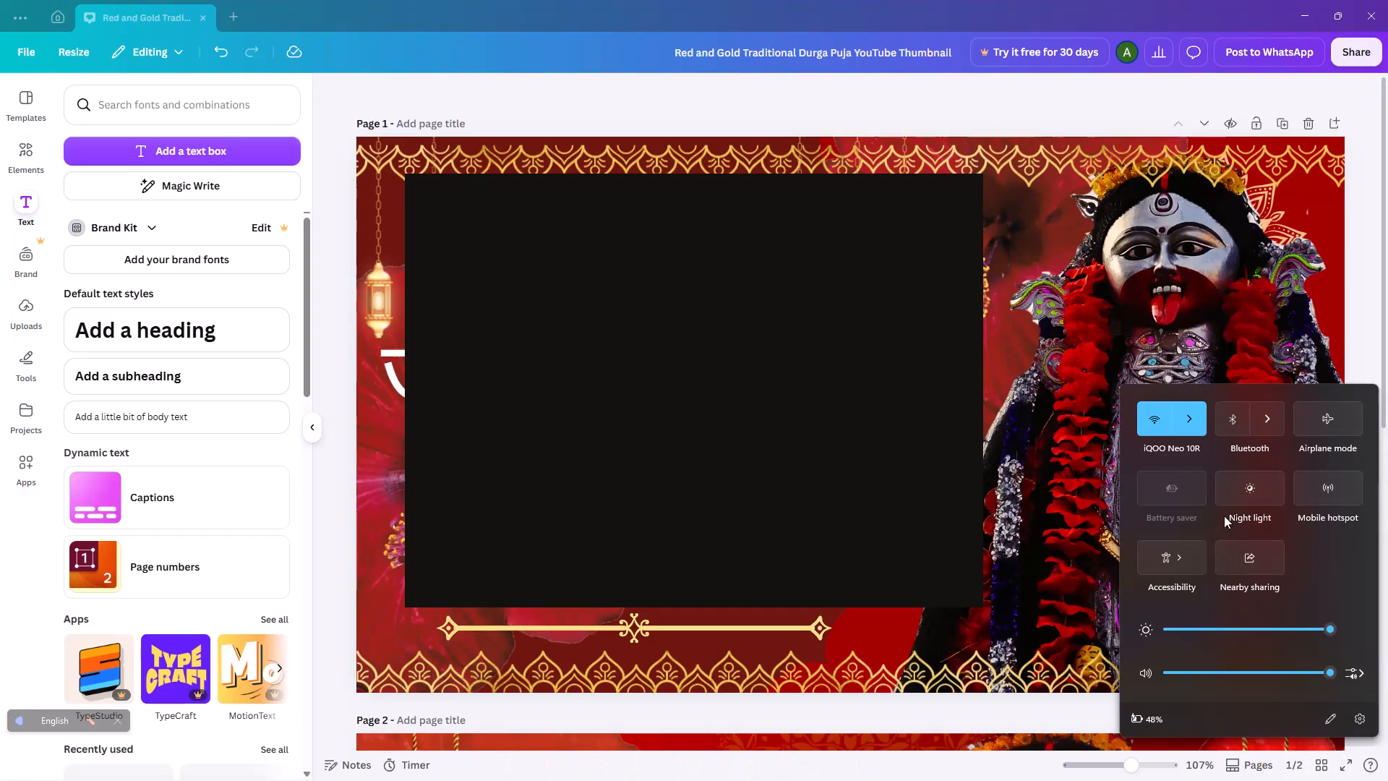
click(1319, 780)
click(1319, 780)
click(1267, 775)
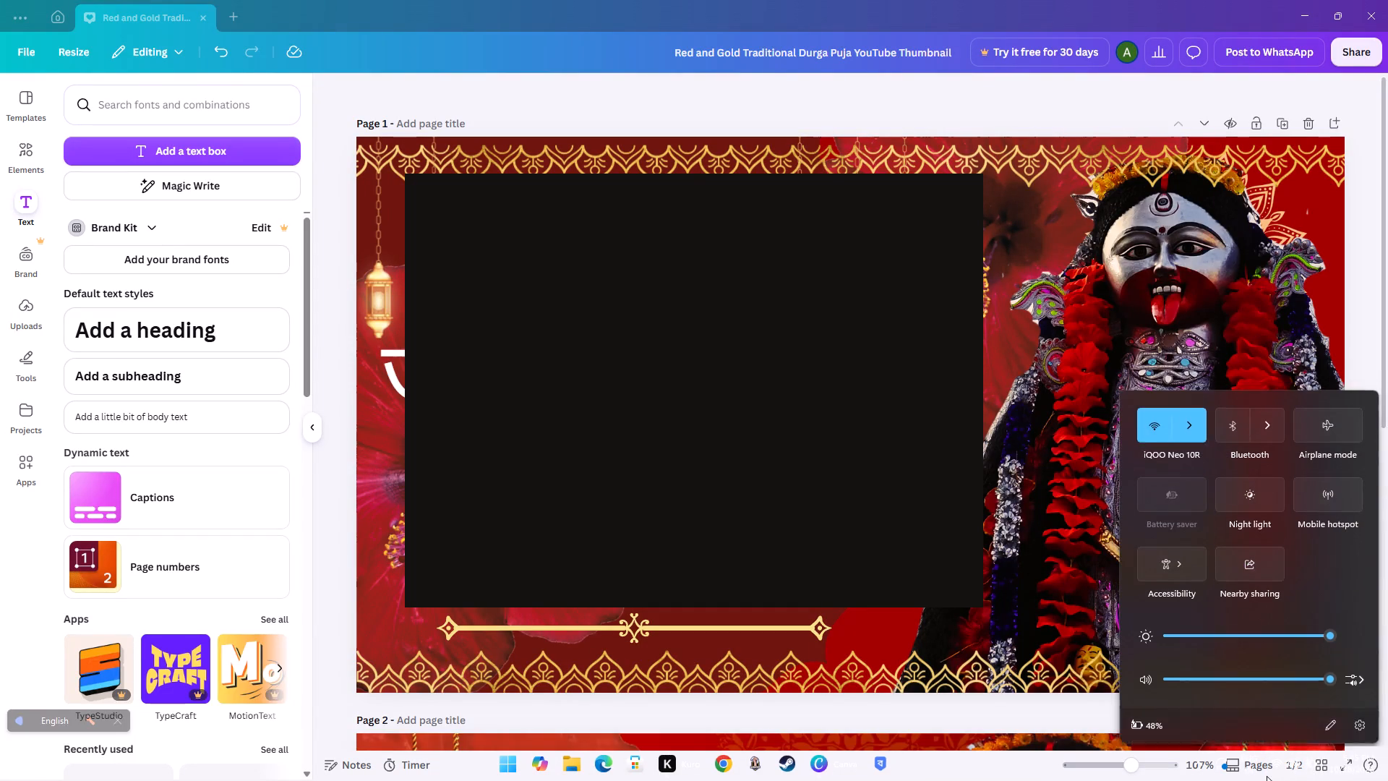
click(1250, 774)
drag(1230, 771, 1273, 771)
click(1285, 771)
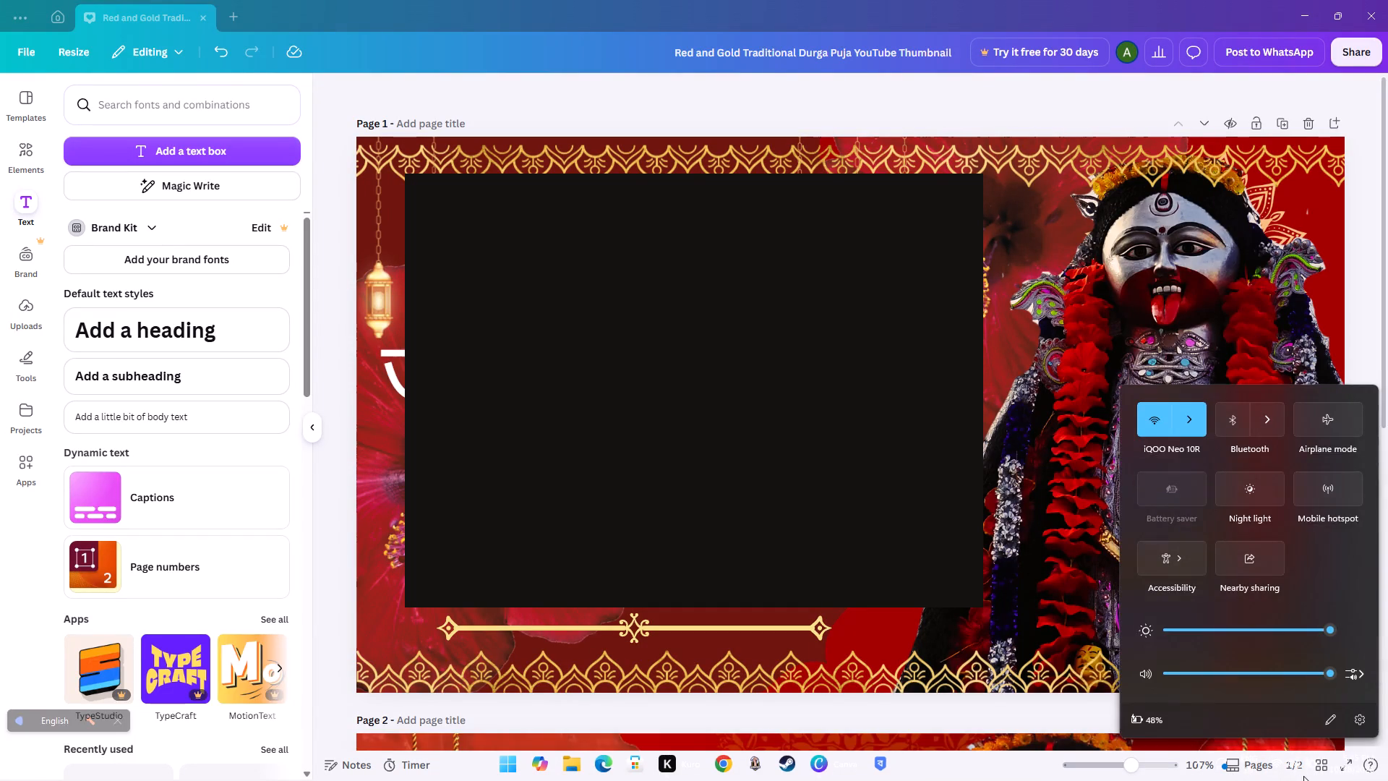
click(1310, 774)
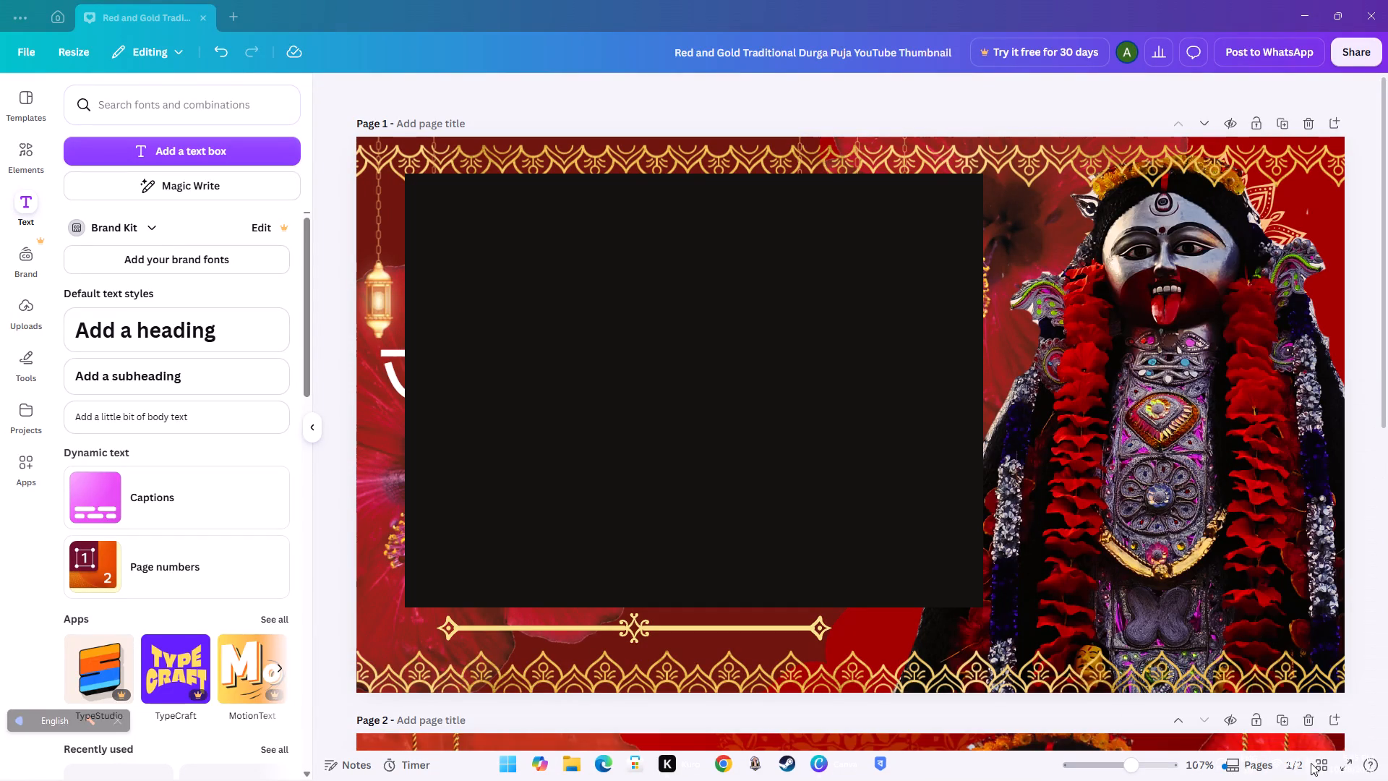
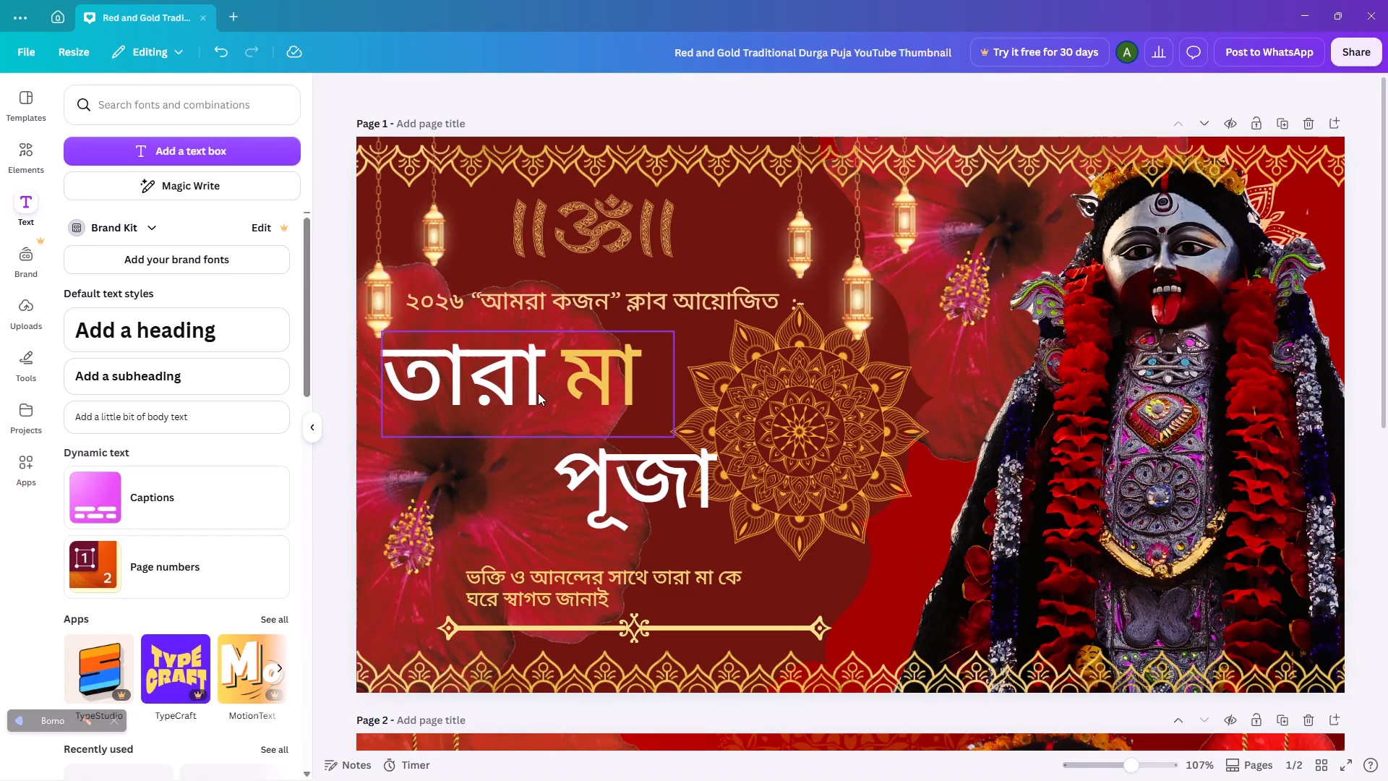
Nudge the gold Om ornament above the banner text slightly left and down.
click(538, 393)
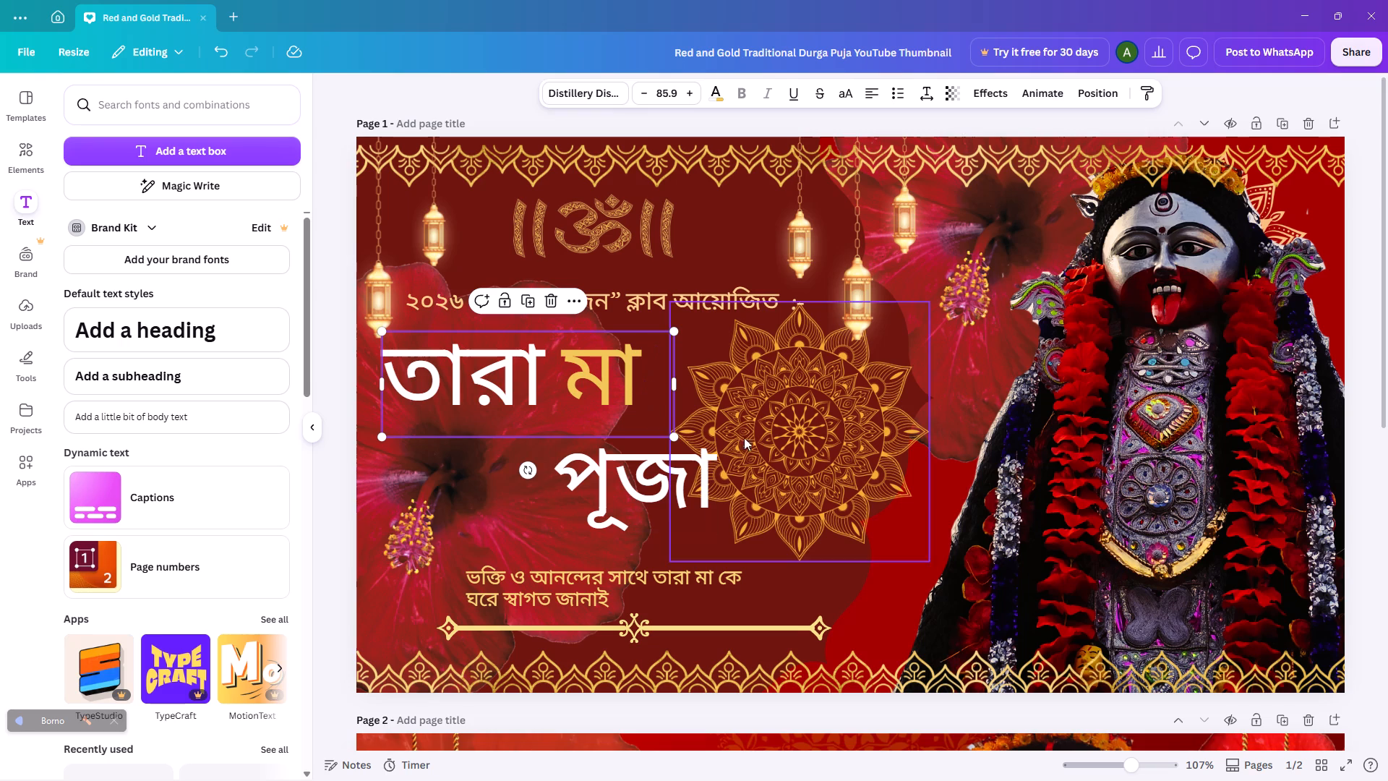
click(601, 231)
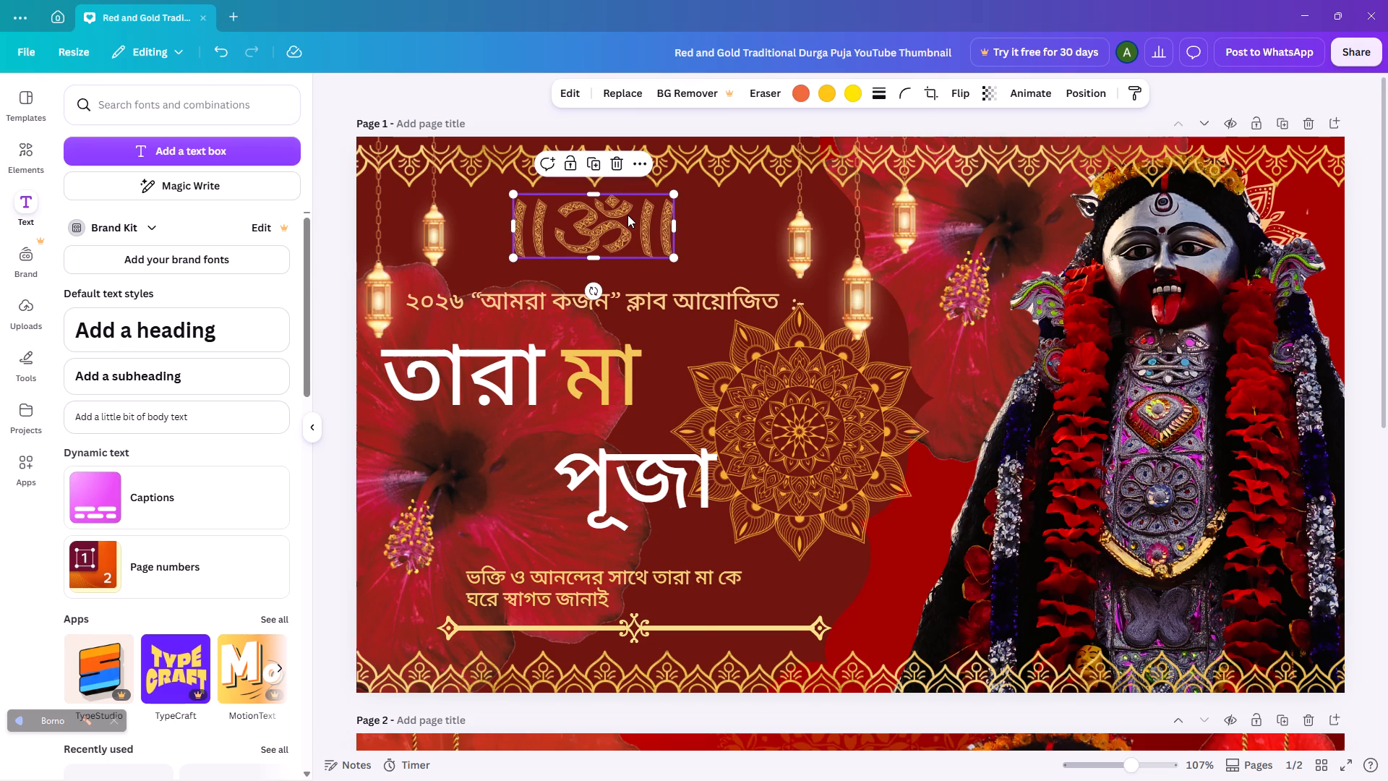
click(627, 213)
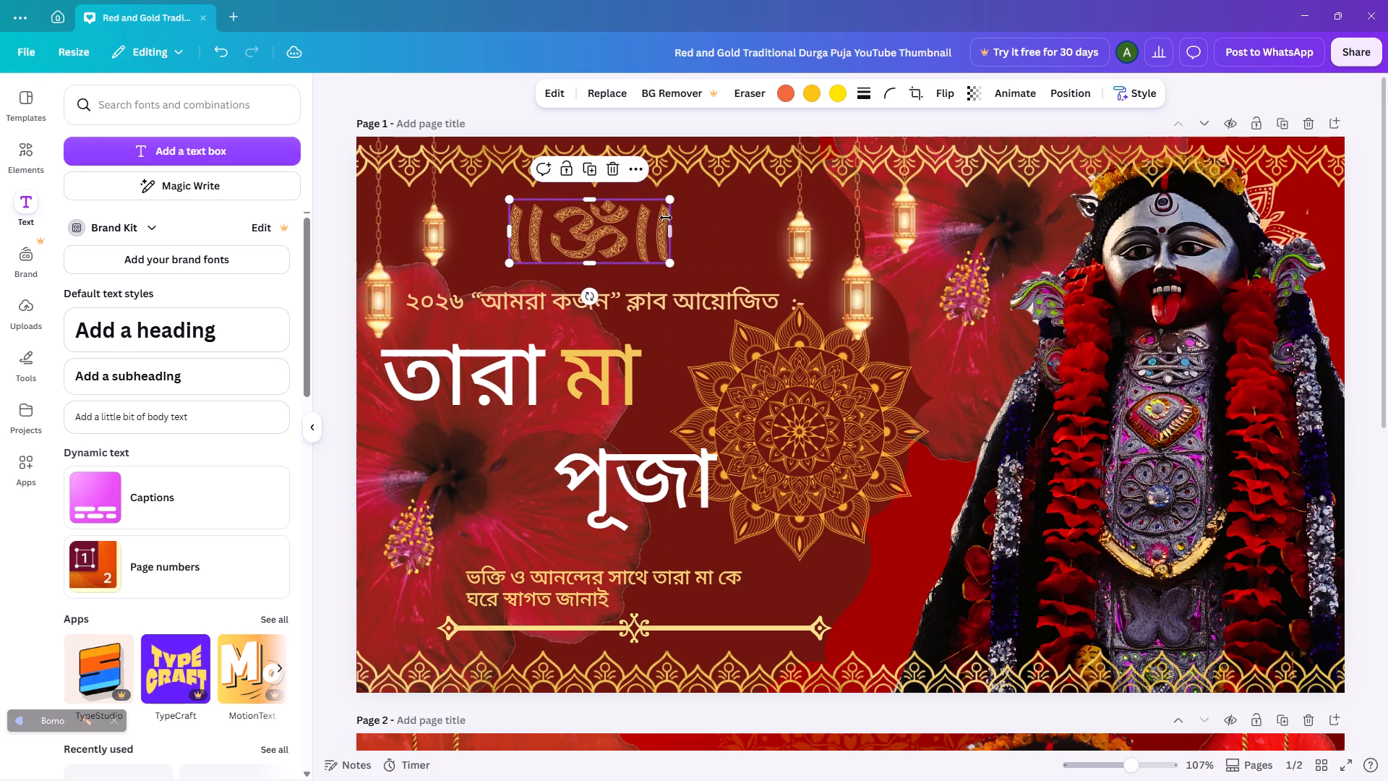
click(443, 93)
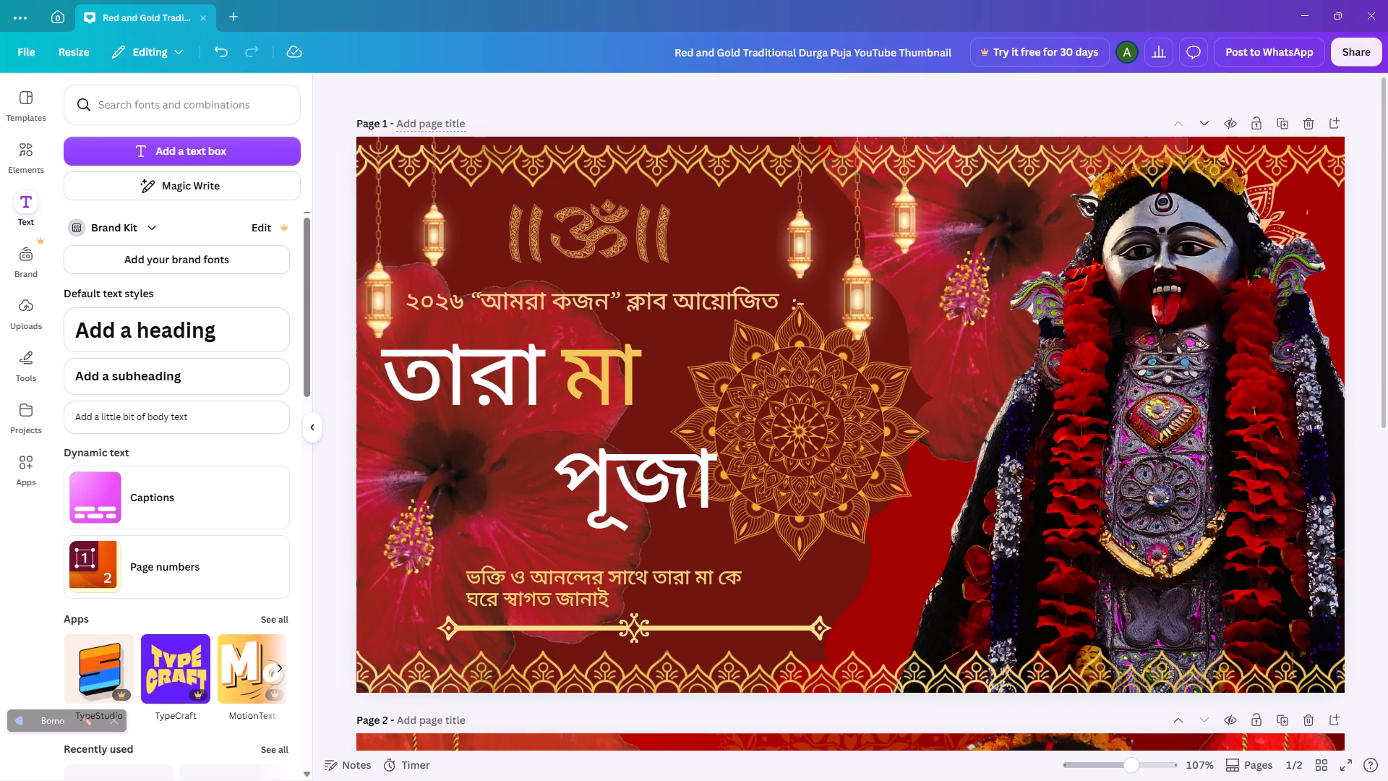
Give page 1 the title "banner for tarama puja 2026" in English letters.
click(444, 126)
text(bবaাnনn্নeেrর)
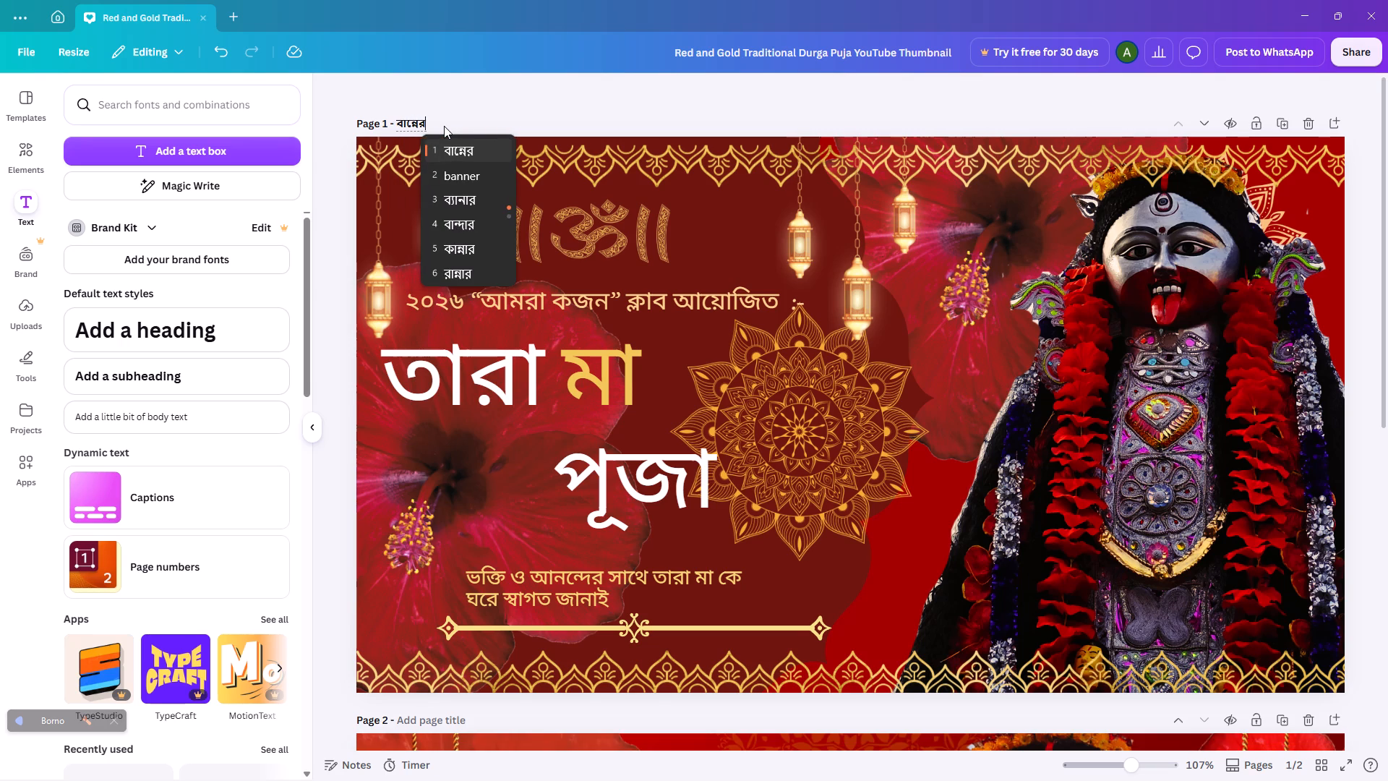
click(455, 176)
key(BackSpace)
key(BackSpace)
key(BackSpace)
key(BackSpace)
key(BackSpace)
key(BackSpace)
key(BackSpace)
text(banner)
key(space)
text(fফorর)
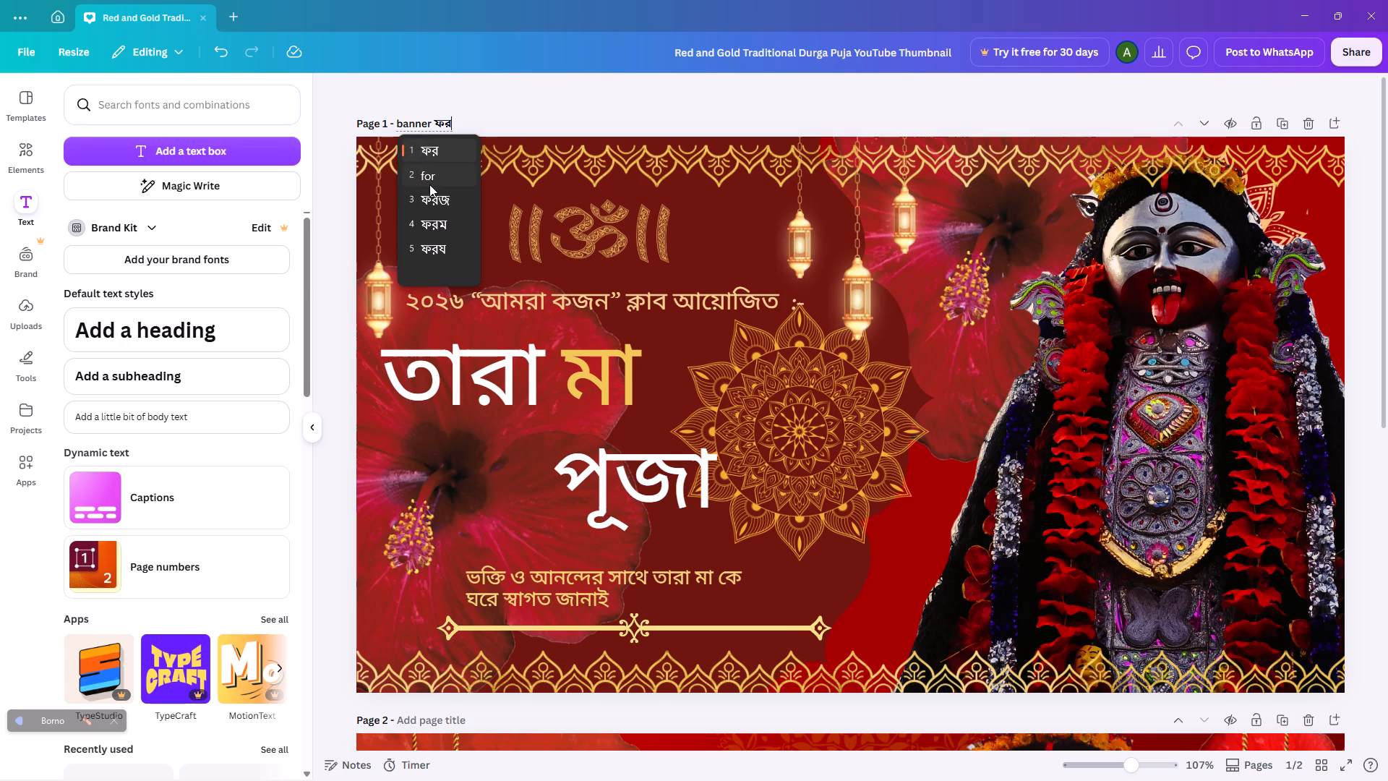
click(429, 183)
key(BackSpace)
key(BackSpace)
text(for)
key(space)
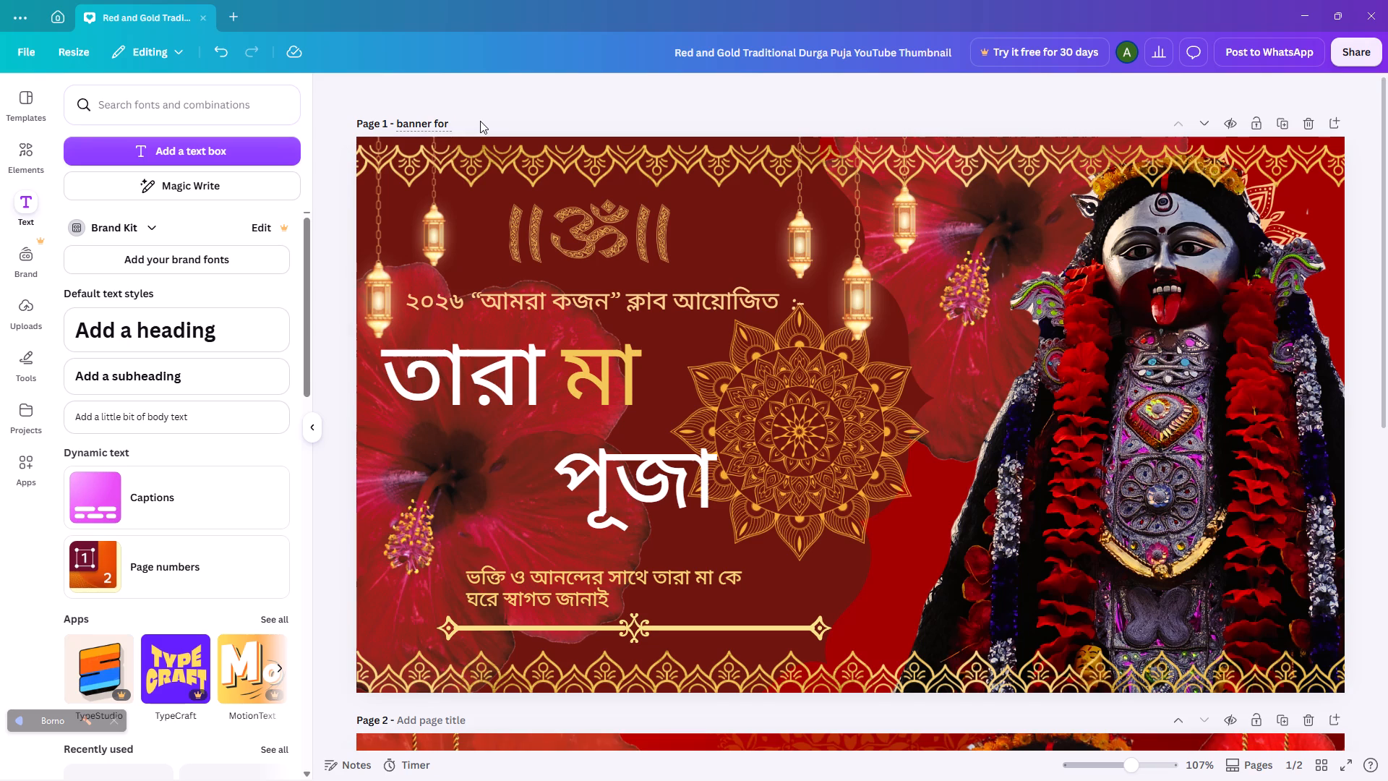
text(tতaাrরaা)
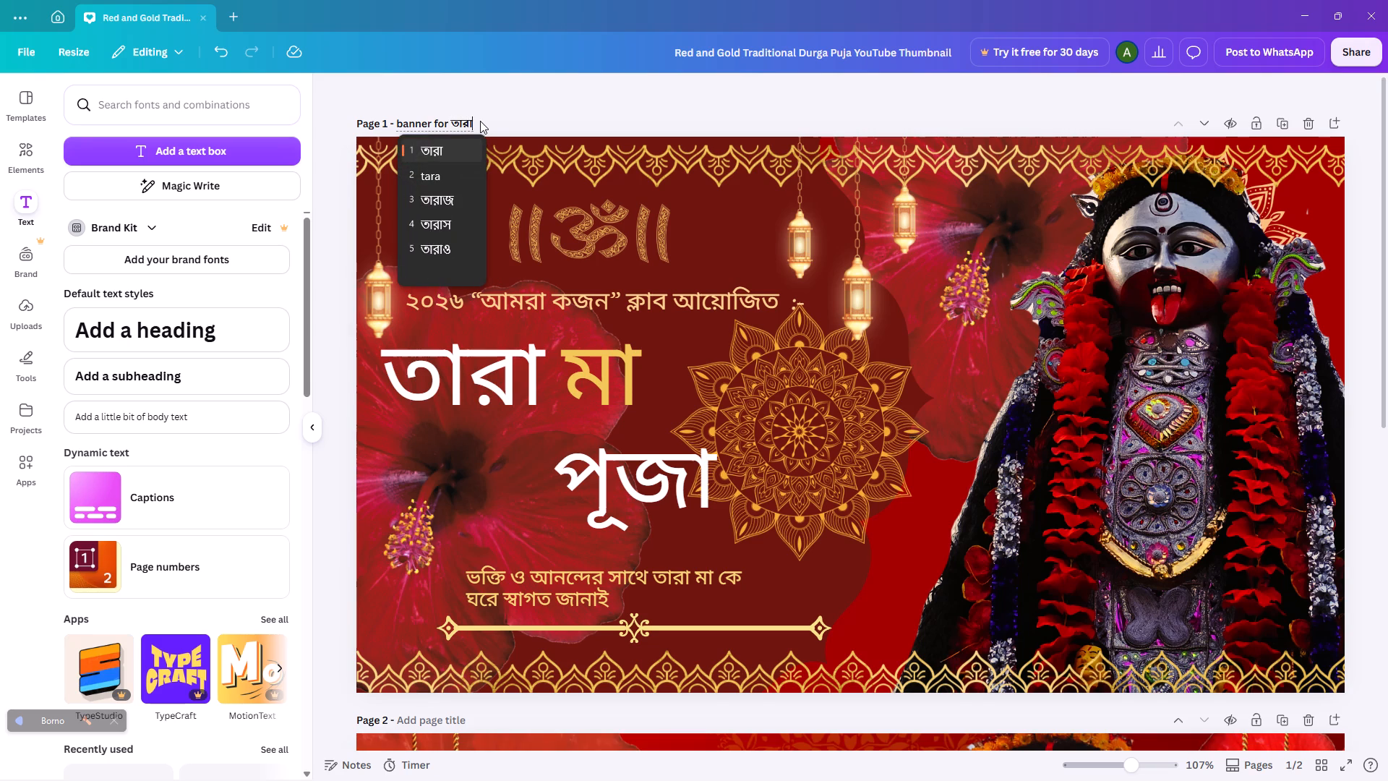
text(mমaা)
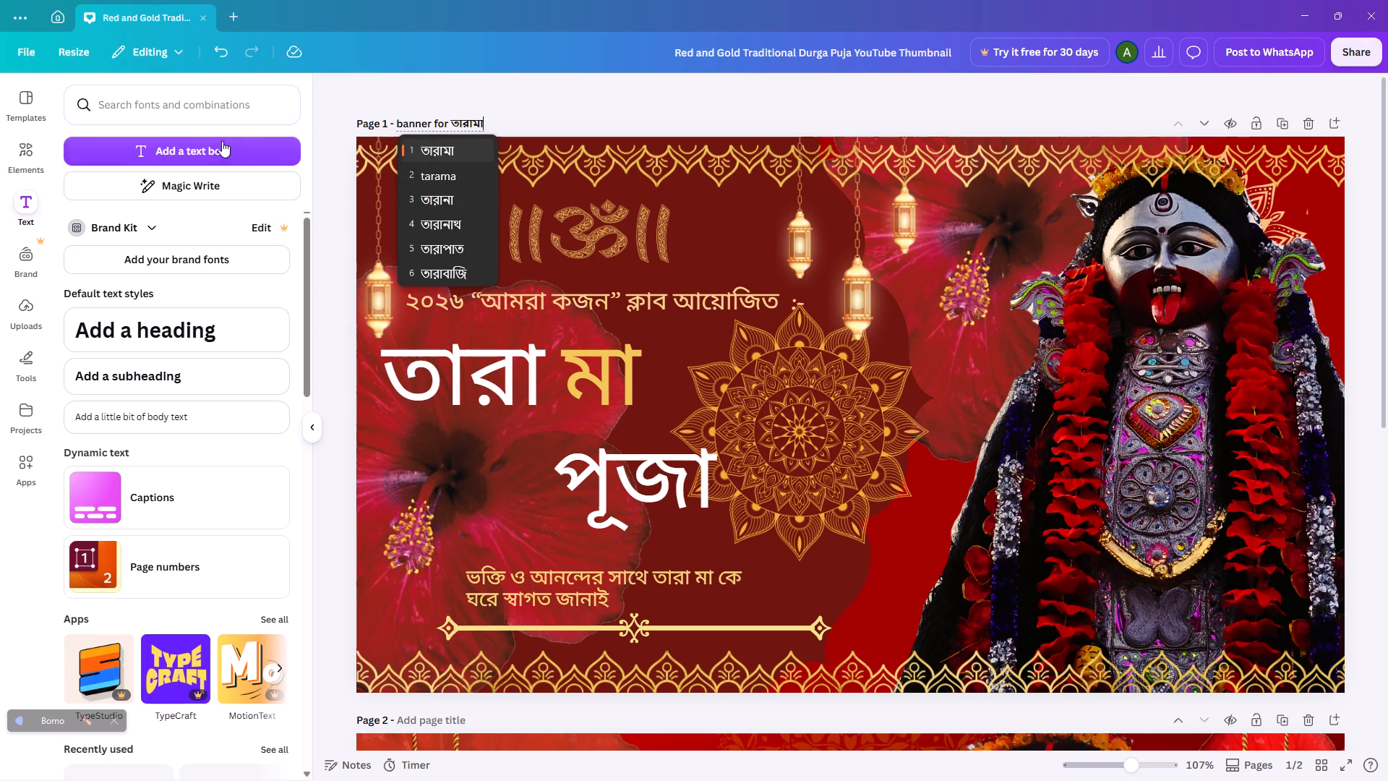
click(434, 178)
key(BackSpace)
key(BackSpace)
key(BackSpace)
key(BackSpace)
key(BackSpace)
text(tarama)
key(BackSpace)
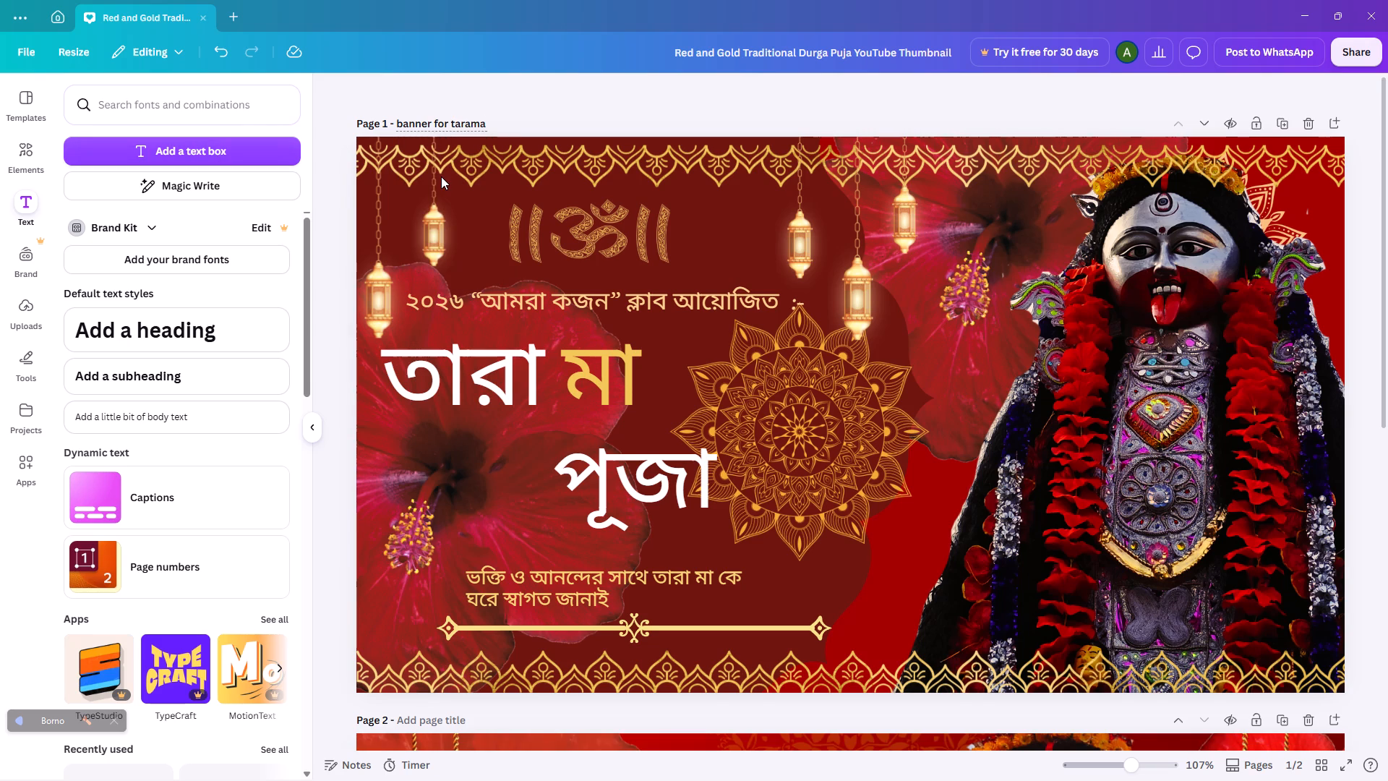
key(space)
text(pপuুjজaা)
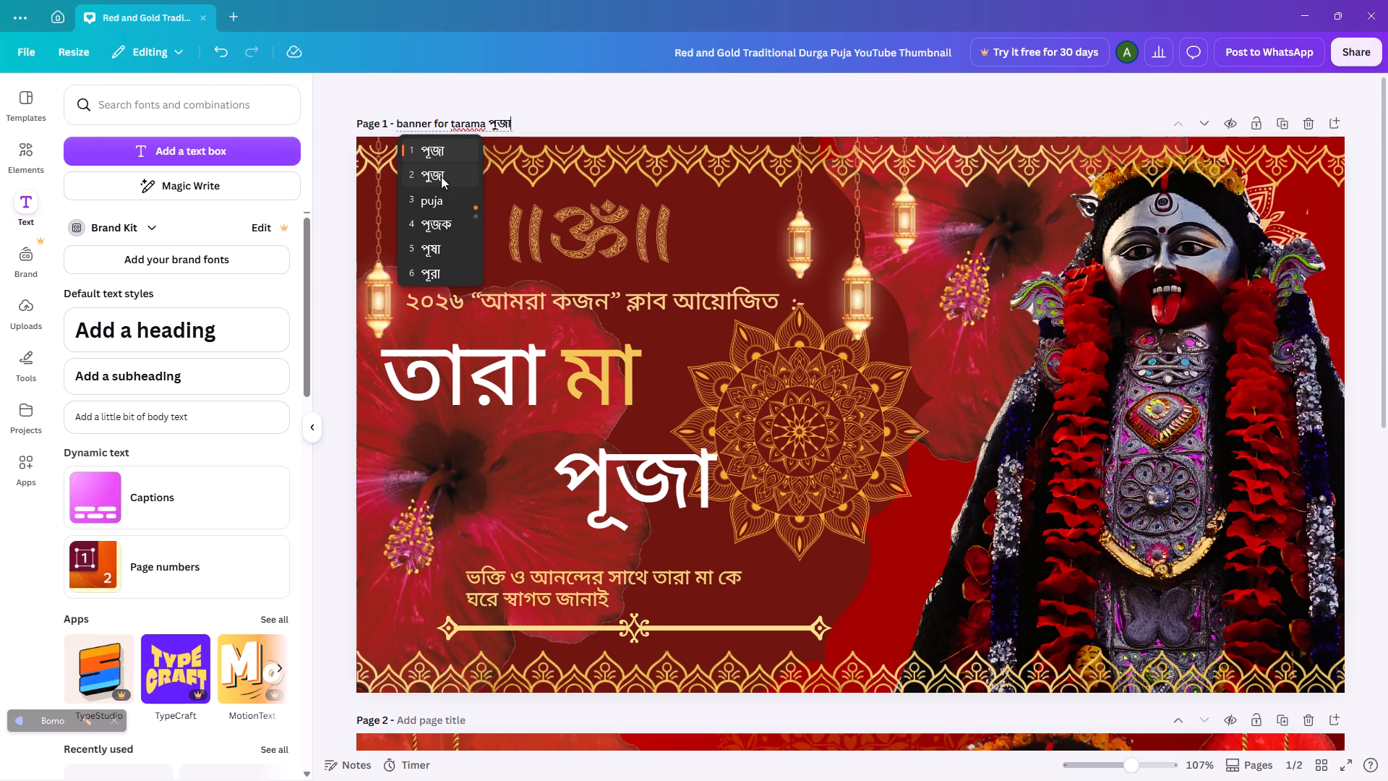
click(441, 202)
key(BackSpace)
key(BackSpace)
key(BackSpace)
key(BackSpace)
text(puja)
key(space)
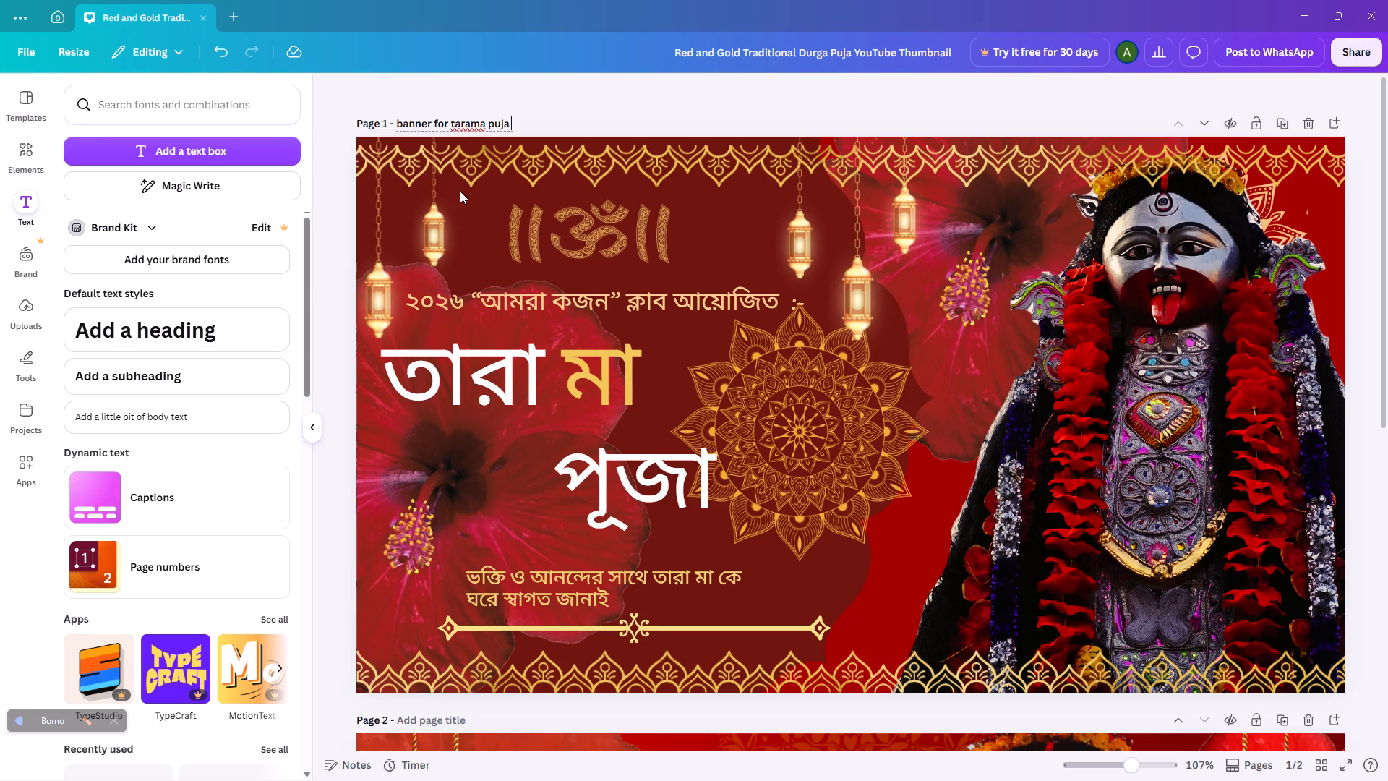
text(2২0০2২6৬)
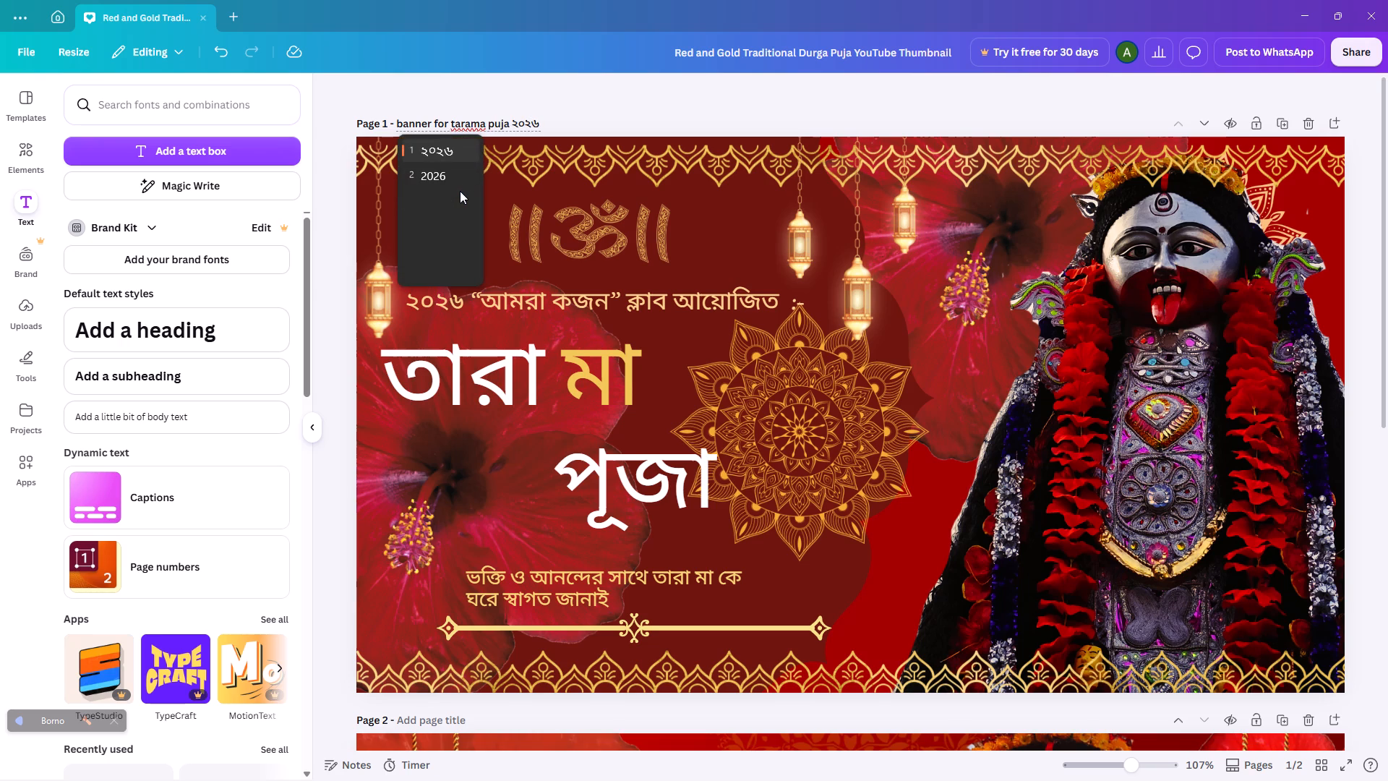
click(450, 182)
key(BackSpace)
key(BackSpace)
key(BackSpace)
key(BackSpace)
text(2026)
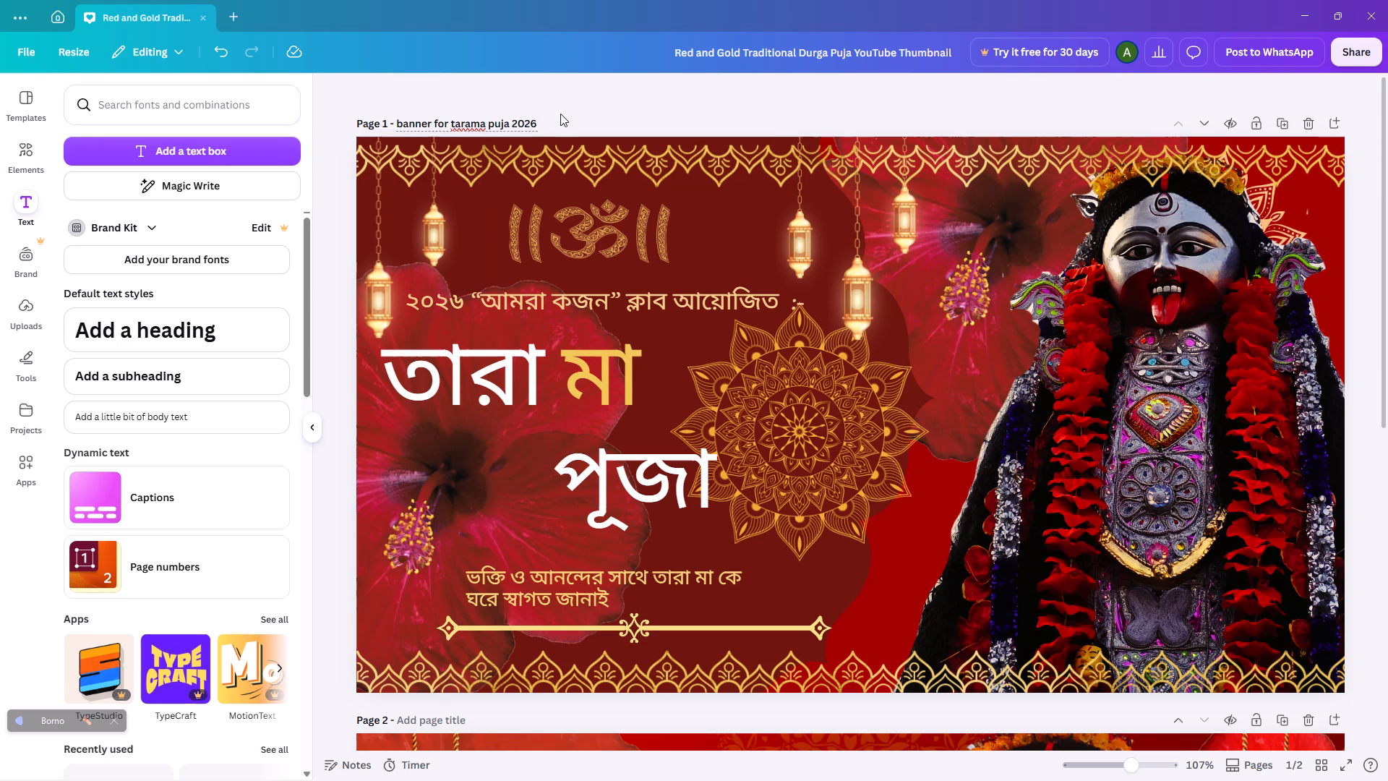
click(560, 114)
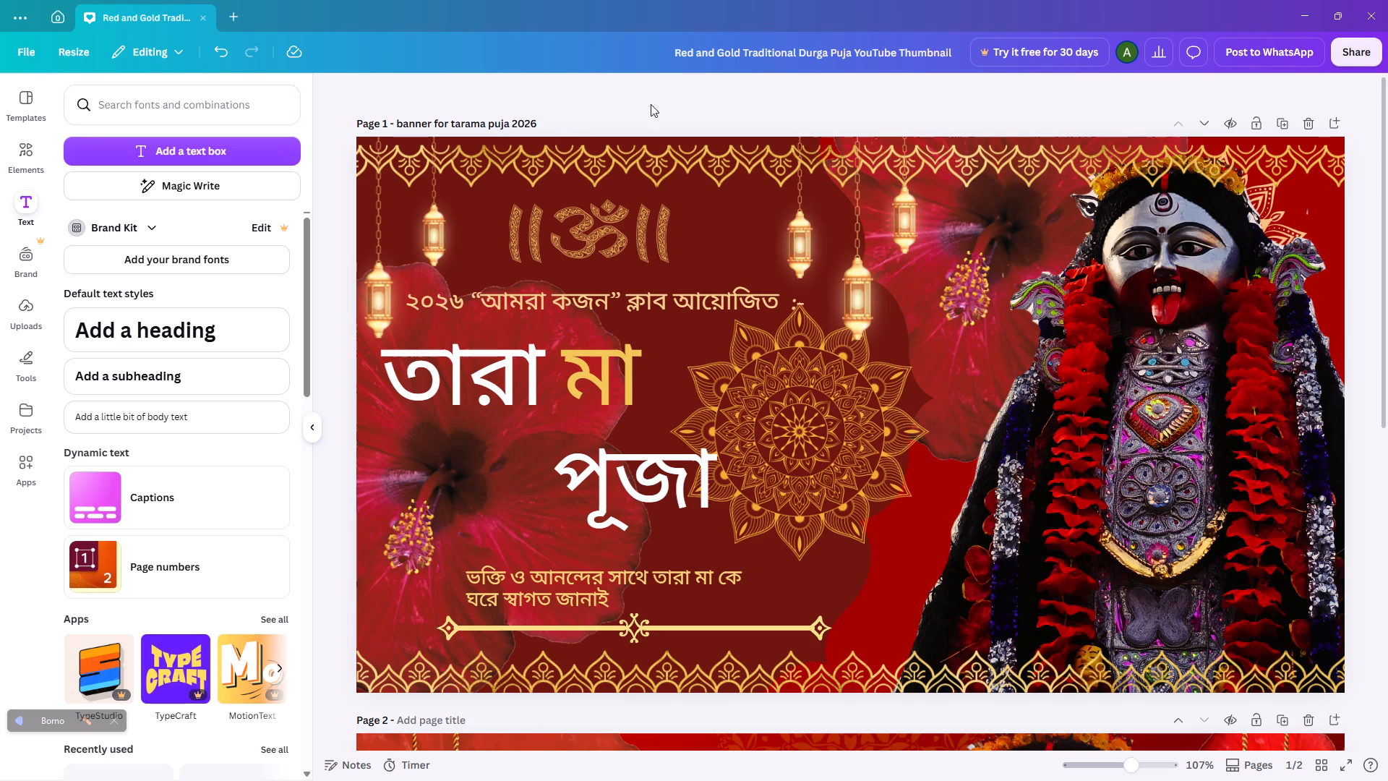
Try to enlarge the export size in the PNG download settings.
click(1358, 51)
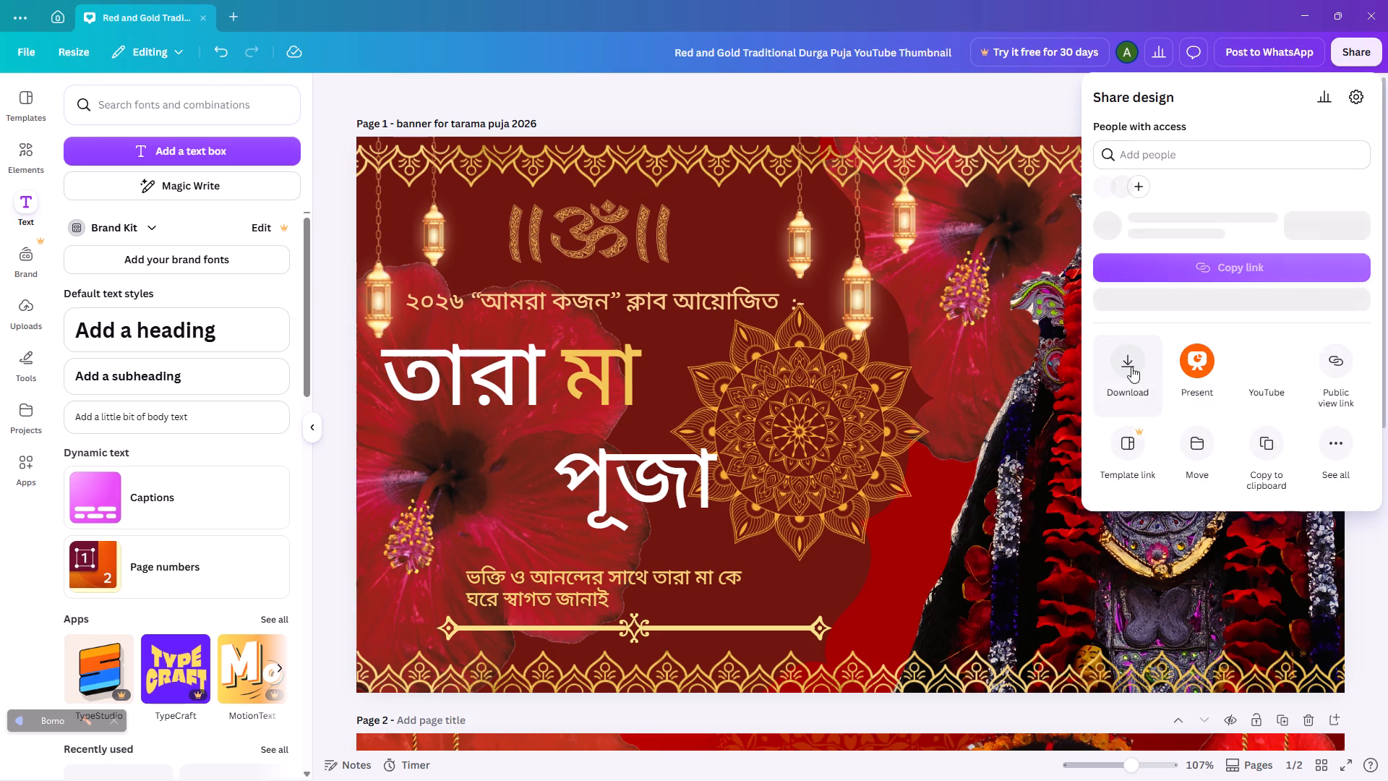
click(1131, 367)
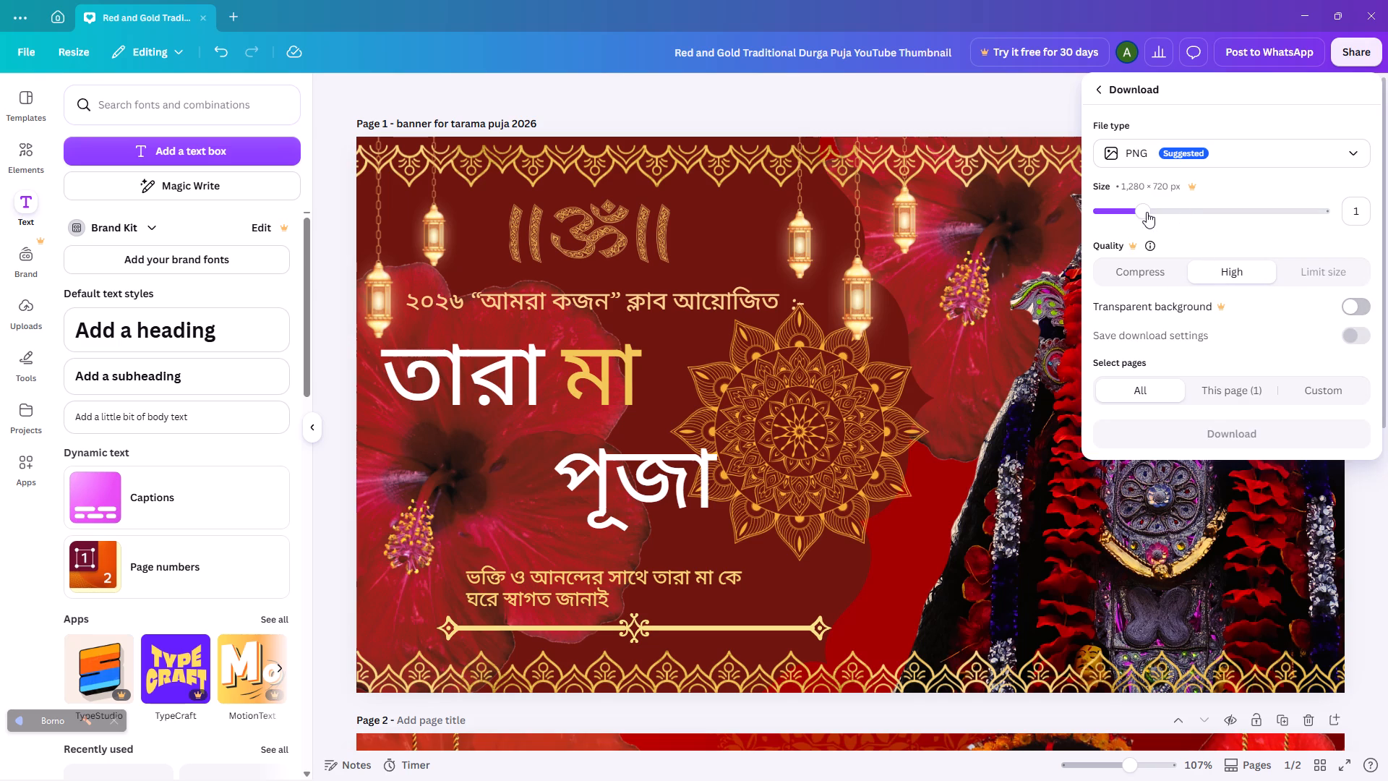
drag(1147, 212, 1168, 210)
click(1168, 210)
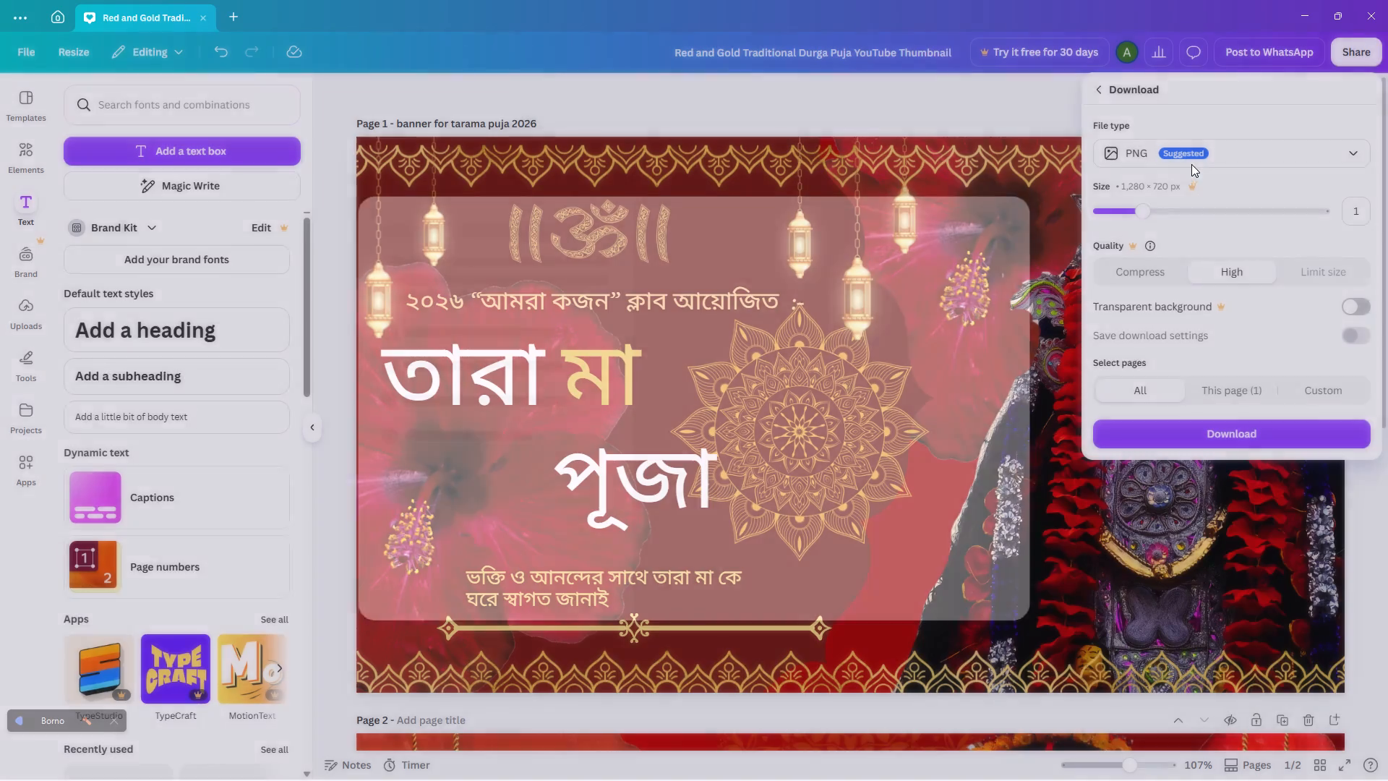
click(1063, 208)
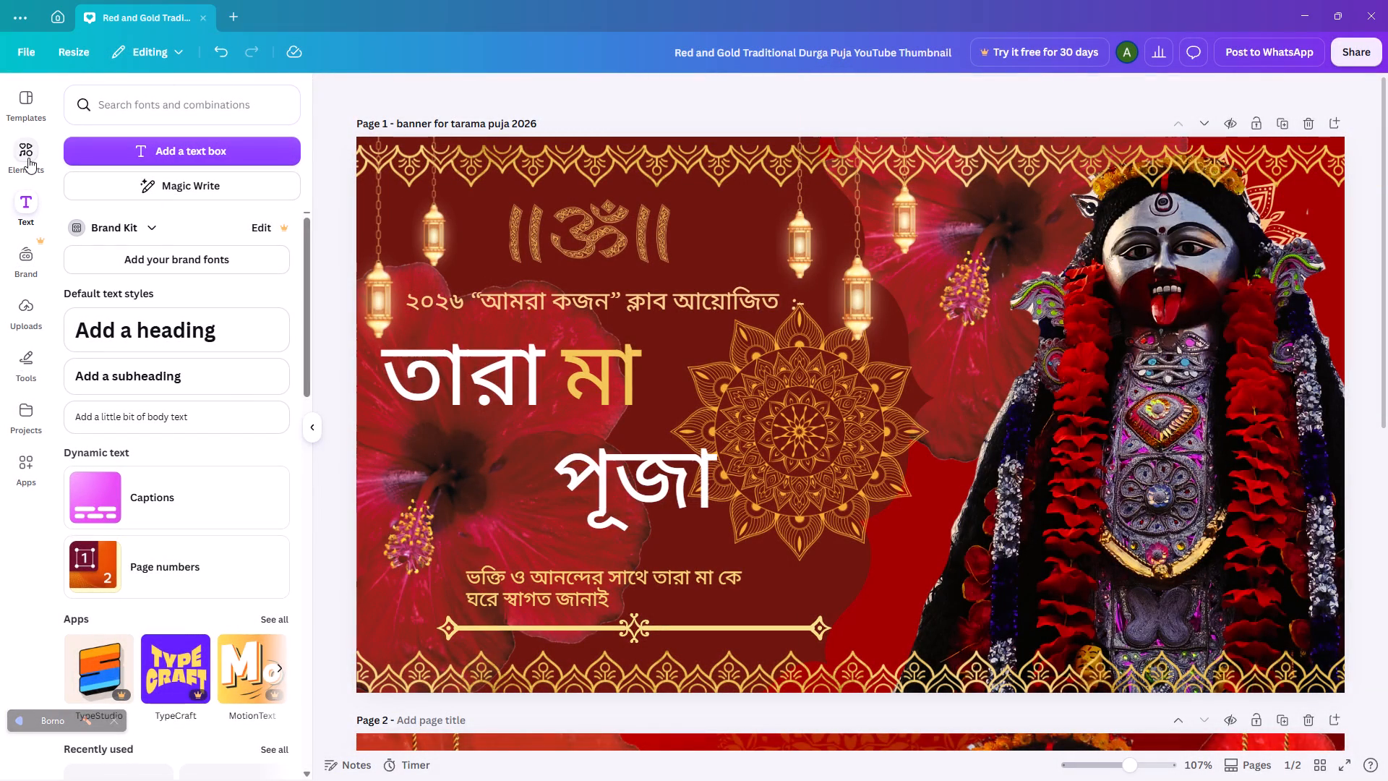
Add the Red and Gold Traditional Diwali YouTube Thumbnail template as a new page.
click(37, 95)
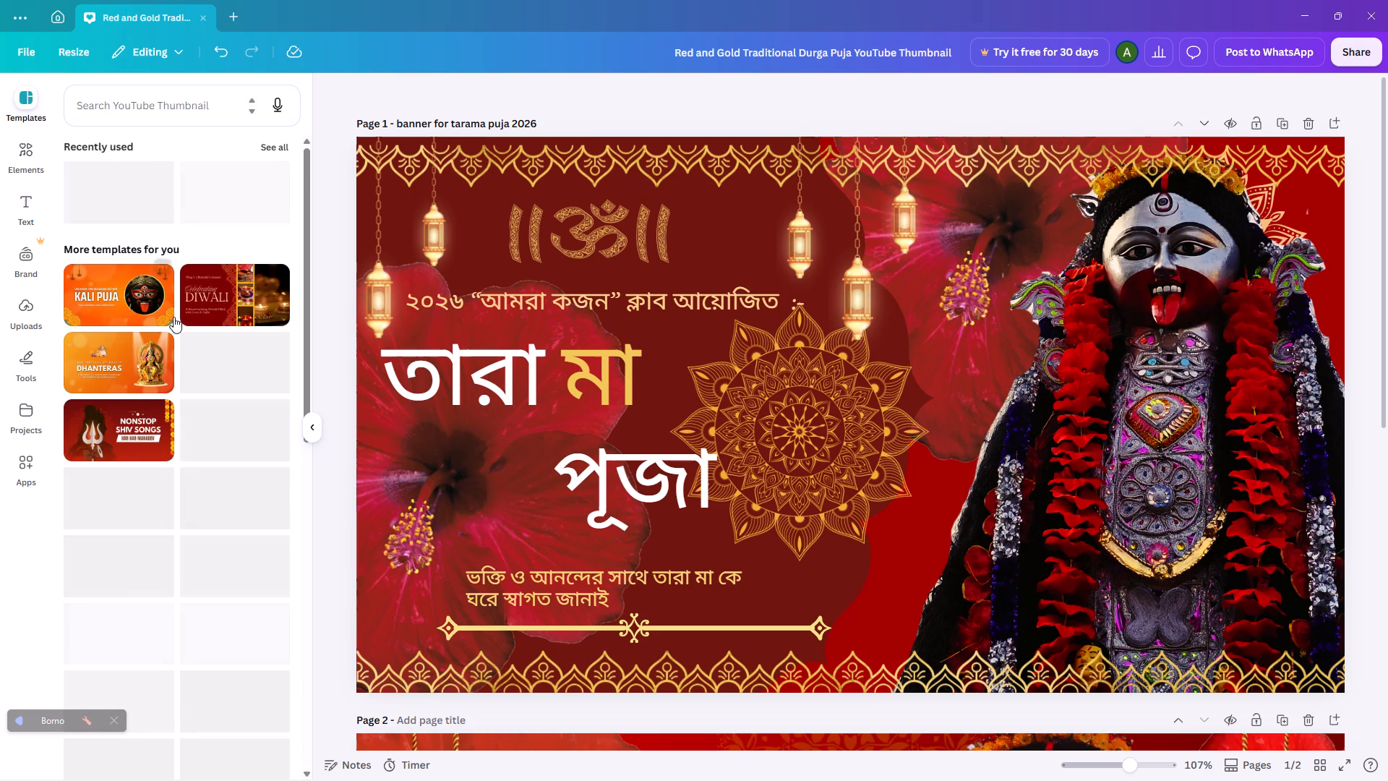
click(226, 272)
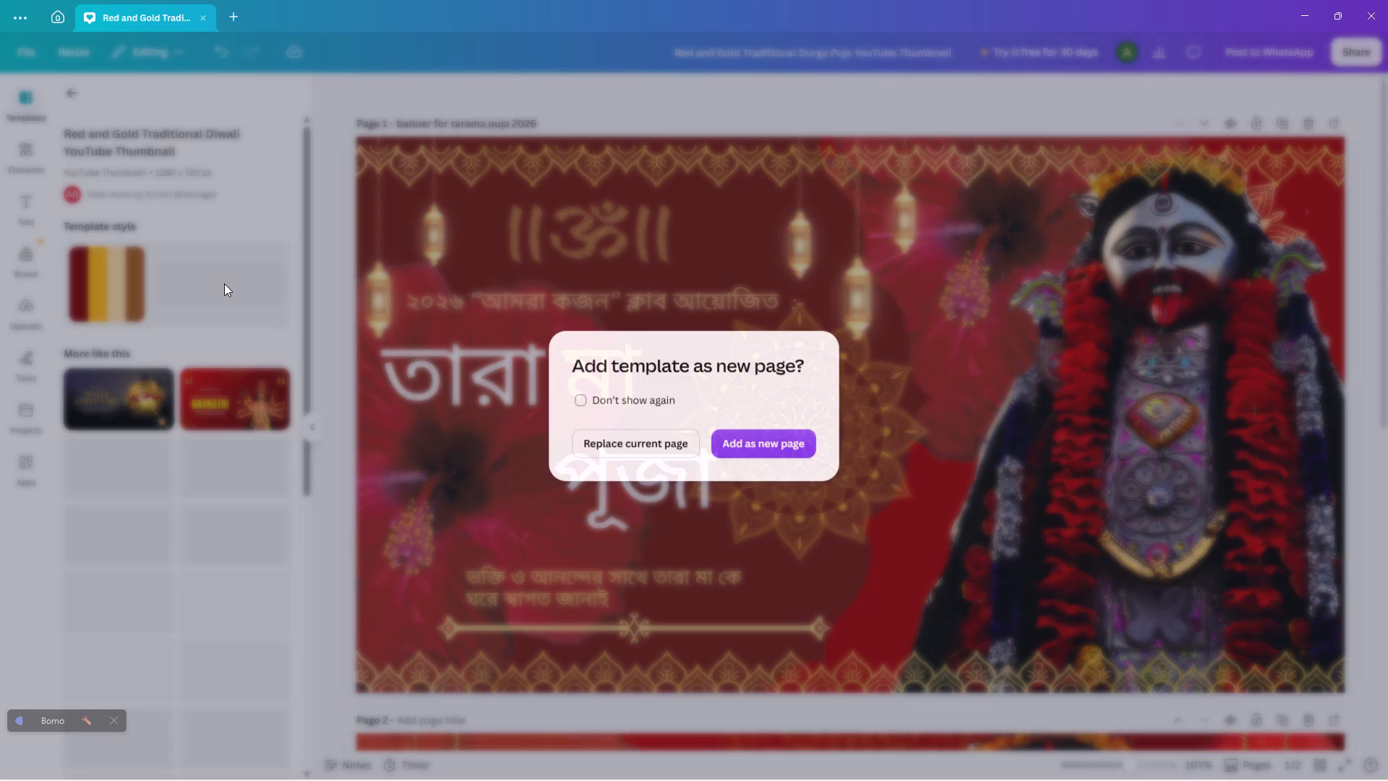
click(754, 441)
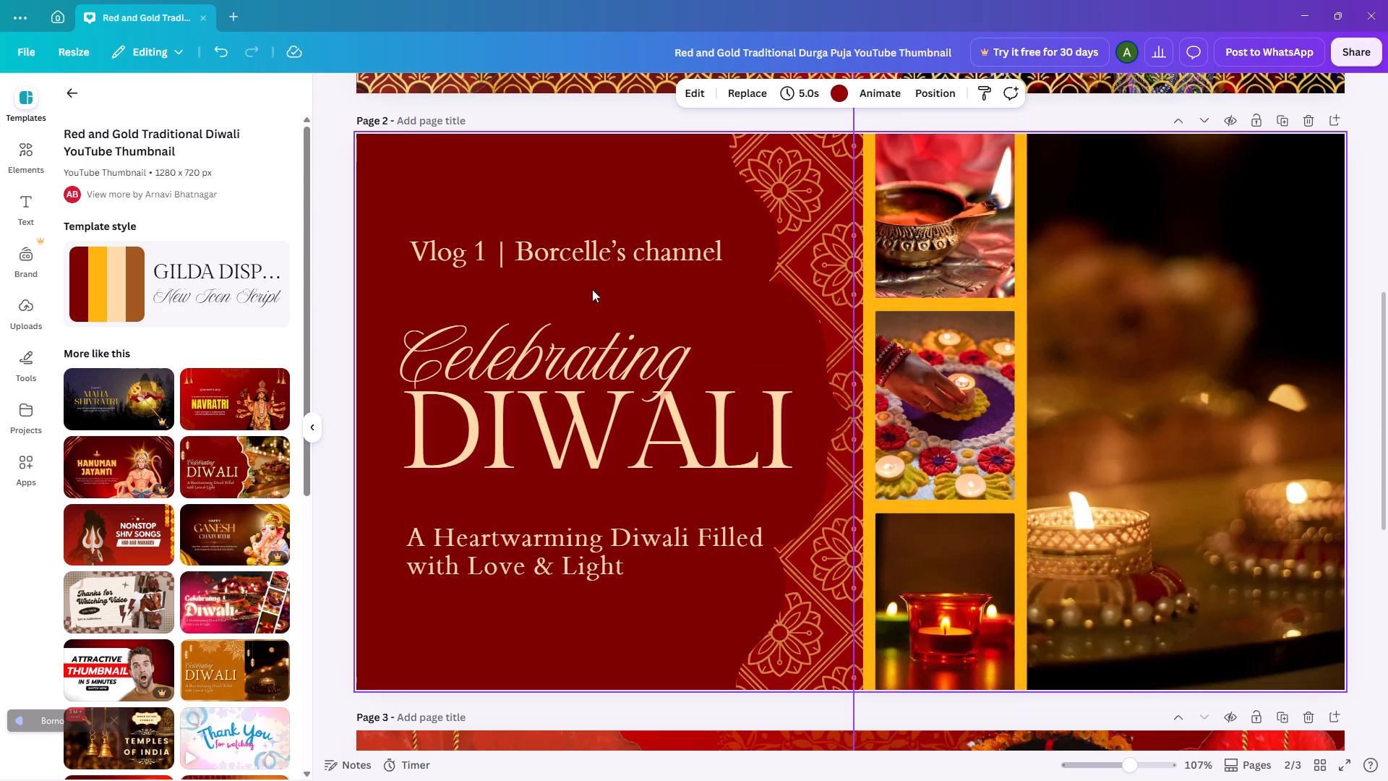
double_click(728, 248)
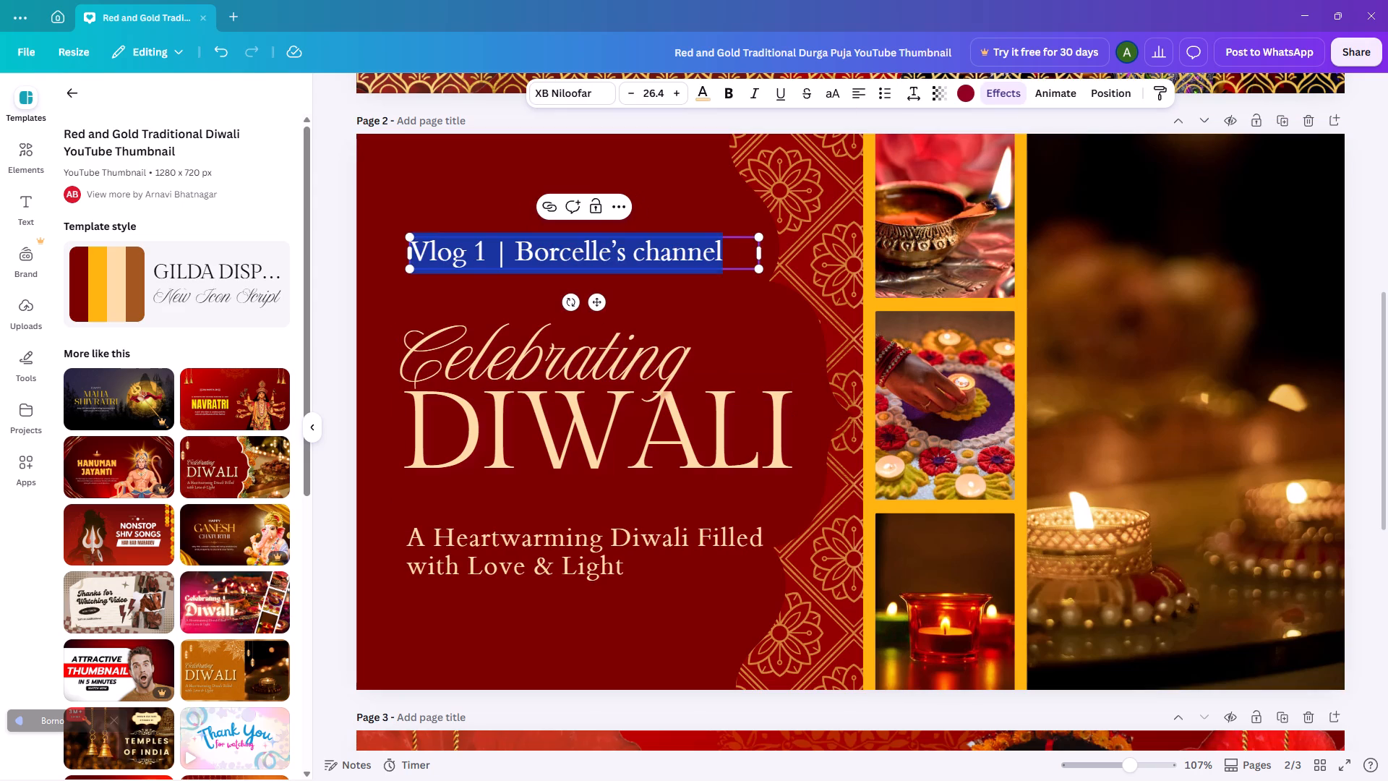
key(BackSpace)
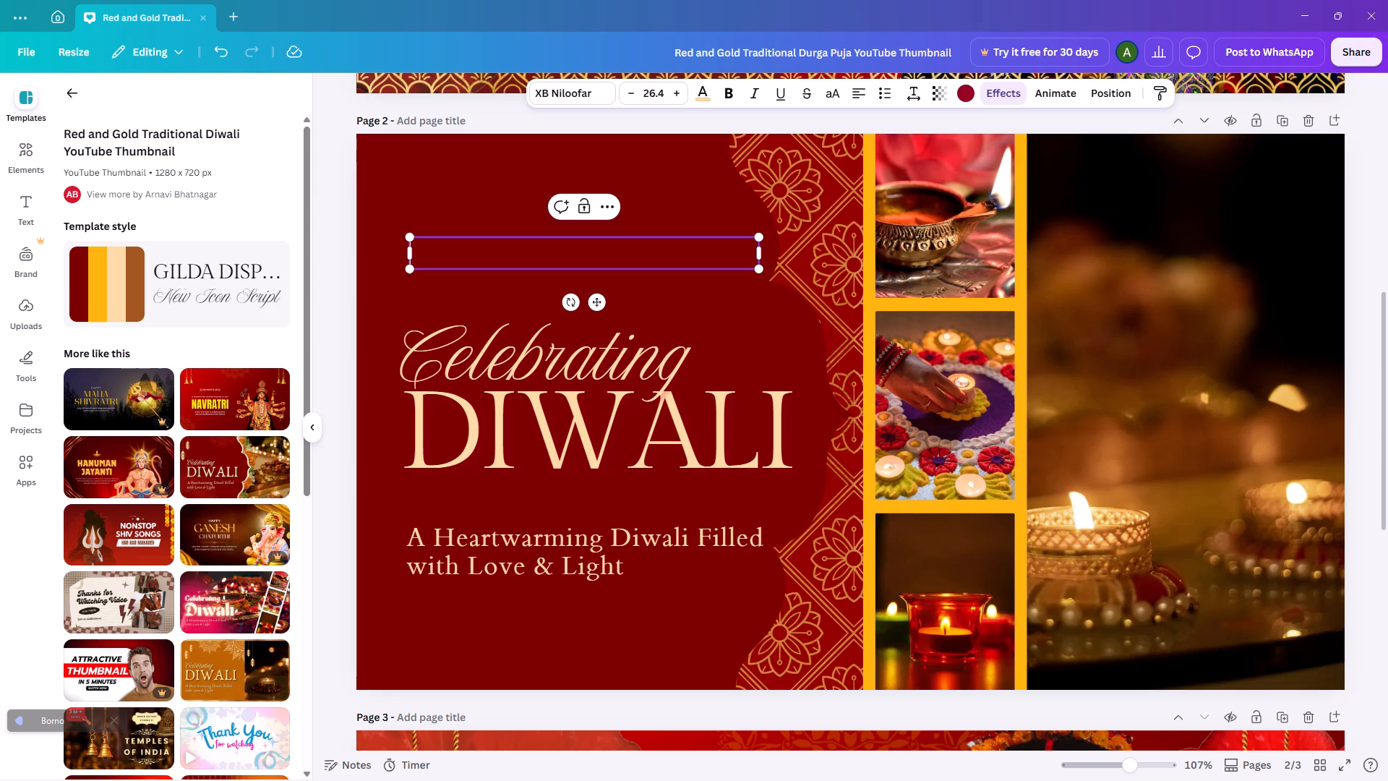
text(Aআ)
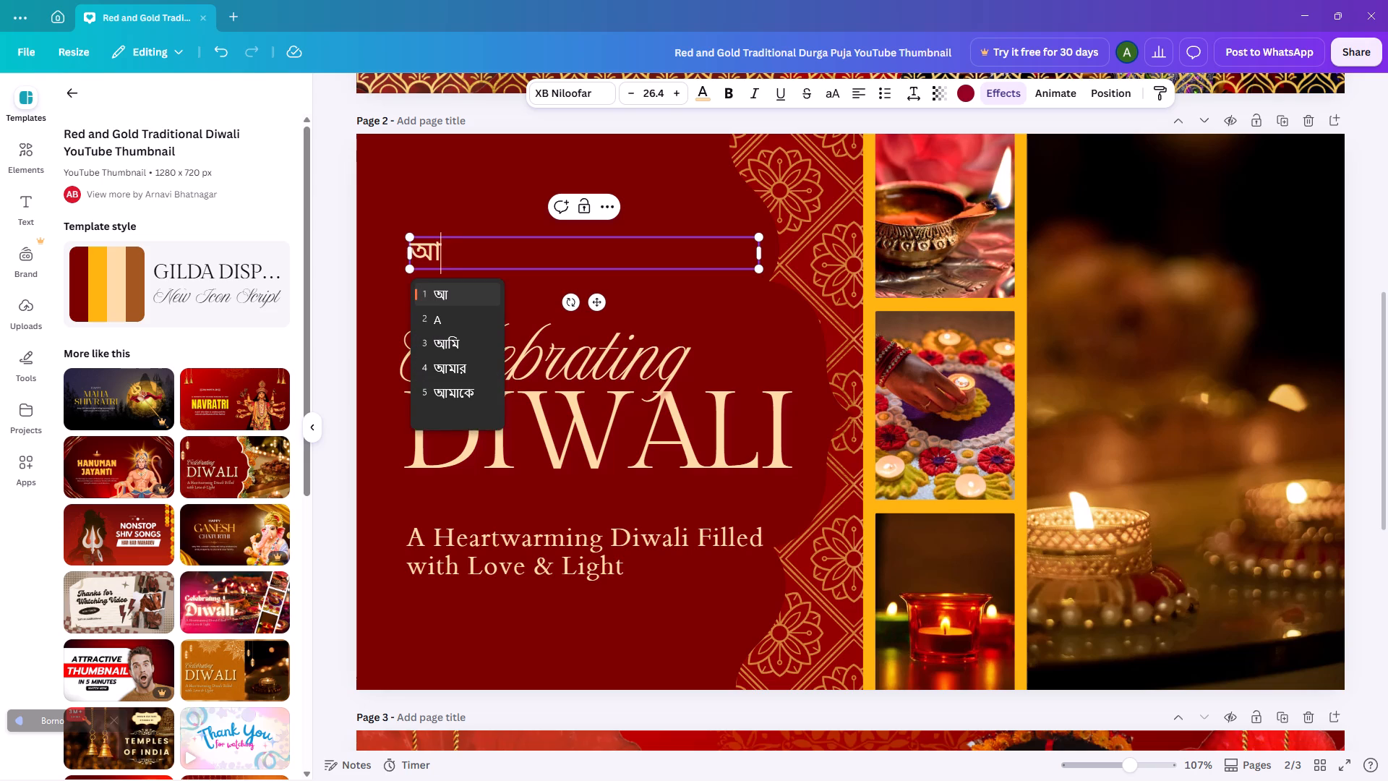
text(IঈDডPপ)
click(528, 319)
key(BackSpace)
key(BackSpace)
key(BackSpace)
key(BackSpace)
text(AIDP)
key(space)
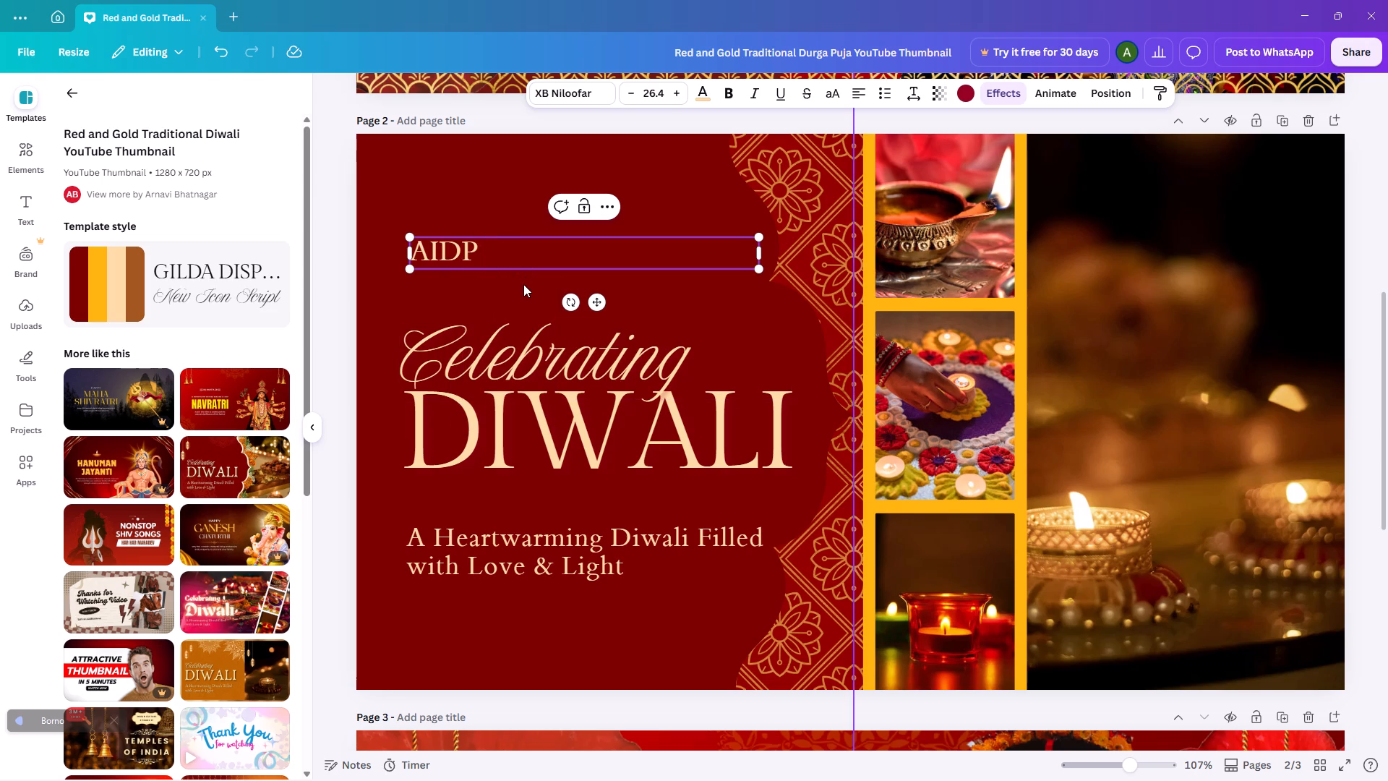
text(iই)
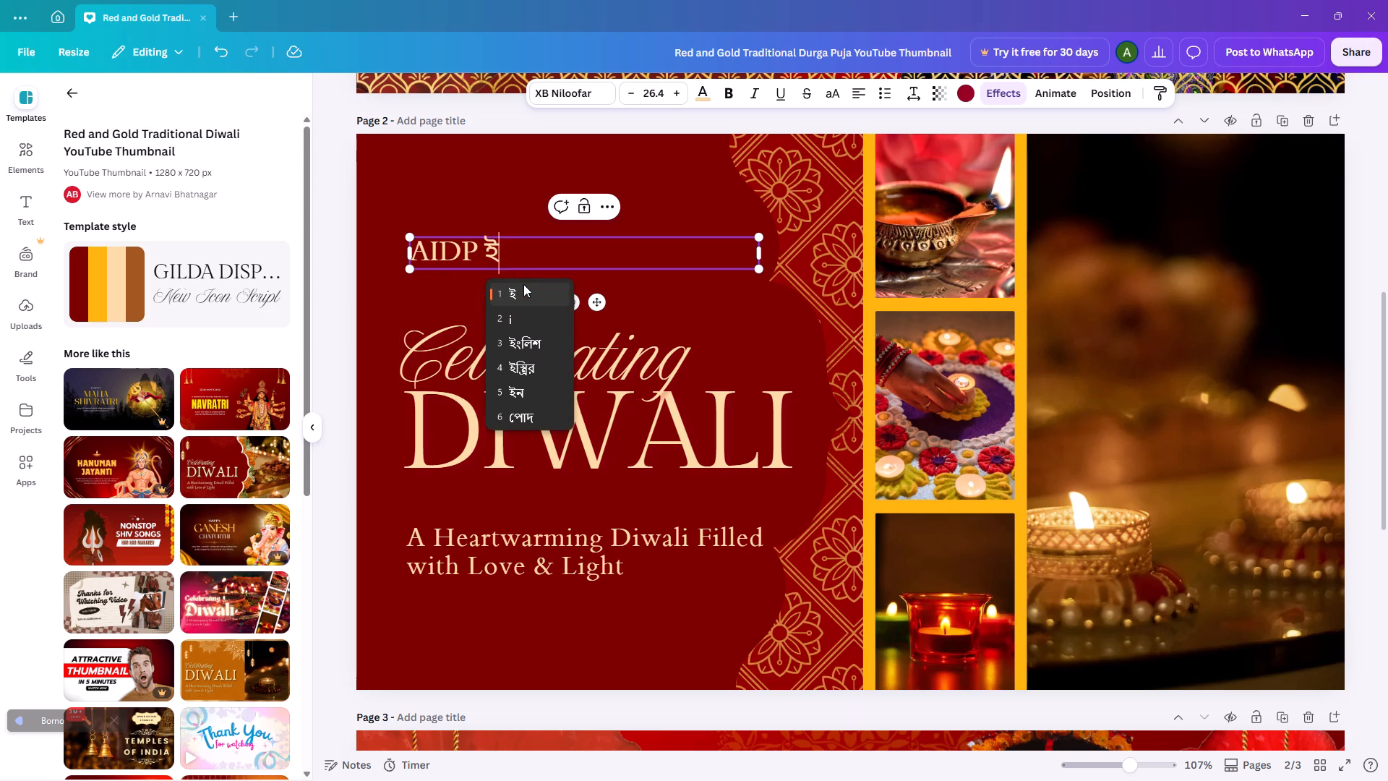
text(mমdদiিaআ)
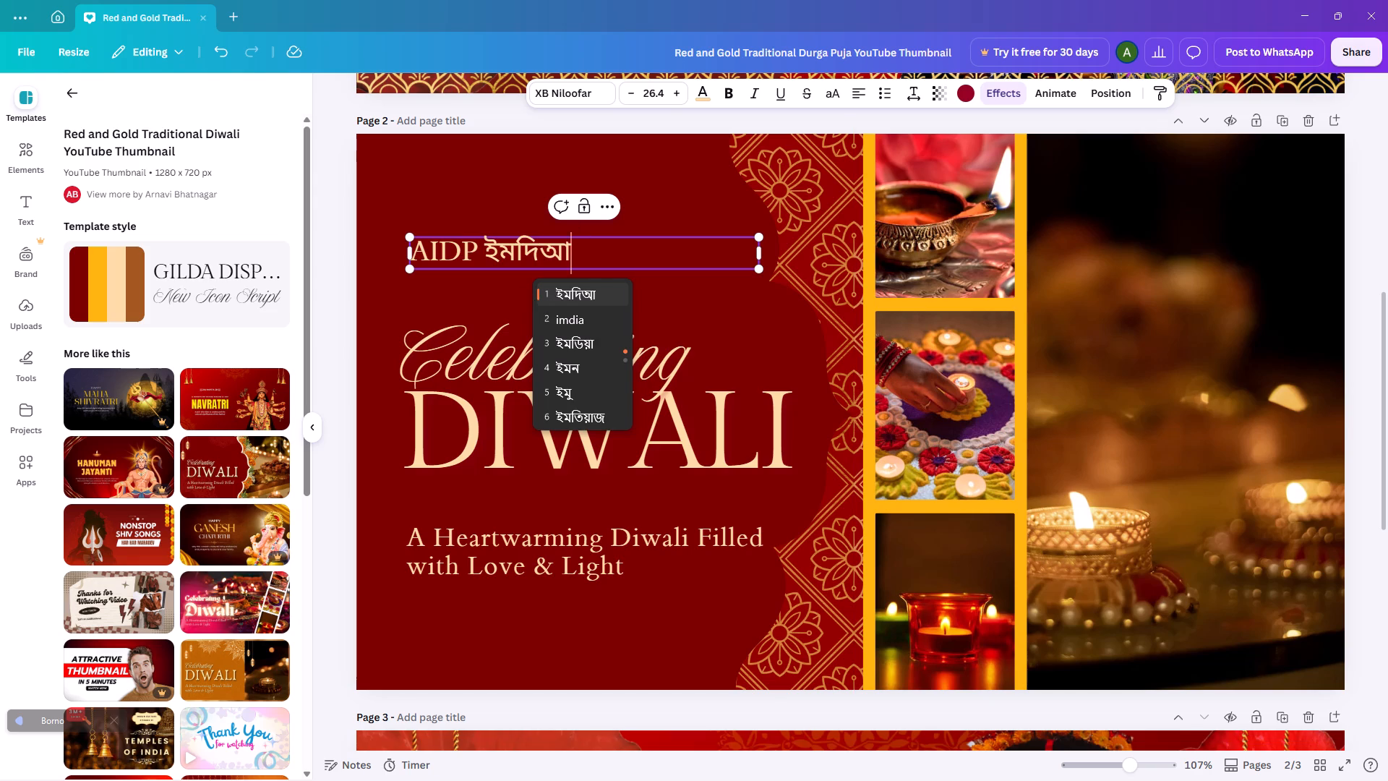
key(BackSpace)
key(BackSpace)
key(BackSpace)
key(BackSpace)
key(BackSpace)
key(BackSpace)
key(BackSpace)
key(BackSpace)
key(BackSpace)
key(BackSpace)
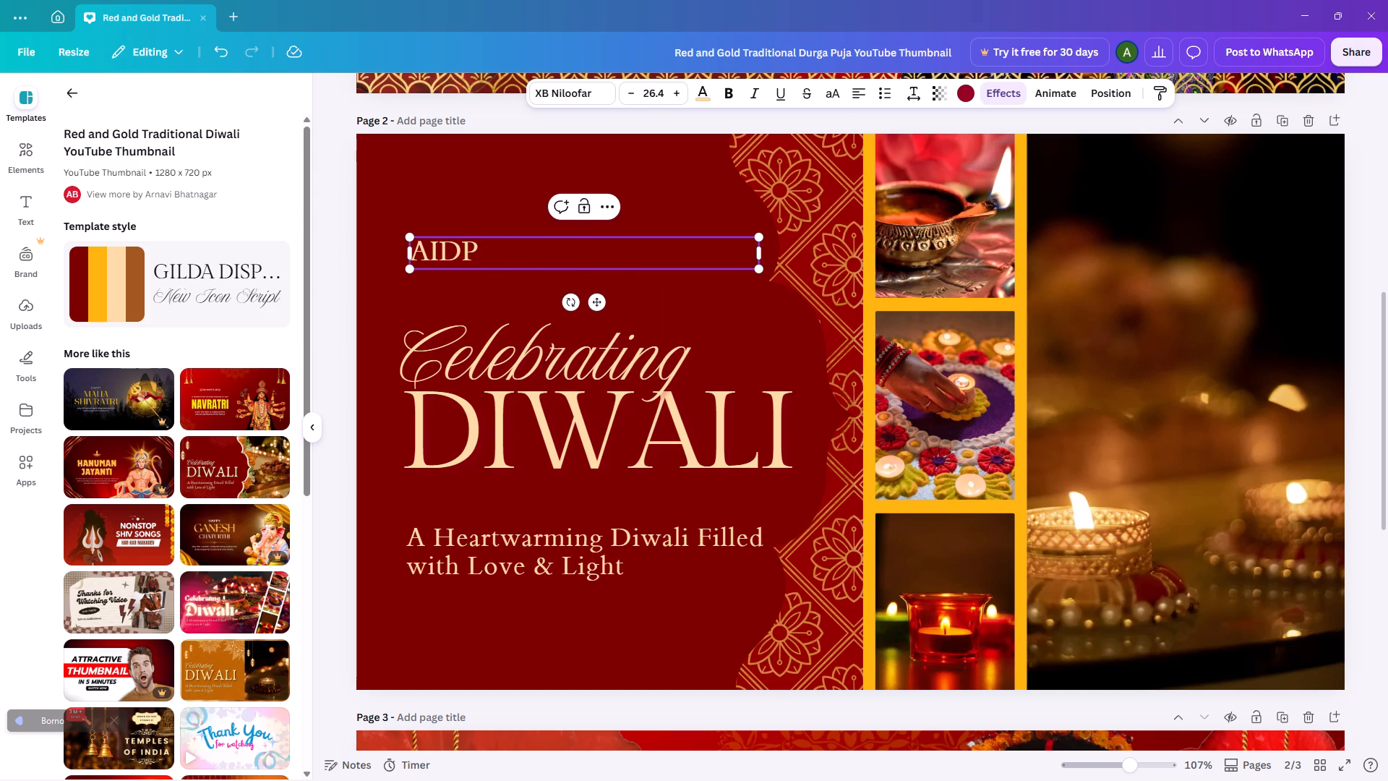
Extend the "AIDP" line on the Diwali page with "WISHES YOU A" in English capitals.
text(WওIঈSশH)
key(BackSpace)
text(ষEেSশ)
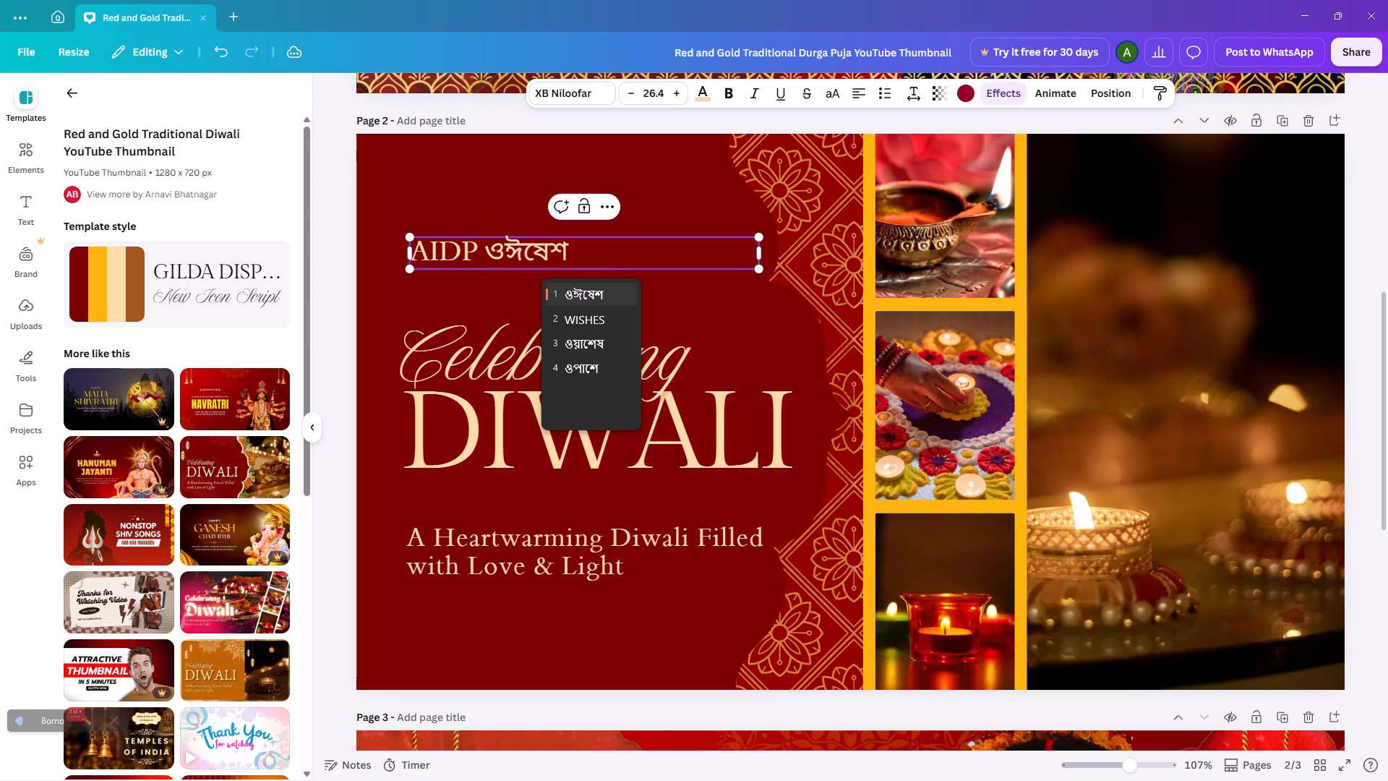
click(581, 325)
key(BackSpace)
key(BackSpace)
key(BackSpace)
key(BackSpace)
key(BackSpace)
text(WISHES)
key(space)
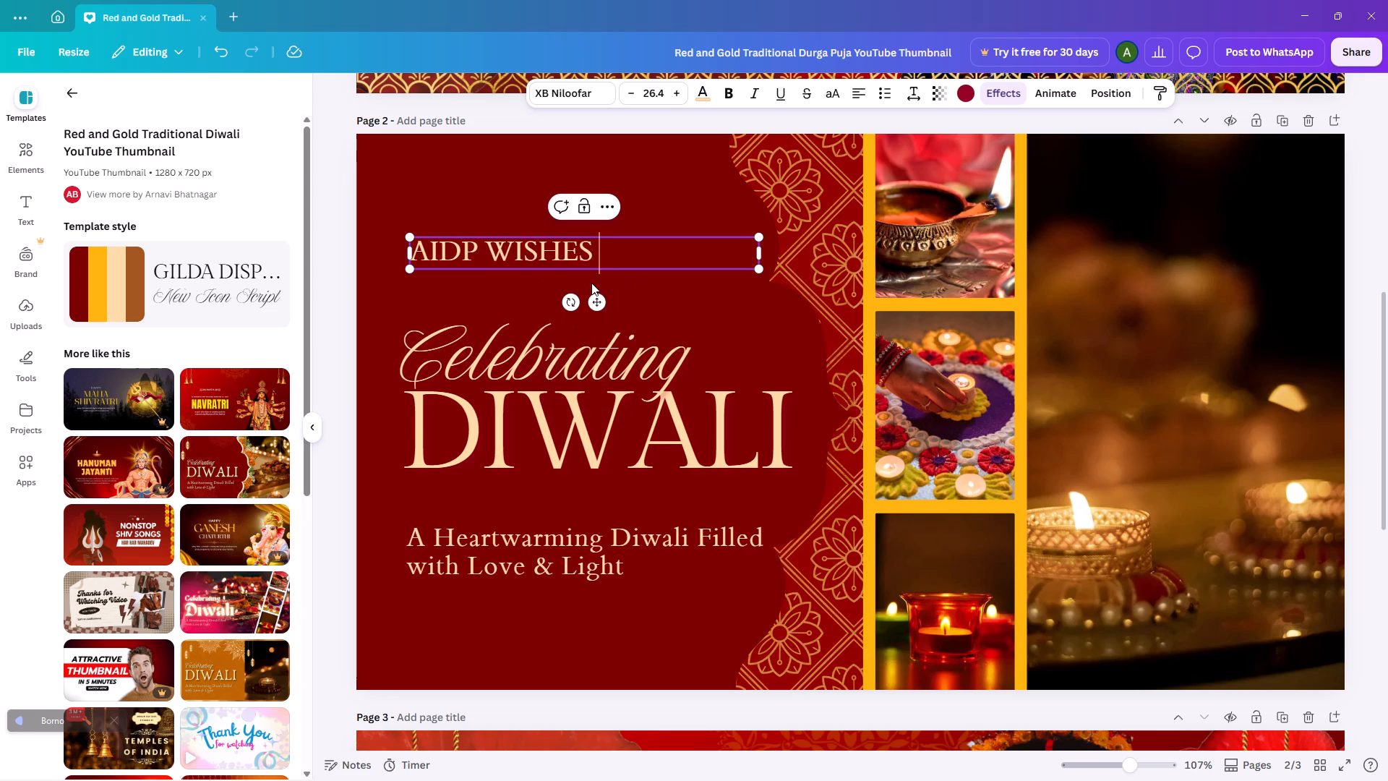
text(Yয়OোU)
key(BackSpace)
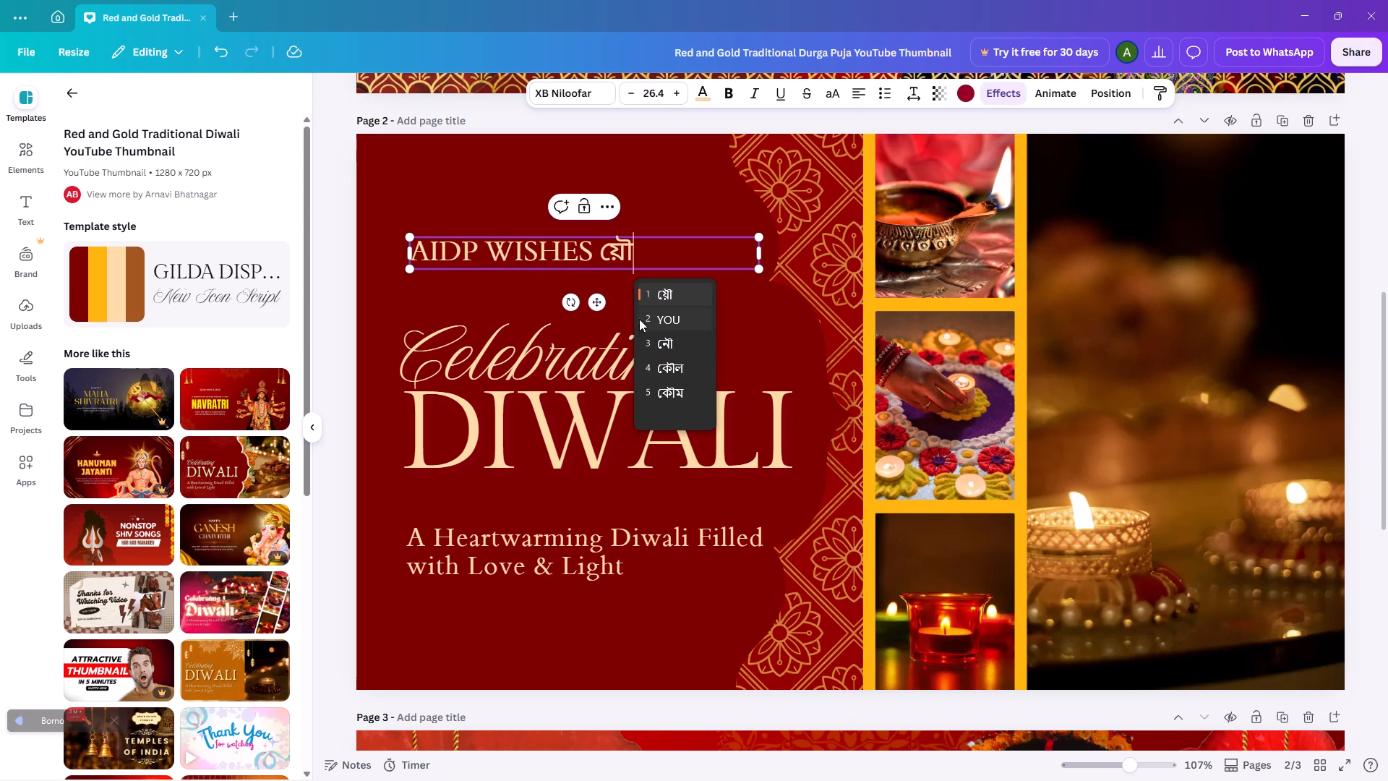
click(661, 325)
key(BackSpace)
key(BackSpace)
text(YOU)
key(space)
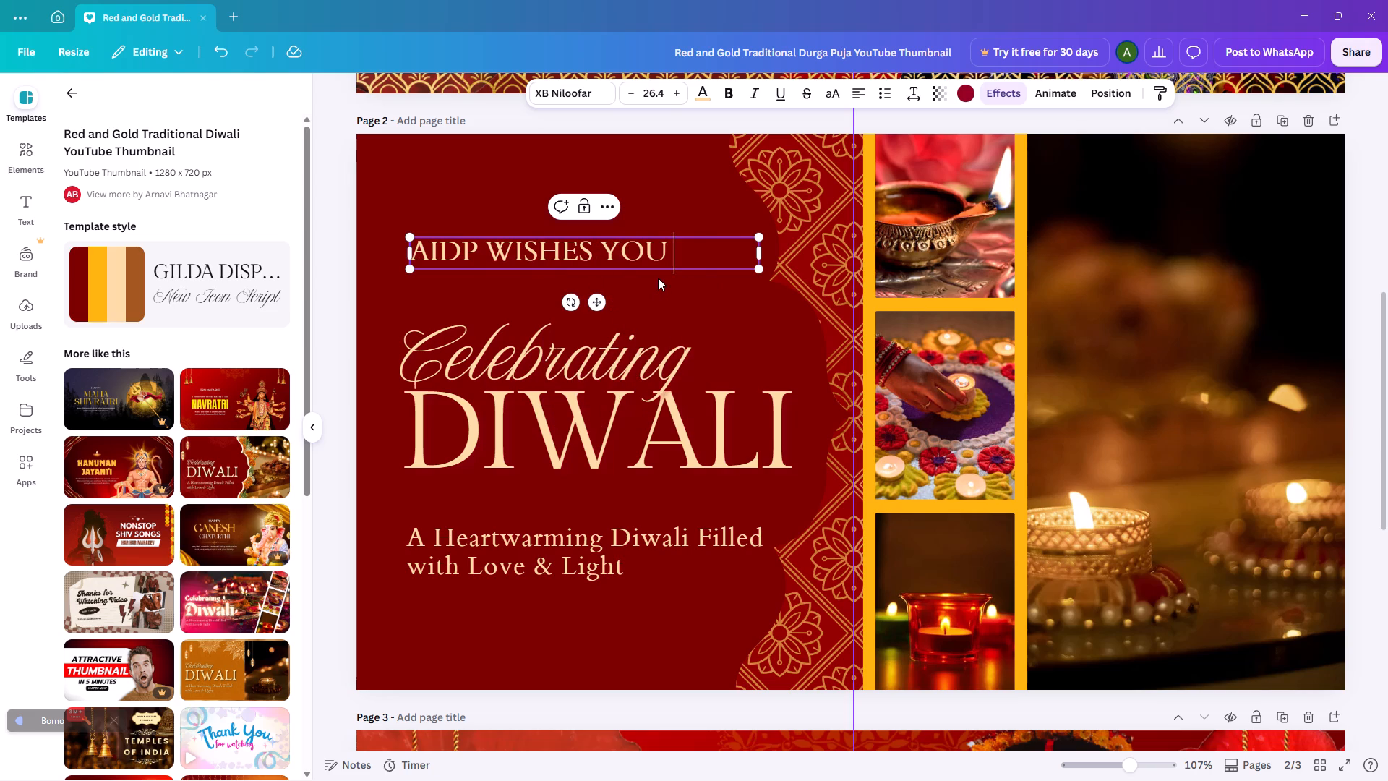
text(Aআ)
click(719, 319)
key(BackSpace)
key(a)
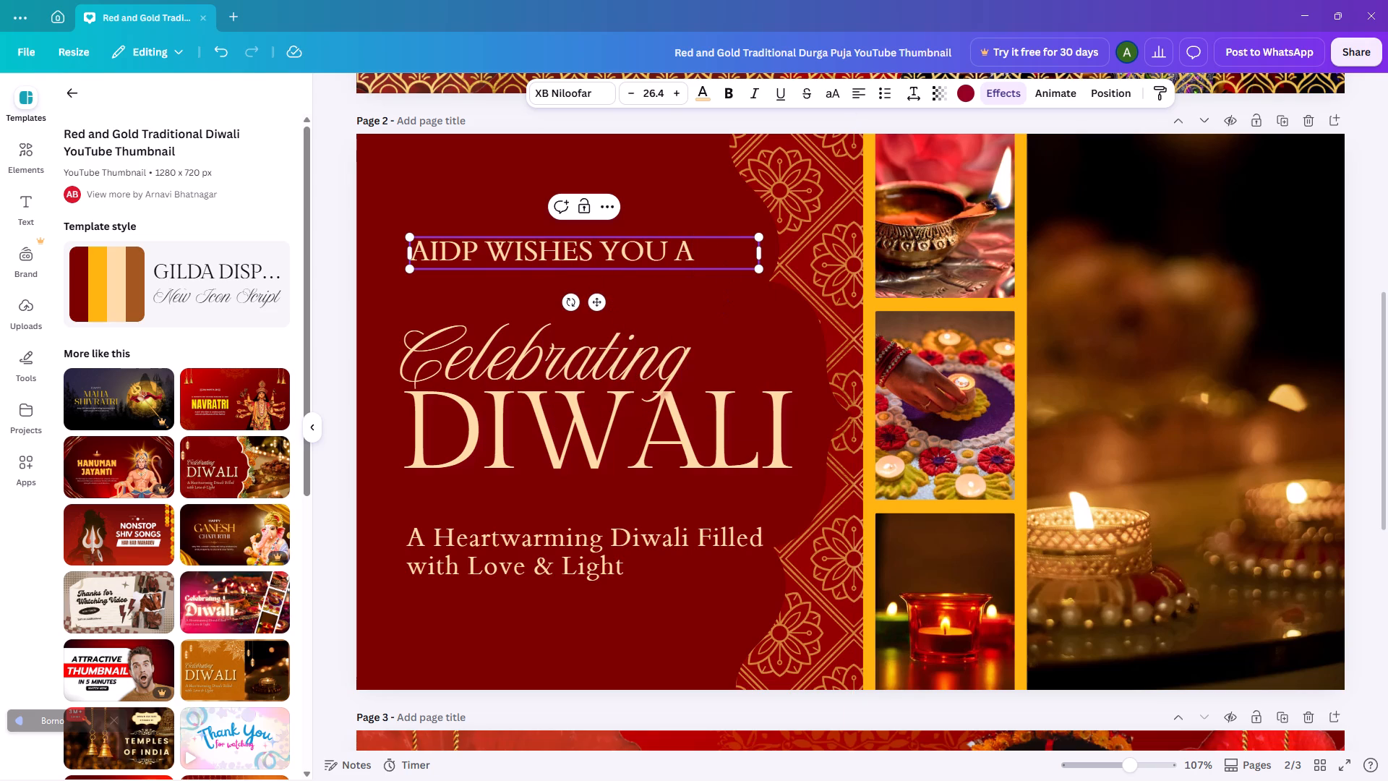
key(space)
Continue the greeting line with "HAPPY AND JOYFUL" in English capitals after "WISHES YOU A".
text(HহAঁPপP্পYয়)
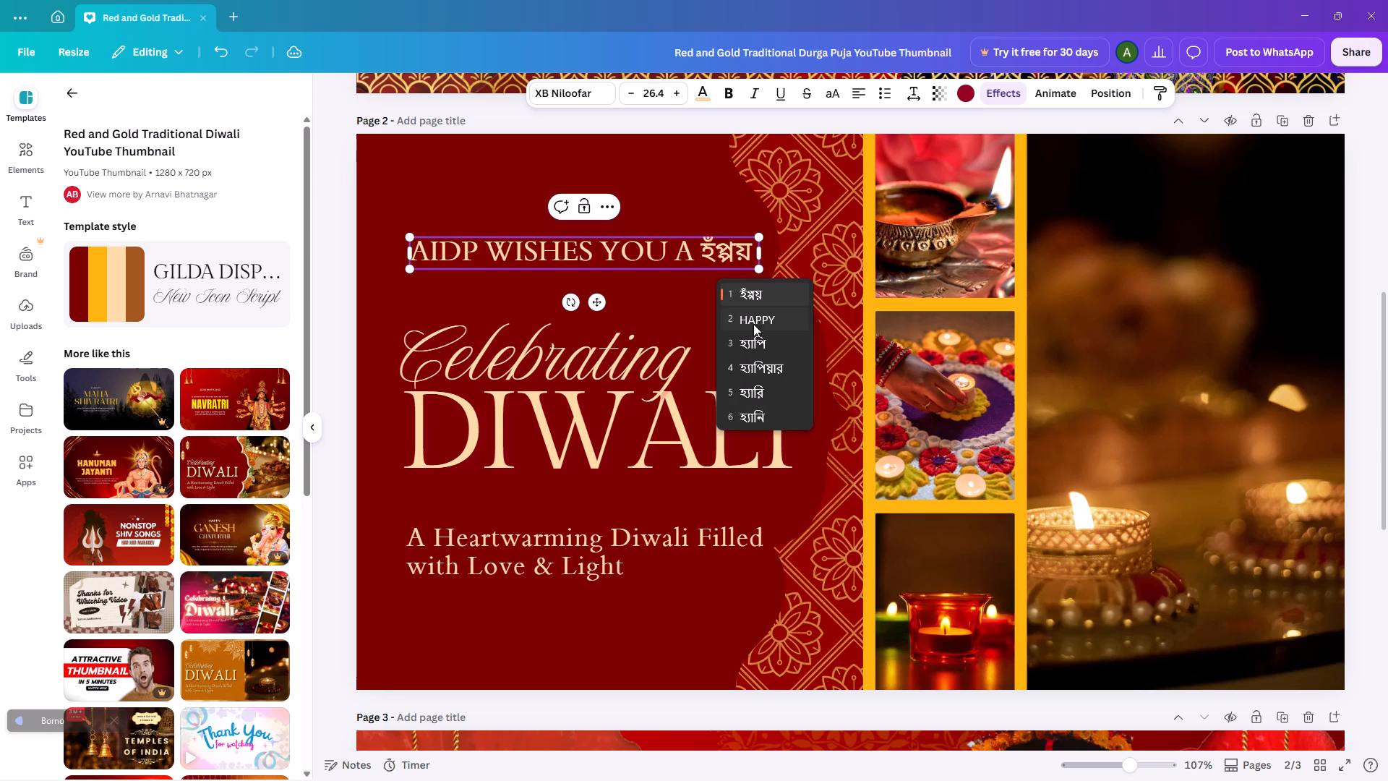
click(755, 329)
key(BackSpace)
key(BackSpace)
key(BackSpace)
key(BackSpace)
key(BackSpace)
key(BackSpace)
text(HAPPY)
key(space)
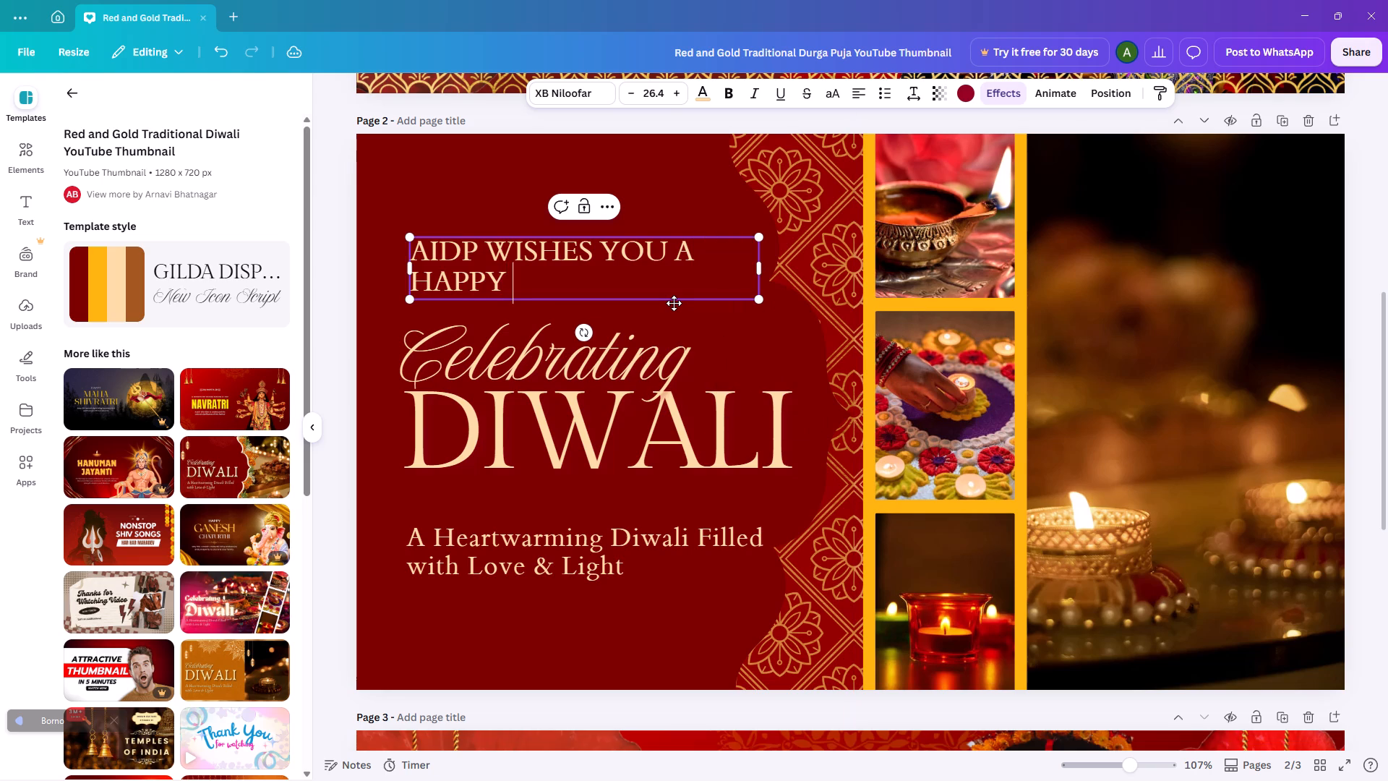
text(AআNণD্ড)
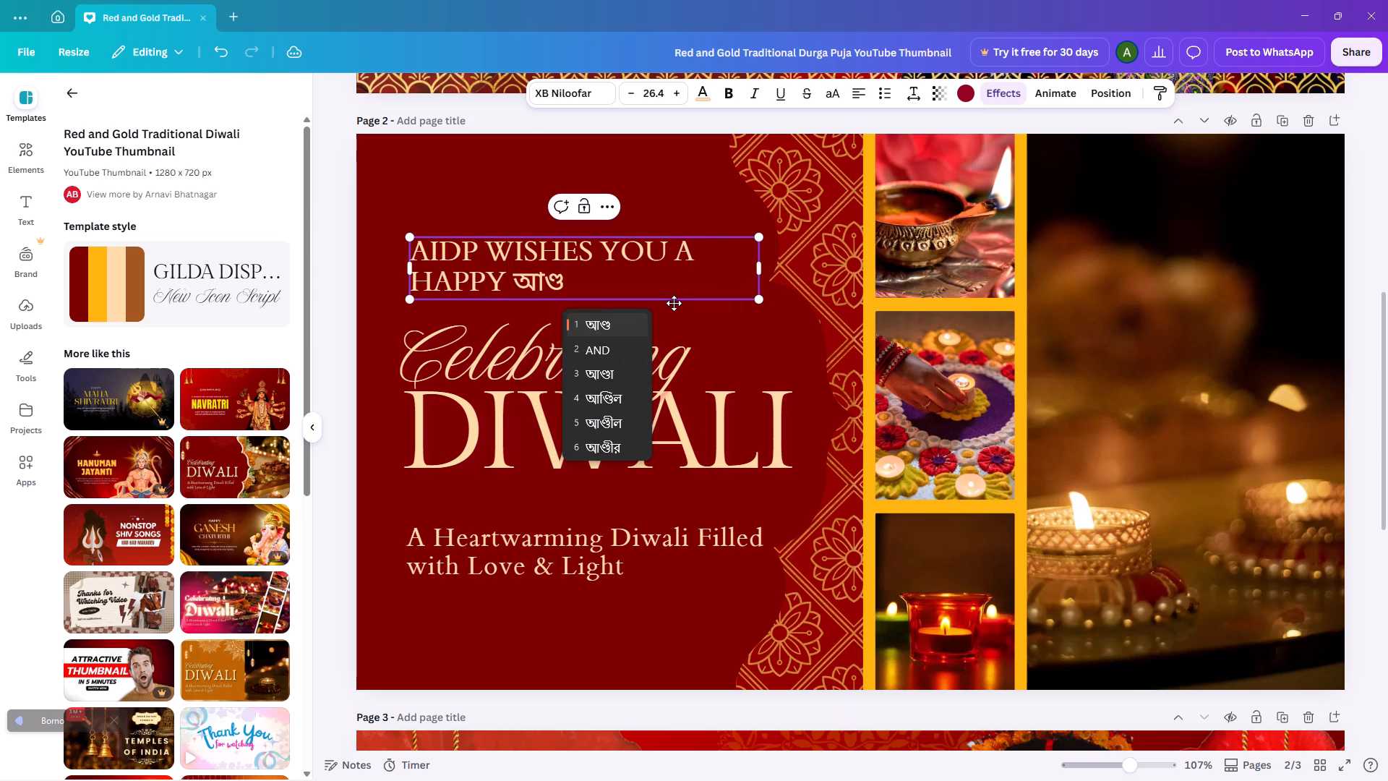
click(610, 351)
key(BackSpace)
key(BackSpace)
key(BackSpace)
key(BackSpace)
text(AND)
key(space)
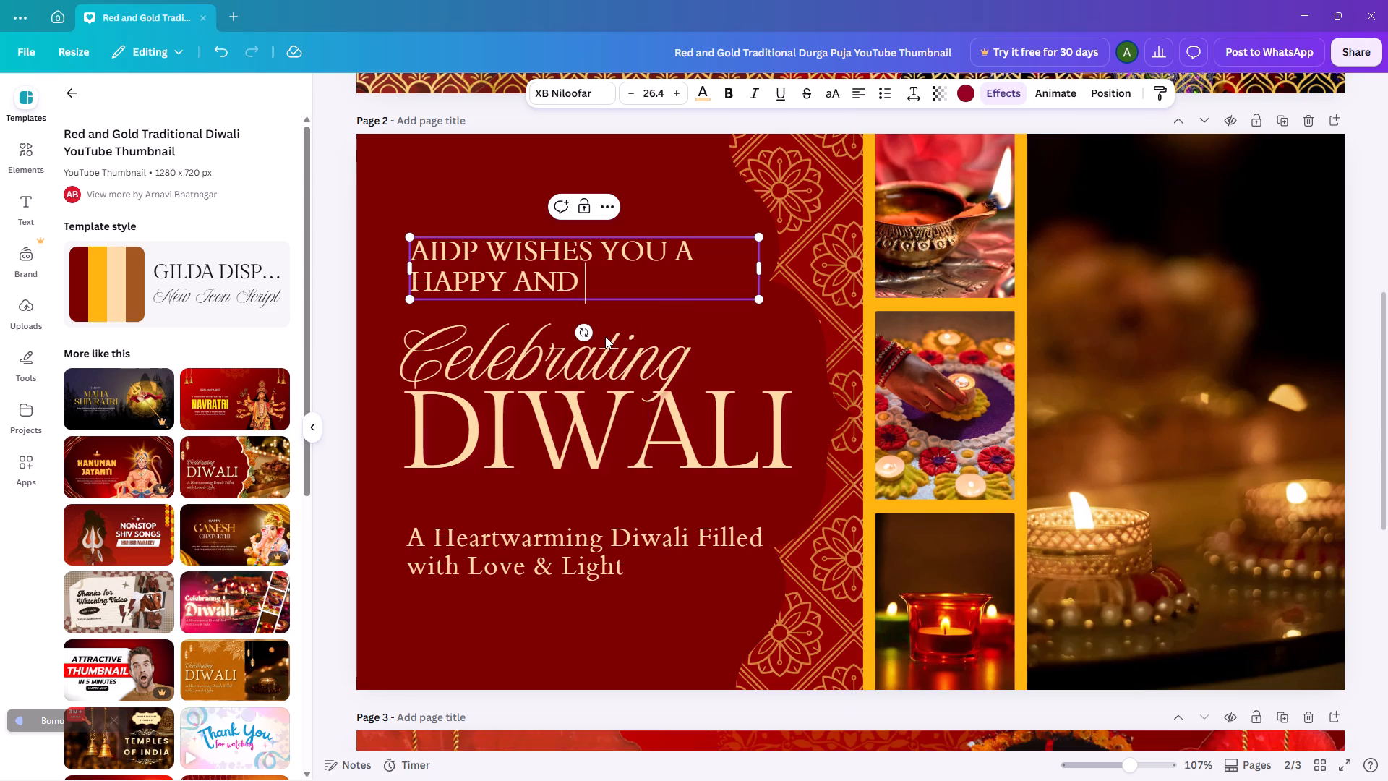
text(JজOোYয়FফUূLল)
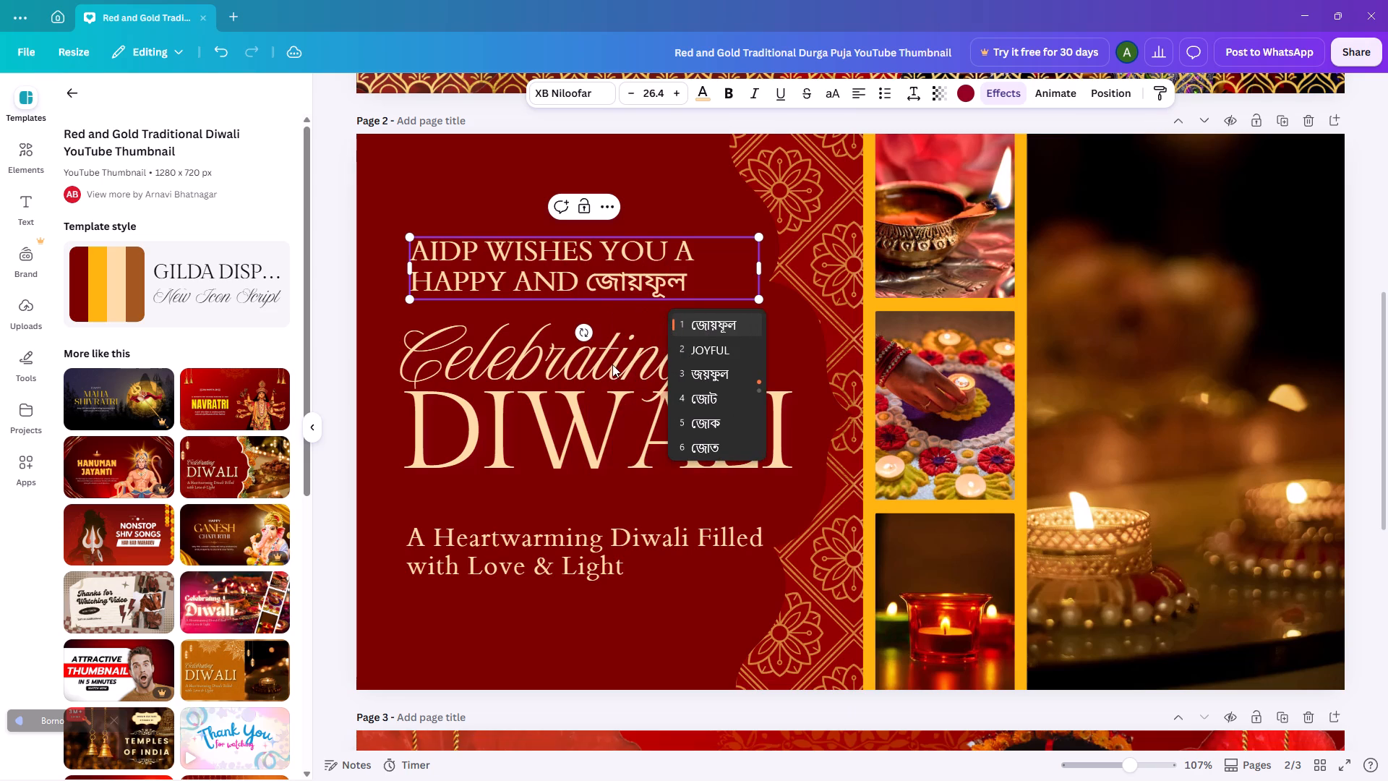
click(719, 351)
key(BackSpace)
key(BackSpace)
key(BackSpace)
key(BackSpace)
key(BackSpace)
key(BackSpace)
text(JOYFUL)
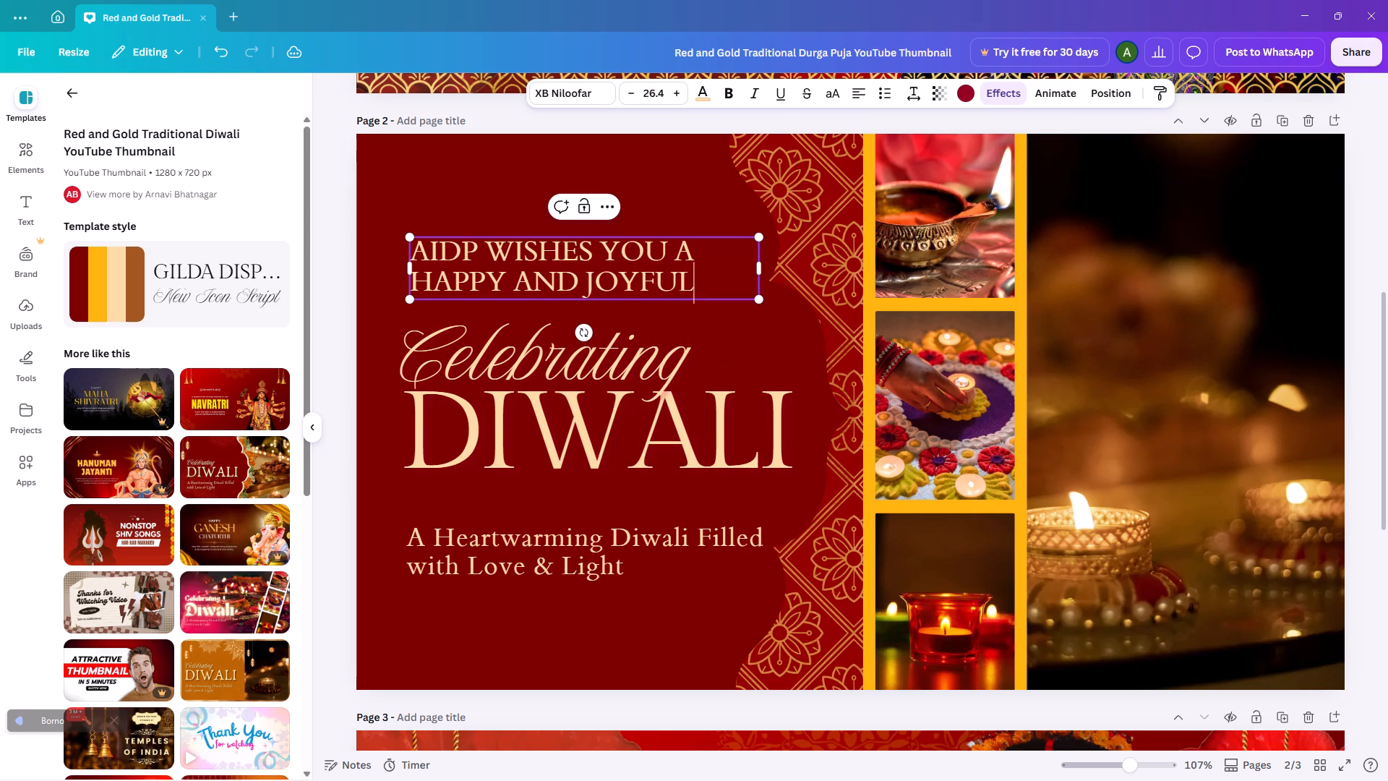
click(718, 354)
click(617, 203)
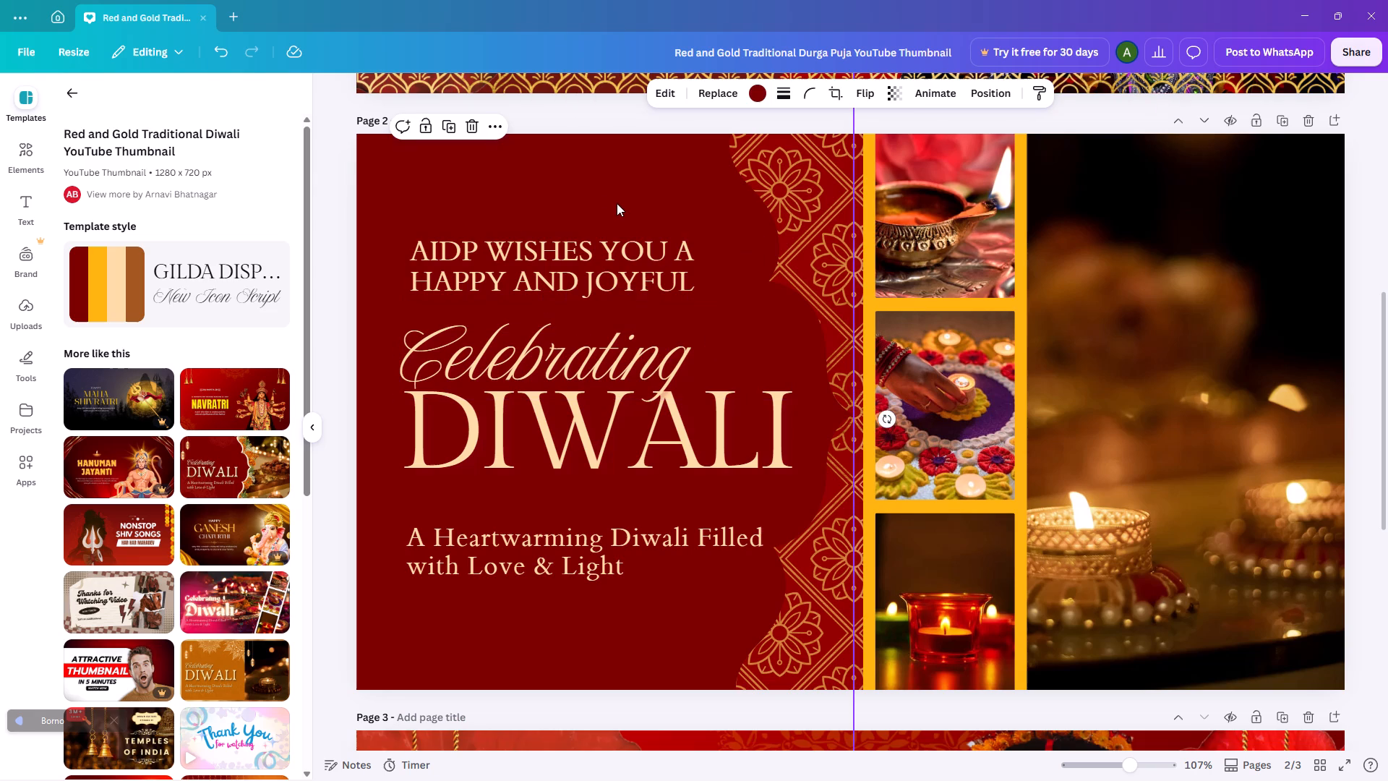
Clear the script text "Celebrating" above the DIWALI heading.
click(712, 362)
click(712, 362)
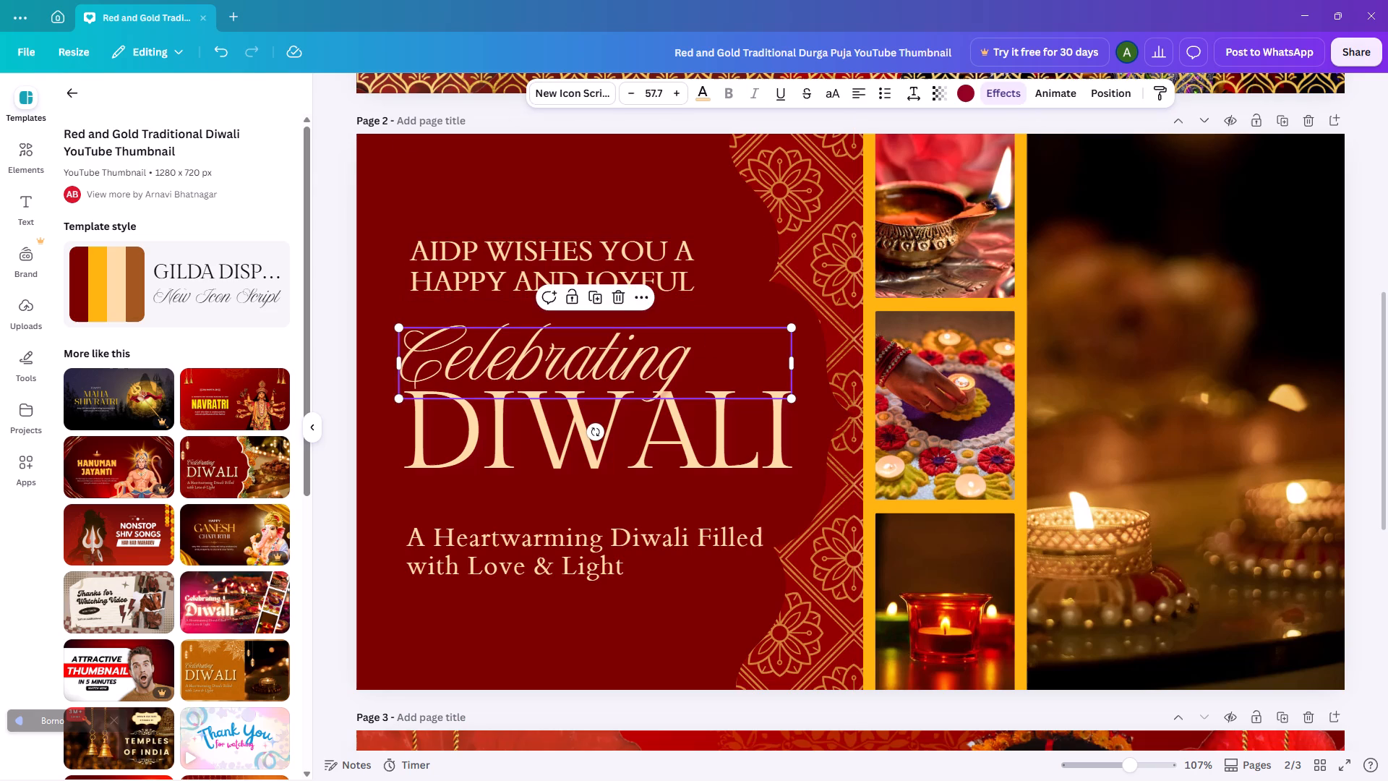
key(BackSpace)
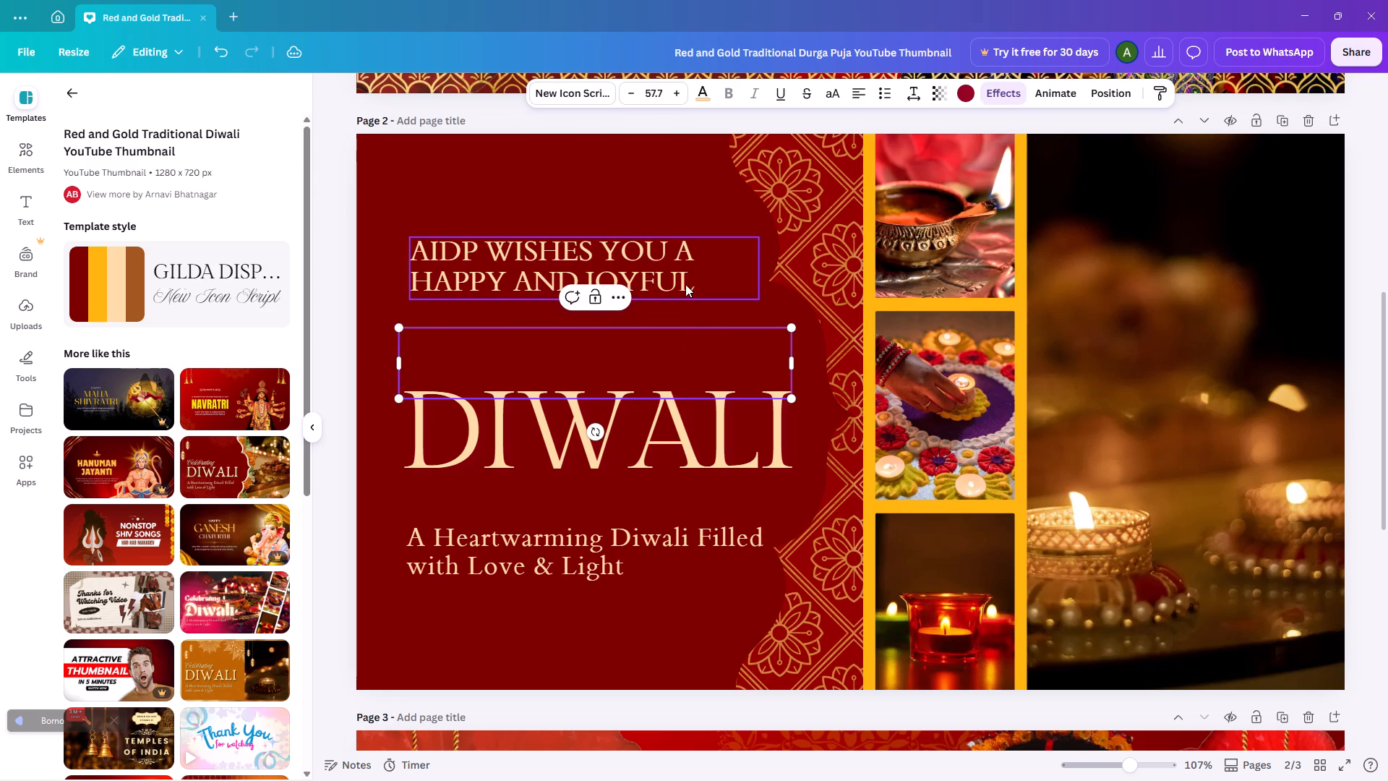
Move the AIDP greeting text slightly down towards the DIWALI heading.
drag(653, 269, 655, 293)
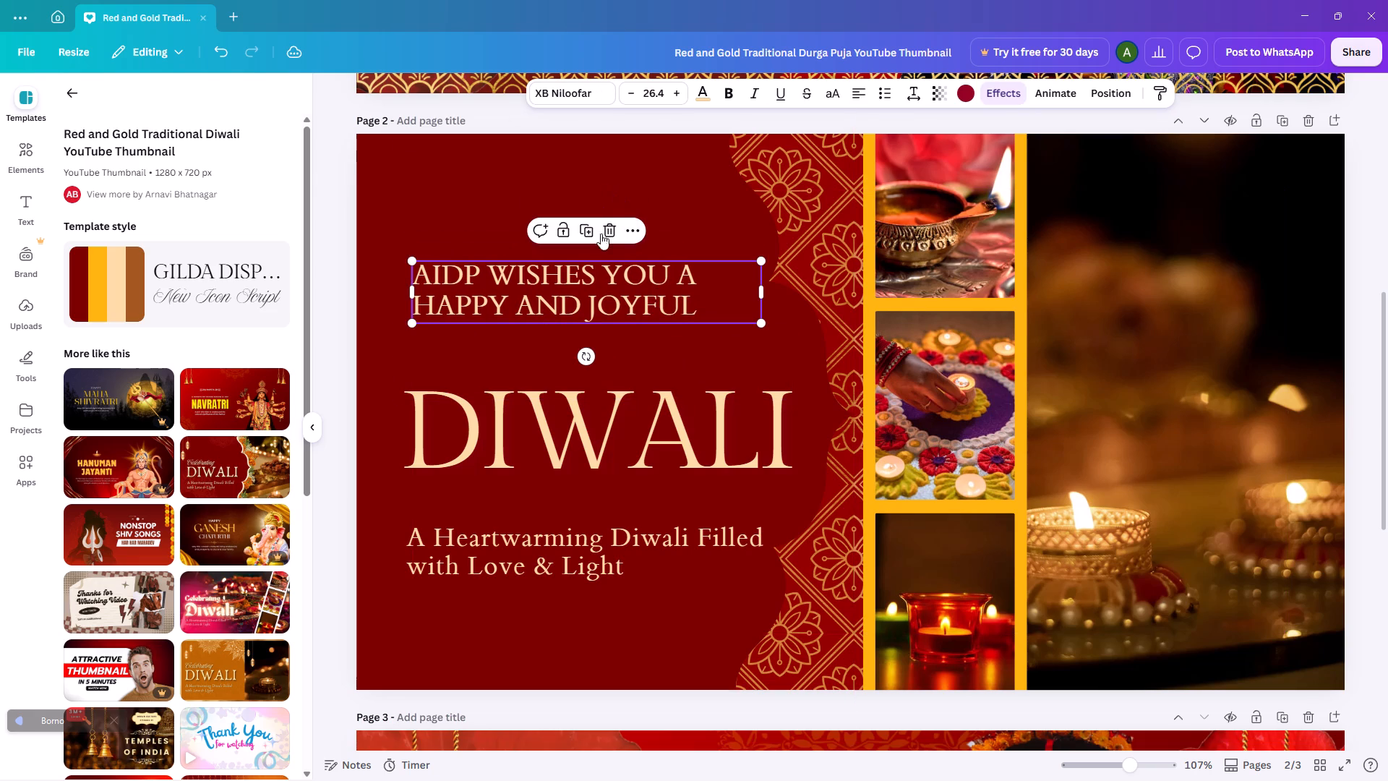
click(340, 125)
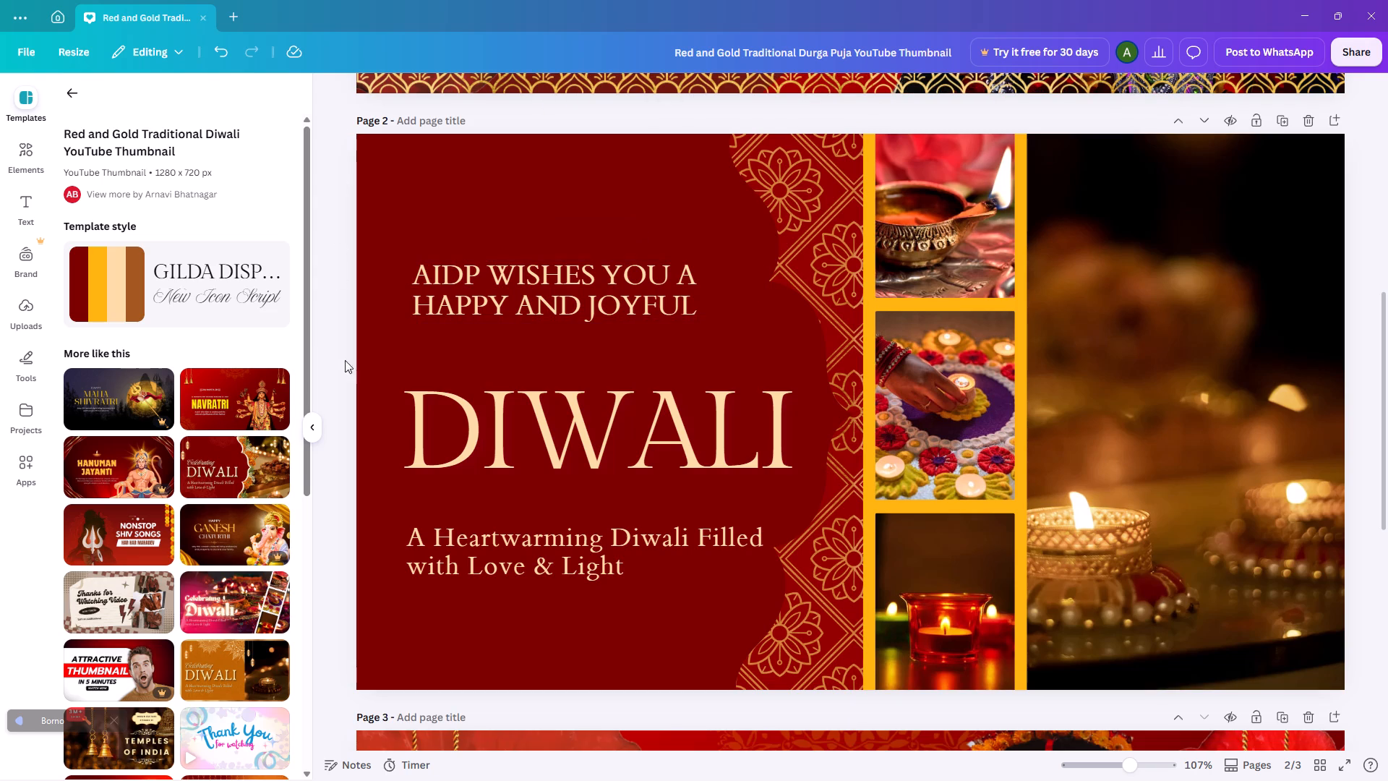
Colour the letter "A" of "AIDP" in the greeting with the default solid orange.
click(476, 274)
click(475, 274)
drag(475, 274, 429, 272)
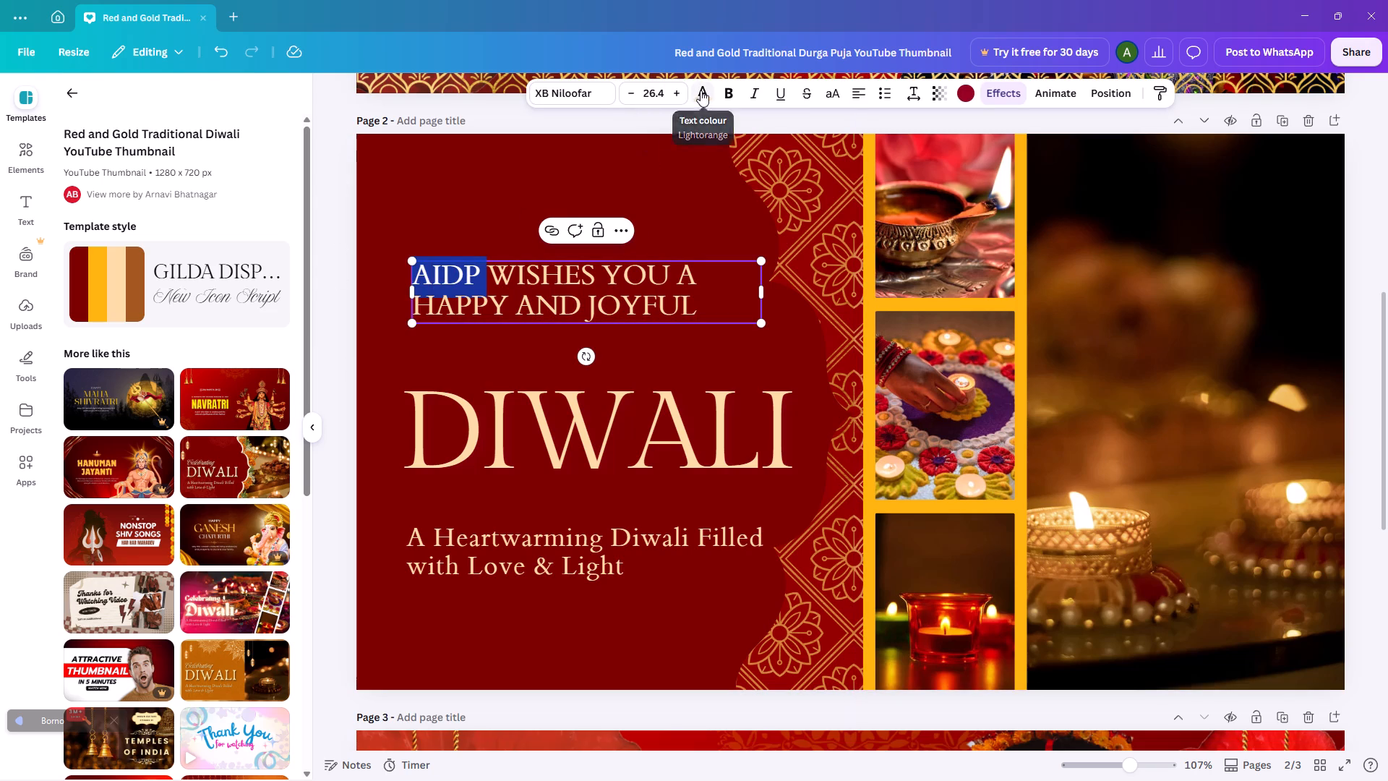
click(702, 90)
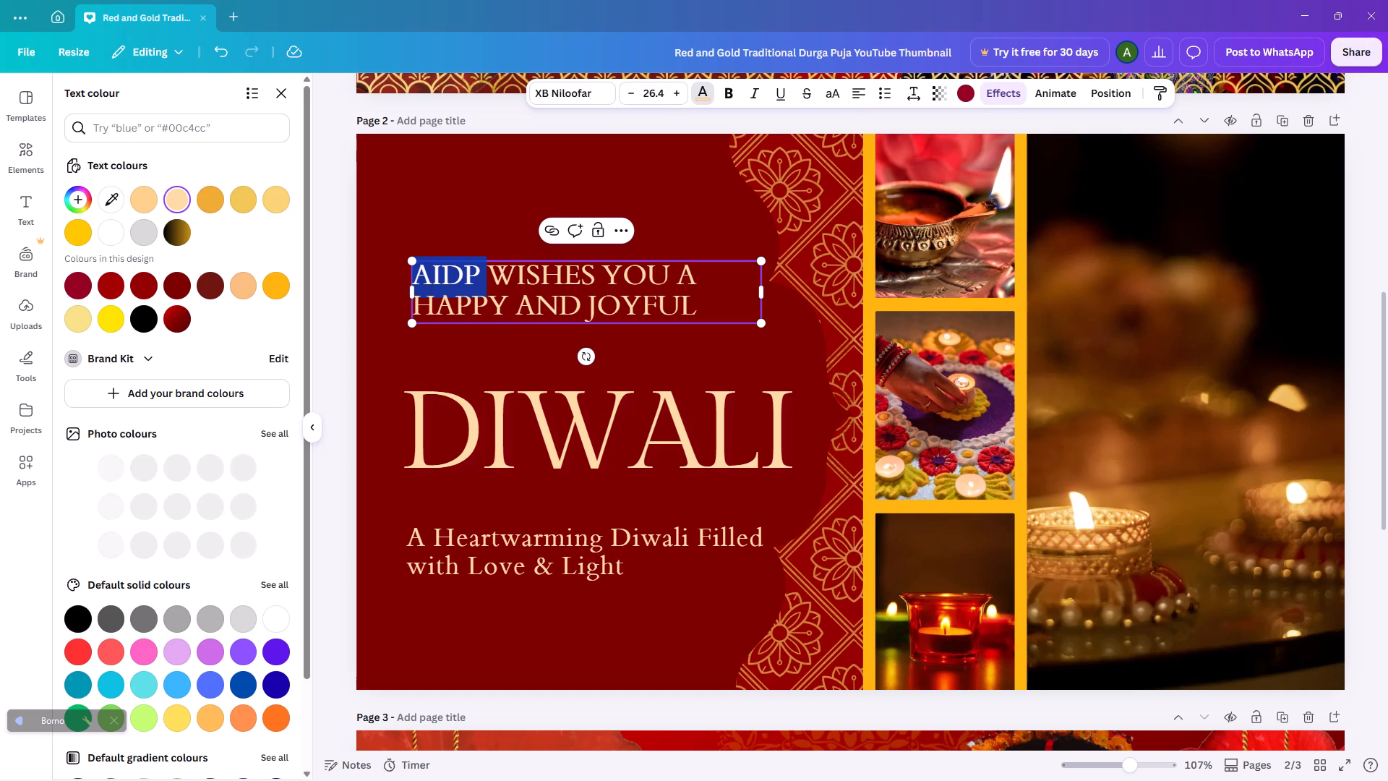
click(436, 271)
drag(429, 272, 414, 276)
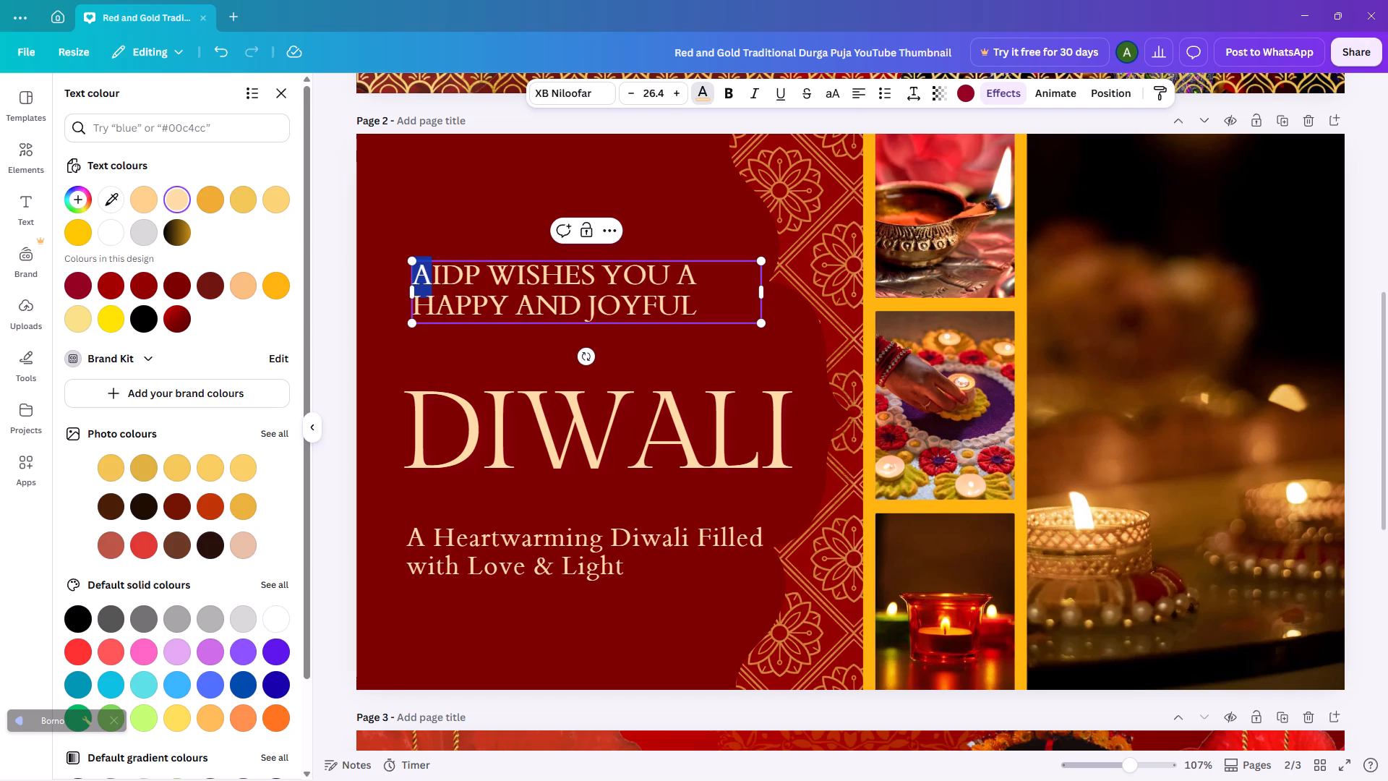
drag(414, 276, 416, 276)
click(141, 546)
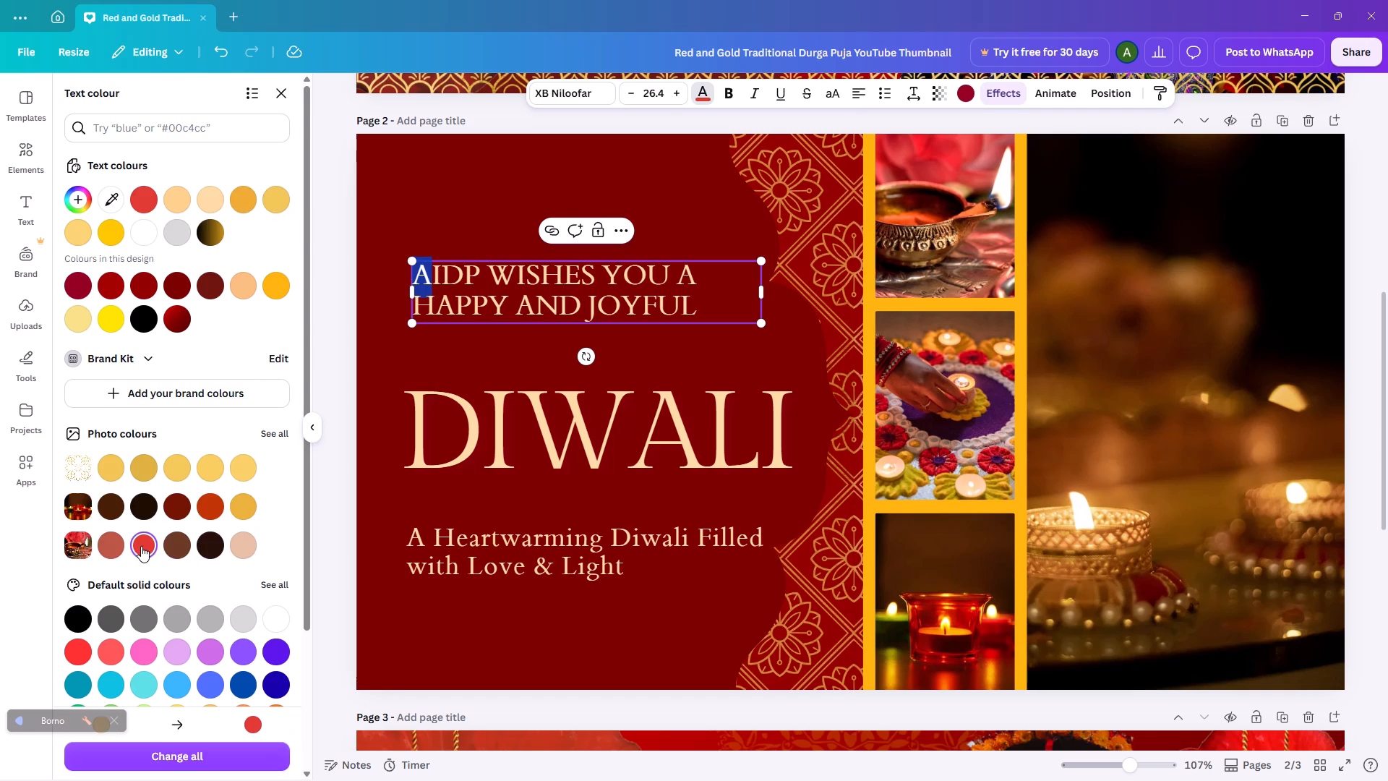
scroll(113, 640, down, 2)
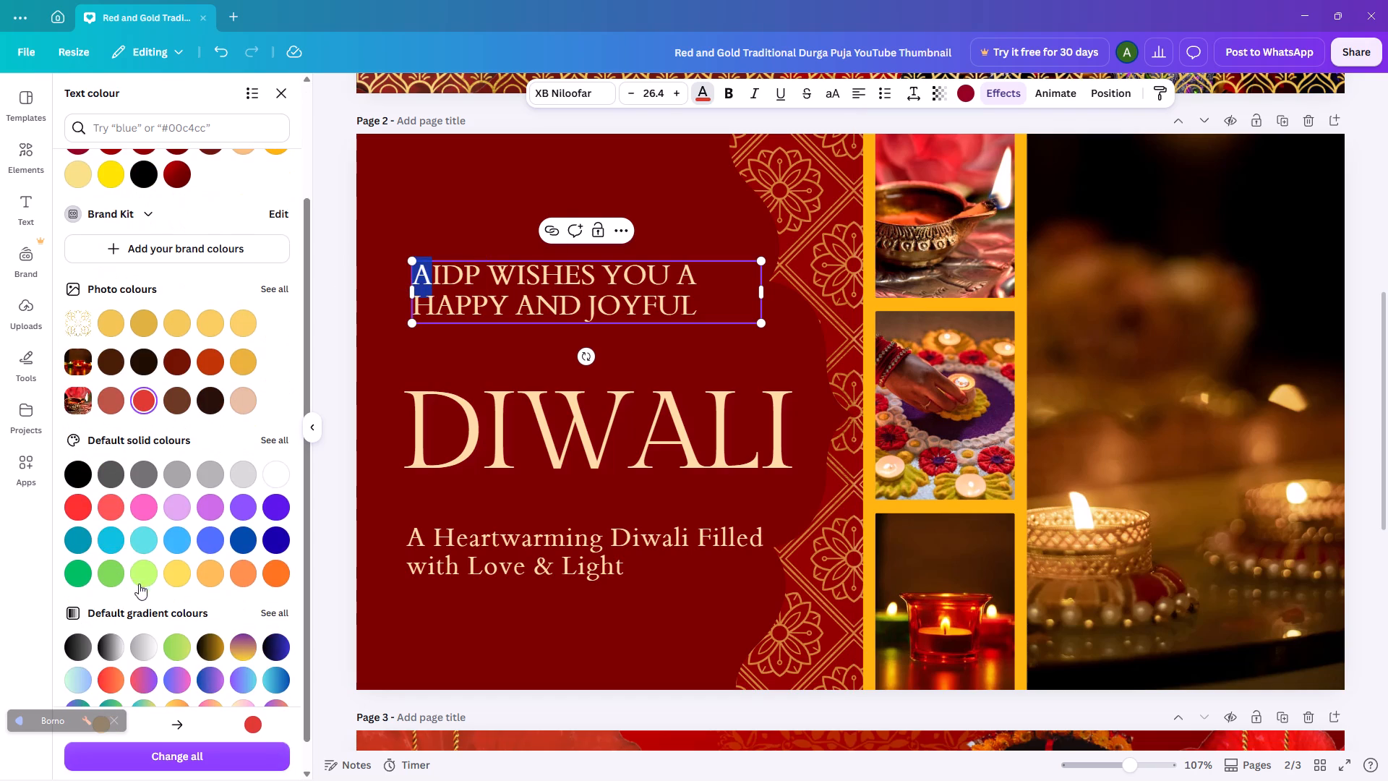
click(283, 570)
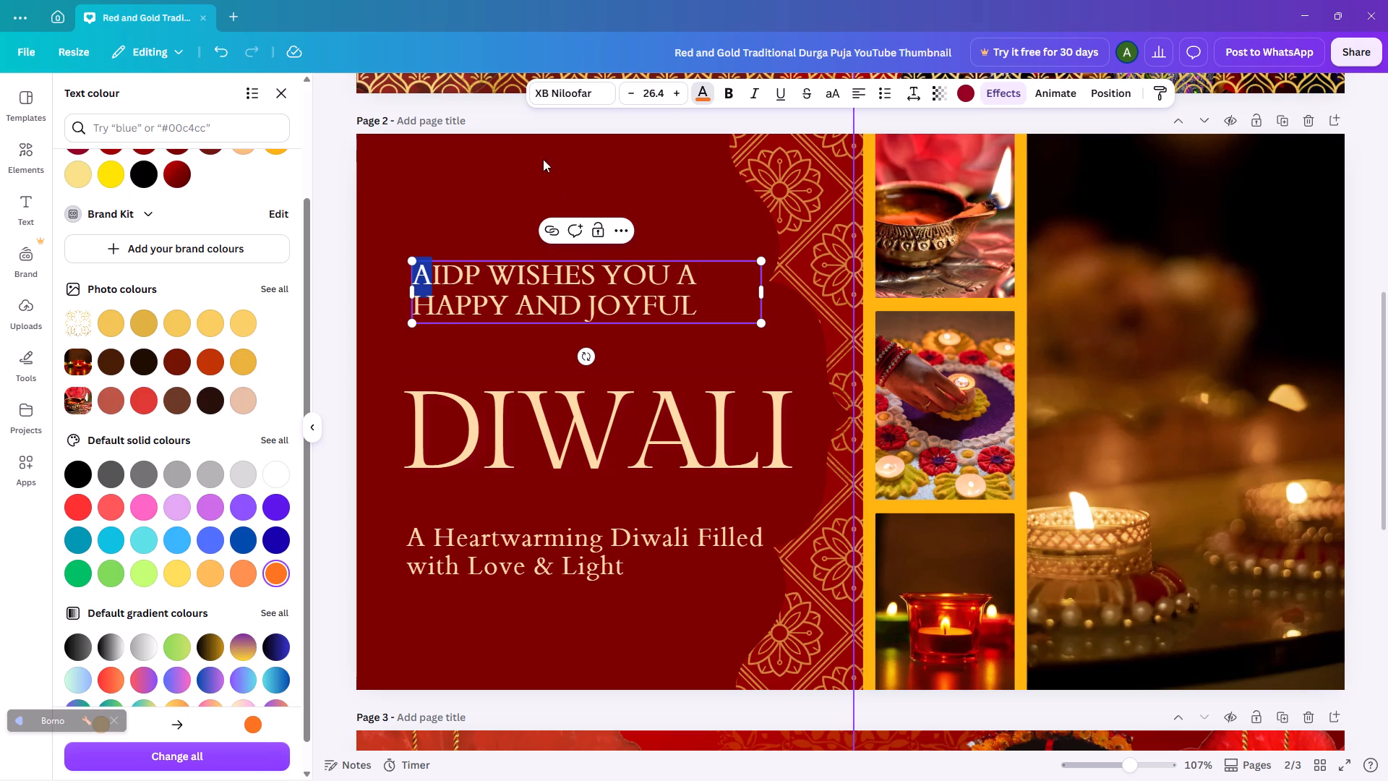
click(502, 104)
click(481, 124)
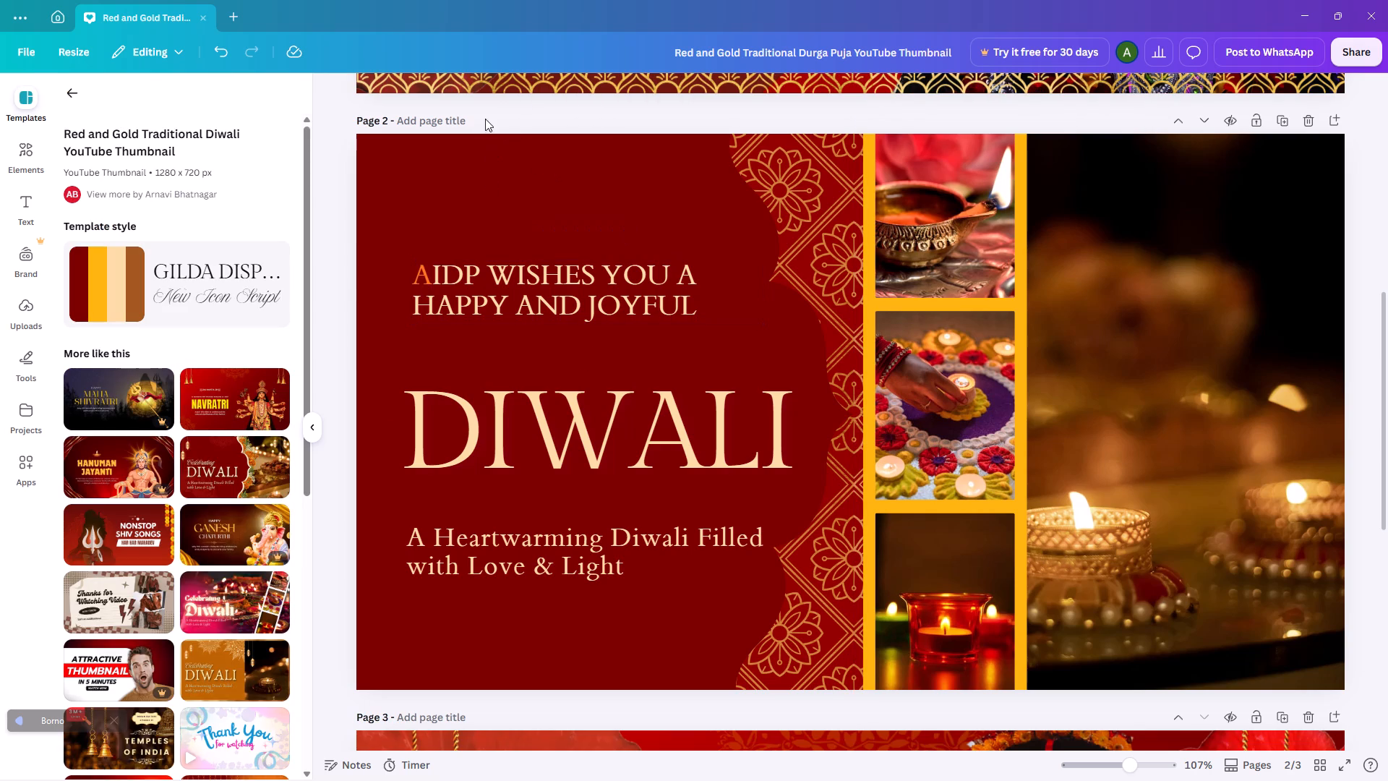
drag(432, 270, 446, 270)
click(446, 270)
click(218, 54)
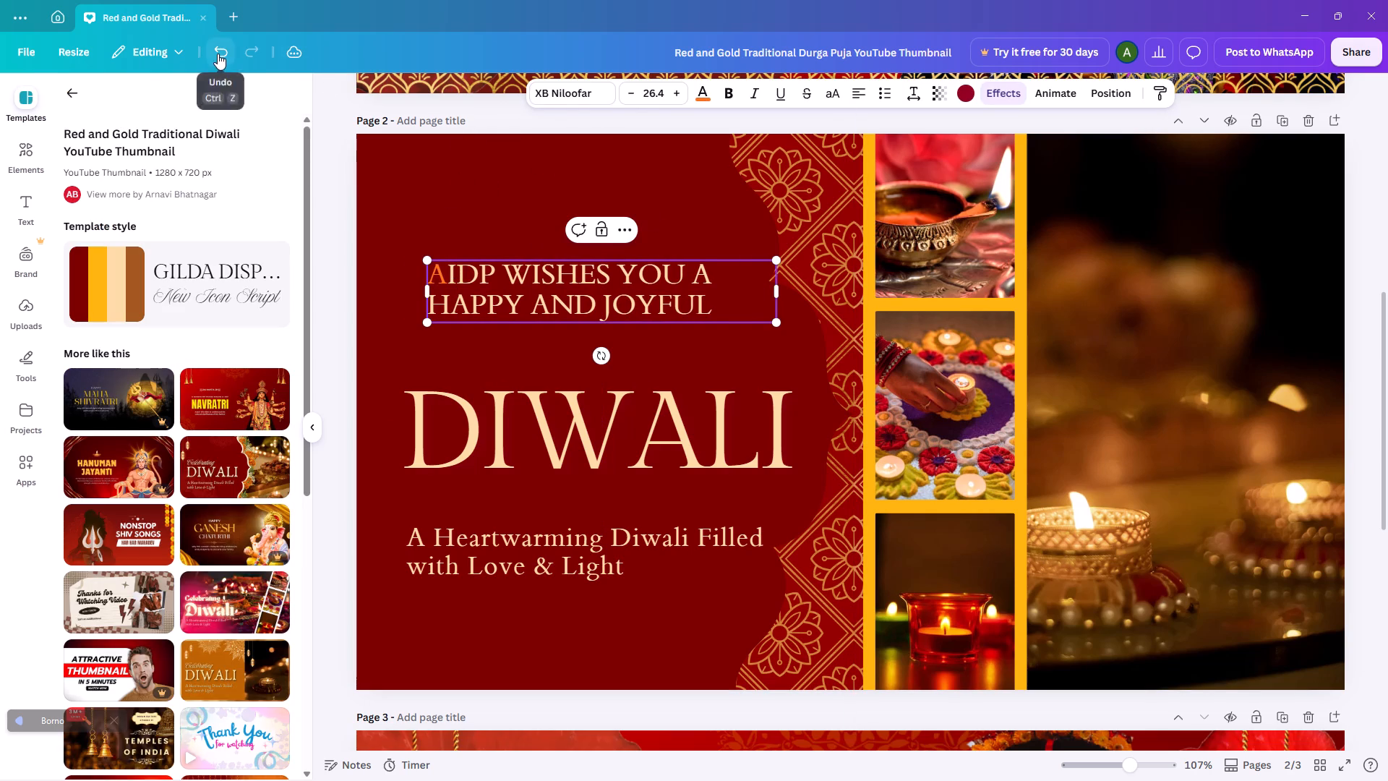
Colour the letters "ID" of "AIDP" in the greeting white.
drag(460, 278, 460, 278)
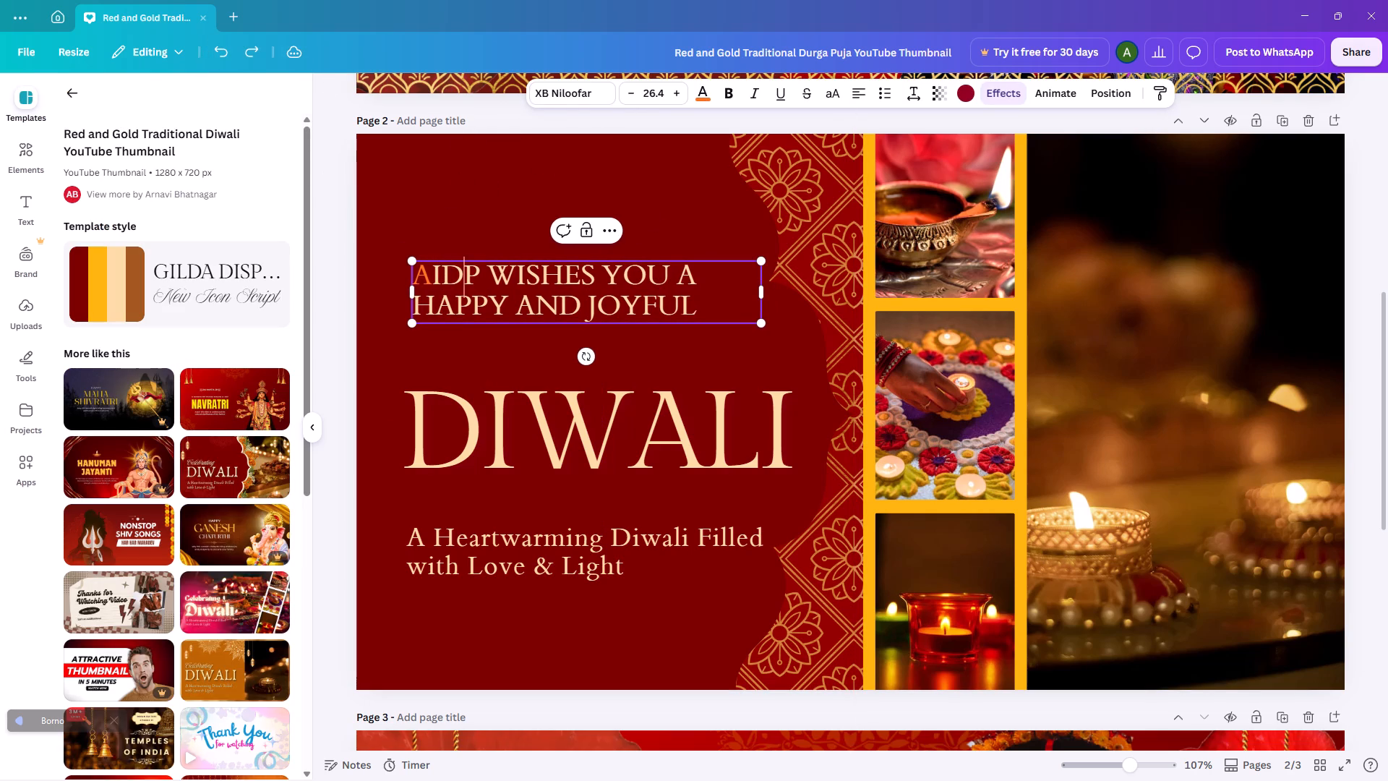
drag(460, 278, 435, 281)
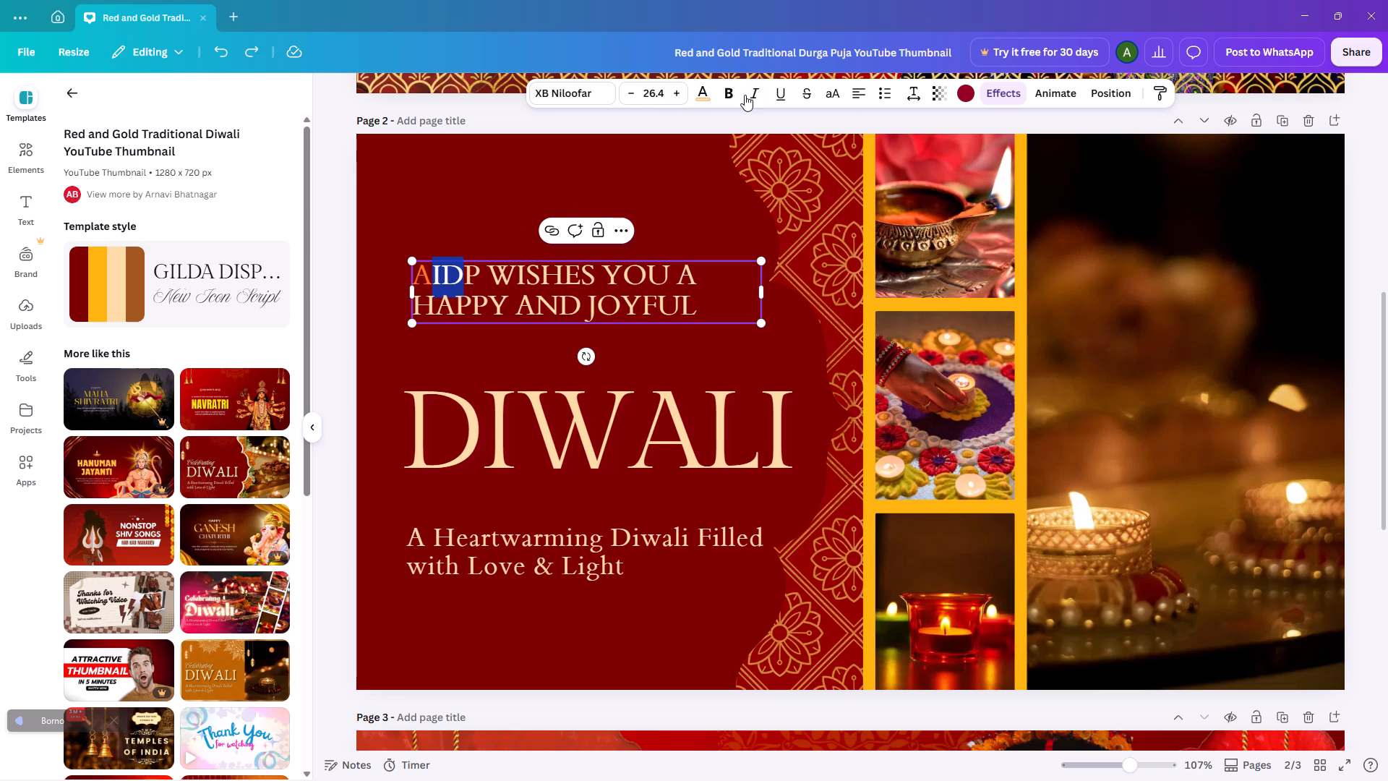
click(698, 98)
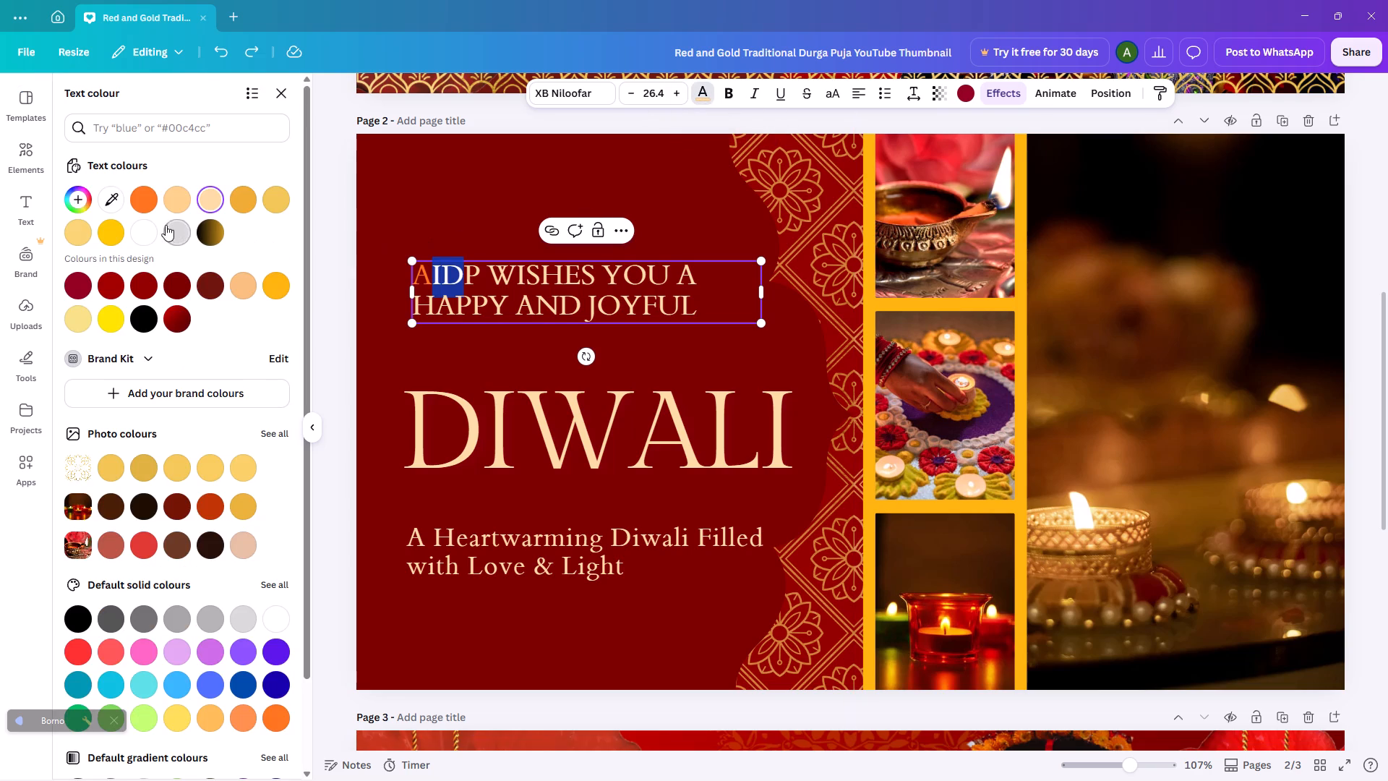
click(135, 228)
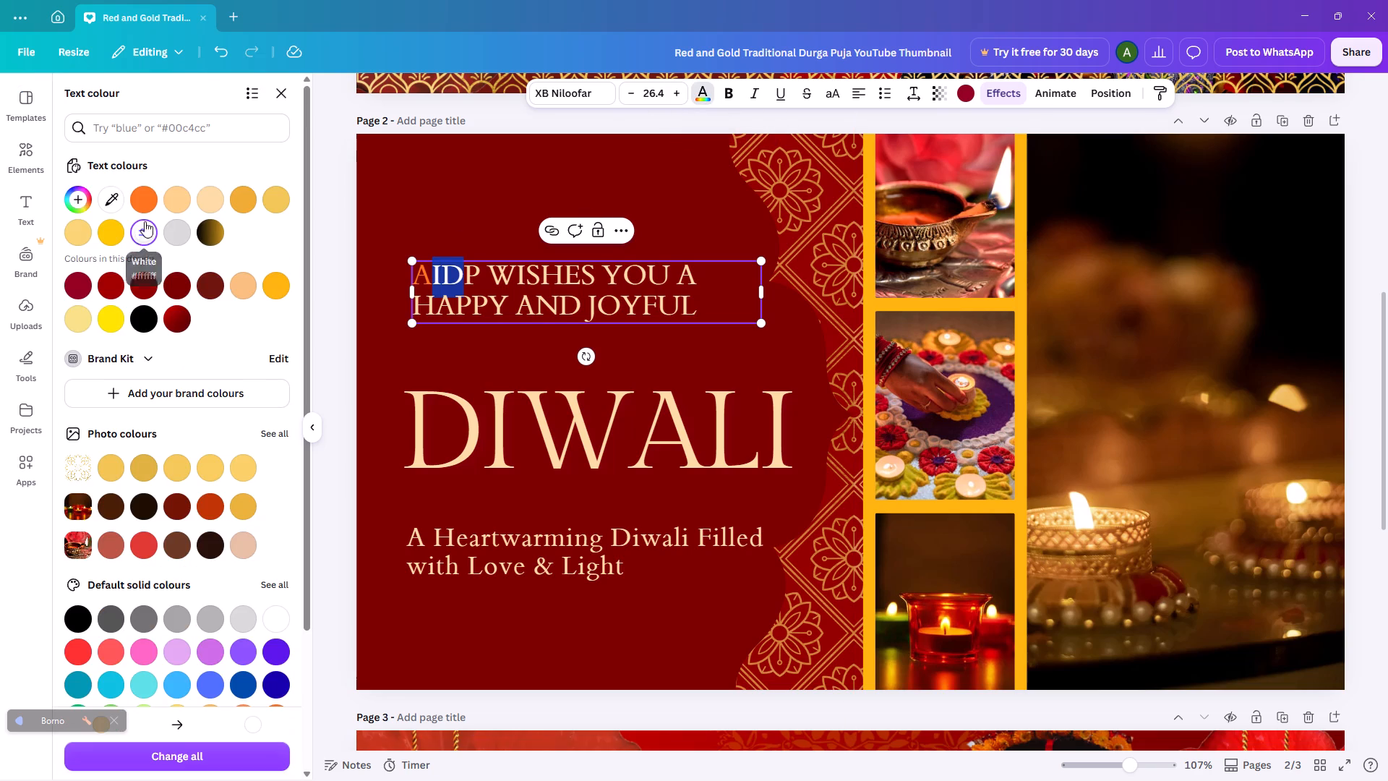
double_click(335, 108)
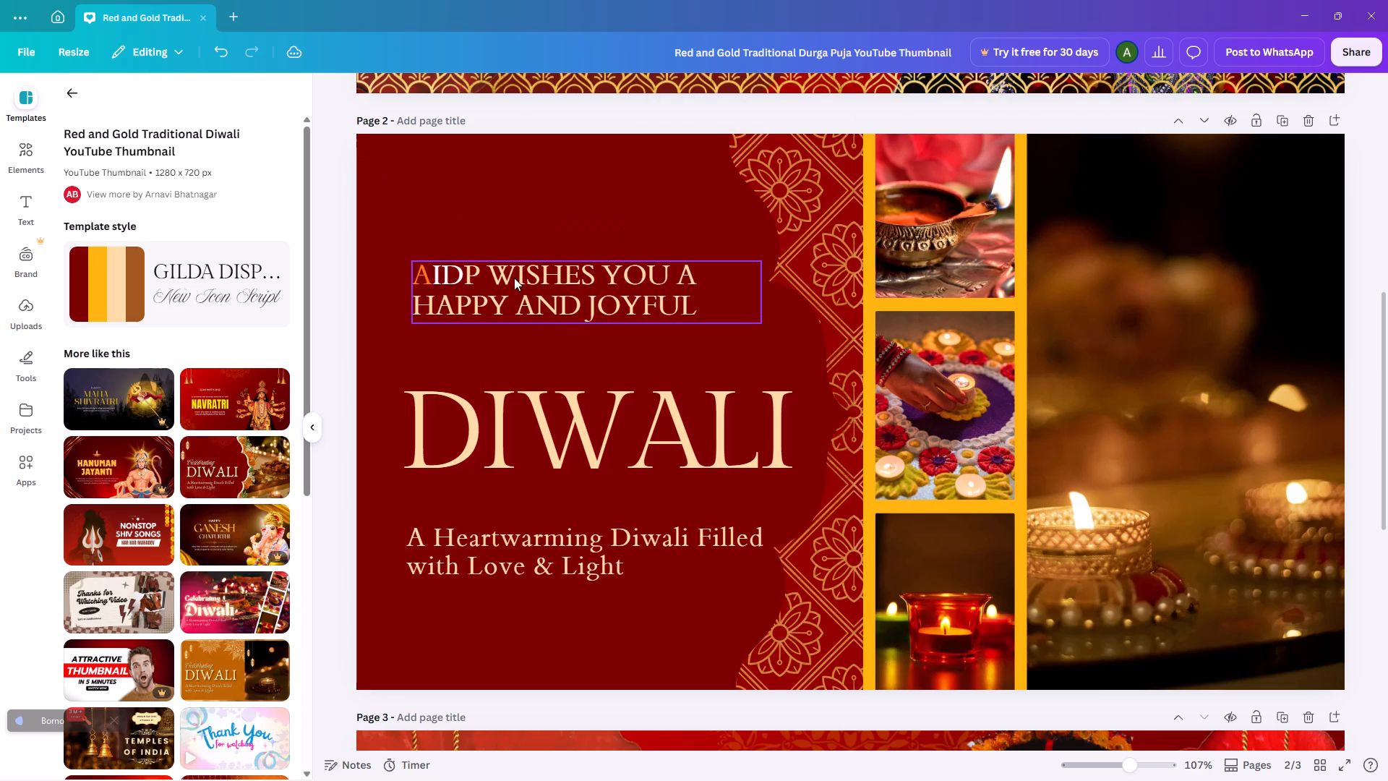
Colour the letter "P" of "AIDP" in the greeting with the default solid green.
triple_click(478, 270)
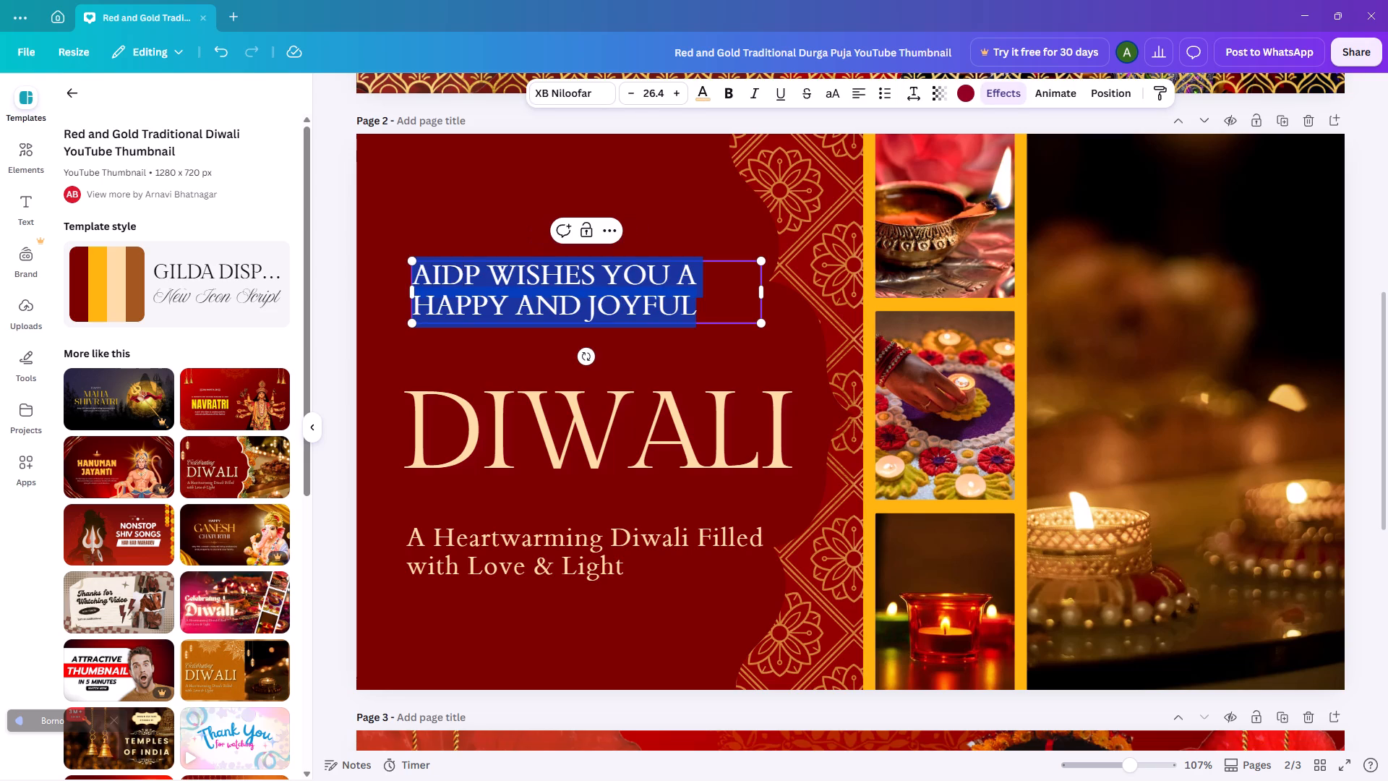
click(478, 270)
drag(478, 270, 470, 274)
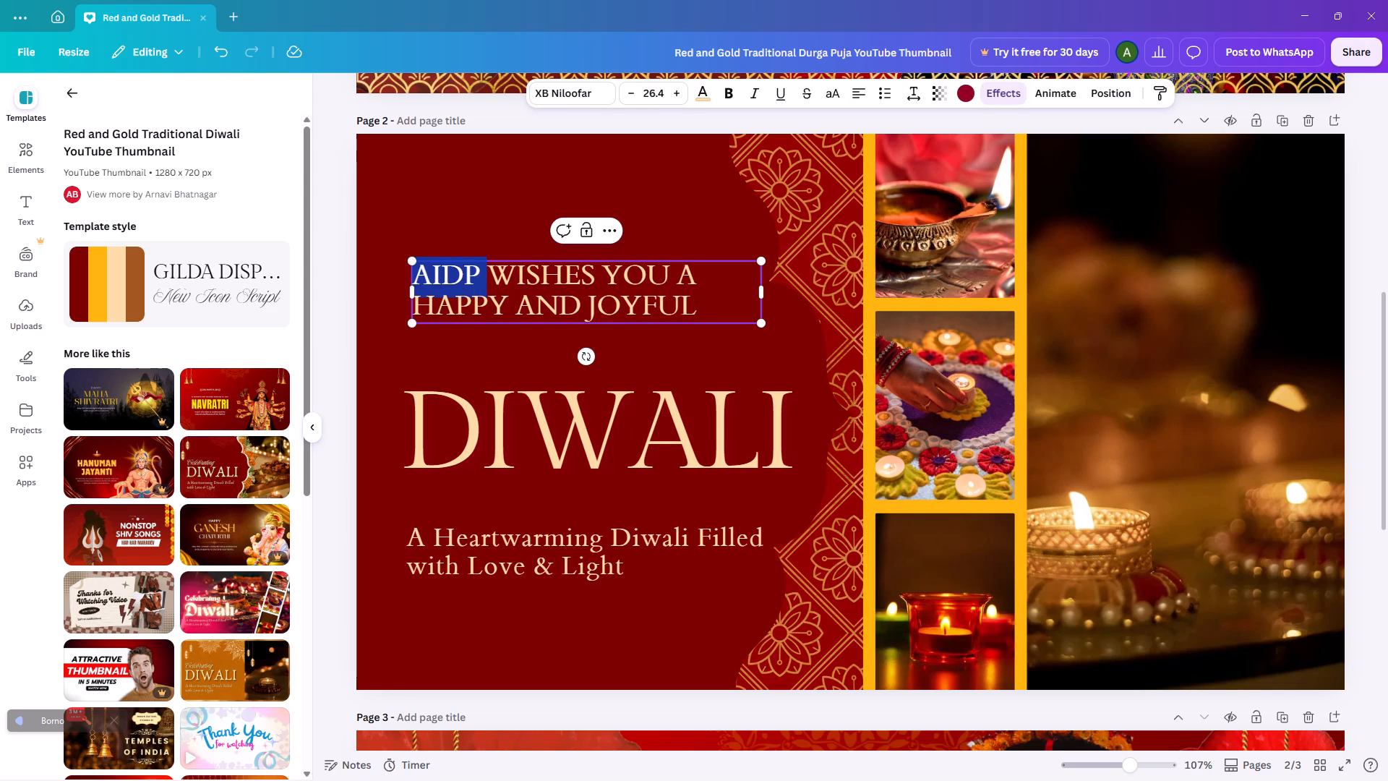
drag(470, 274, 470, 287)
double_click(463, 274)
click(463, 274)
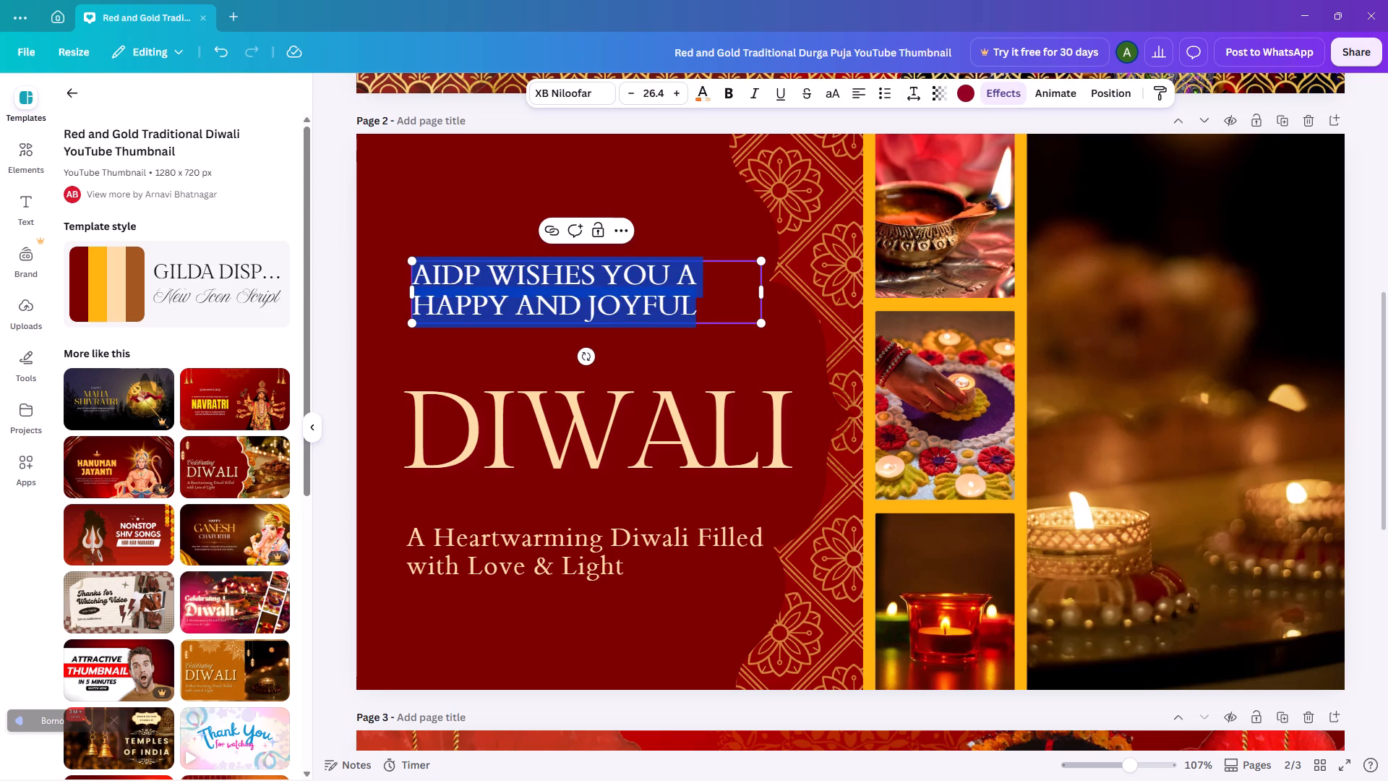
click(464, 274)
click(439, 208)
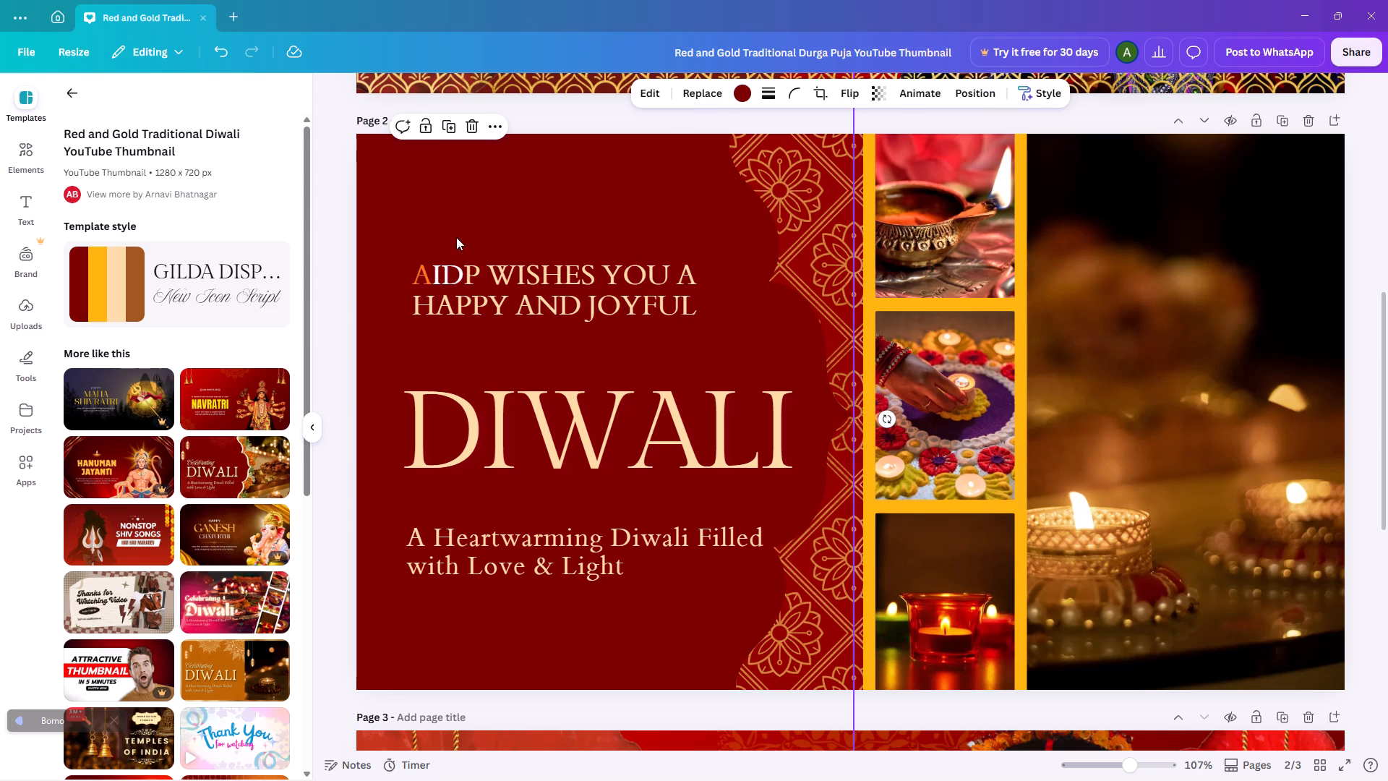
click(464, 269)
click(464, 269)
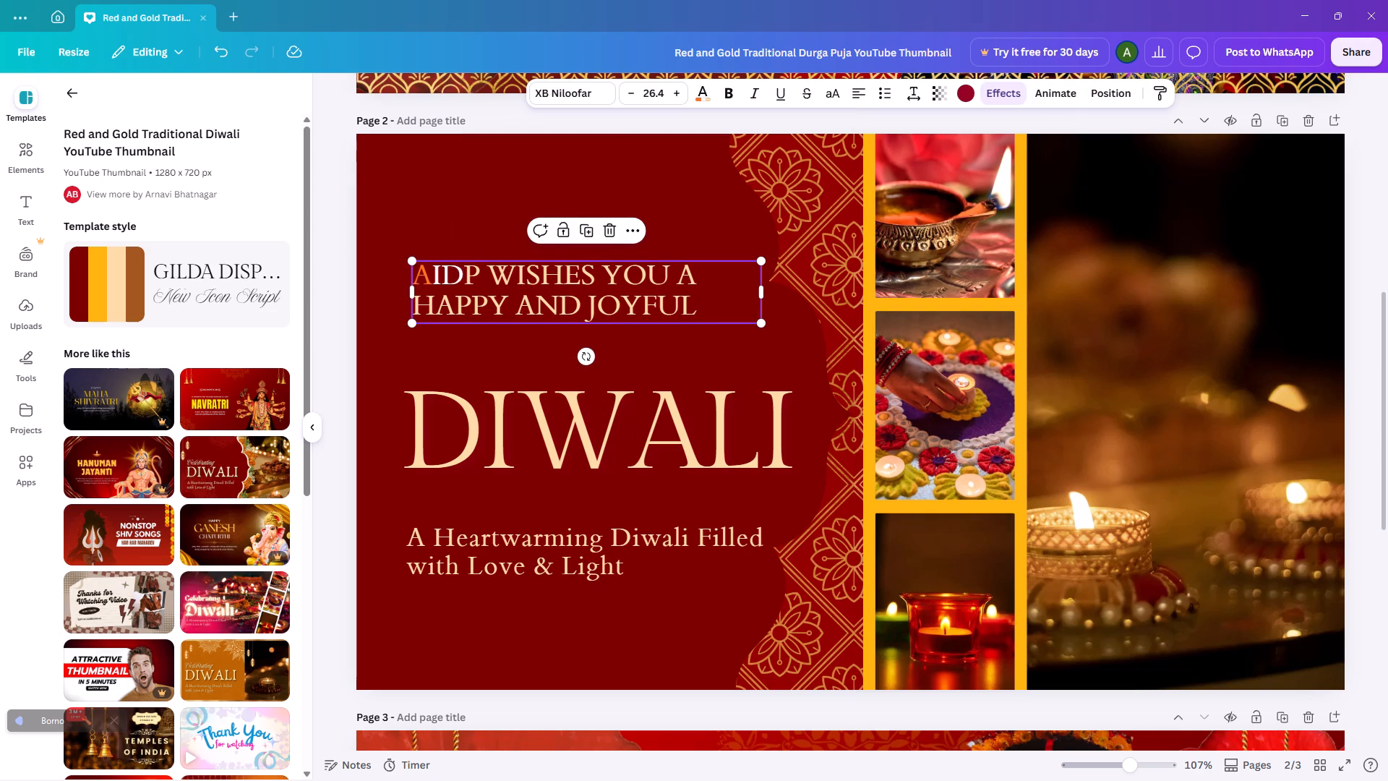
drag(464, 269, 475, 271)
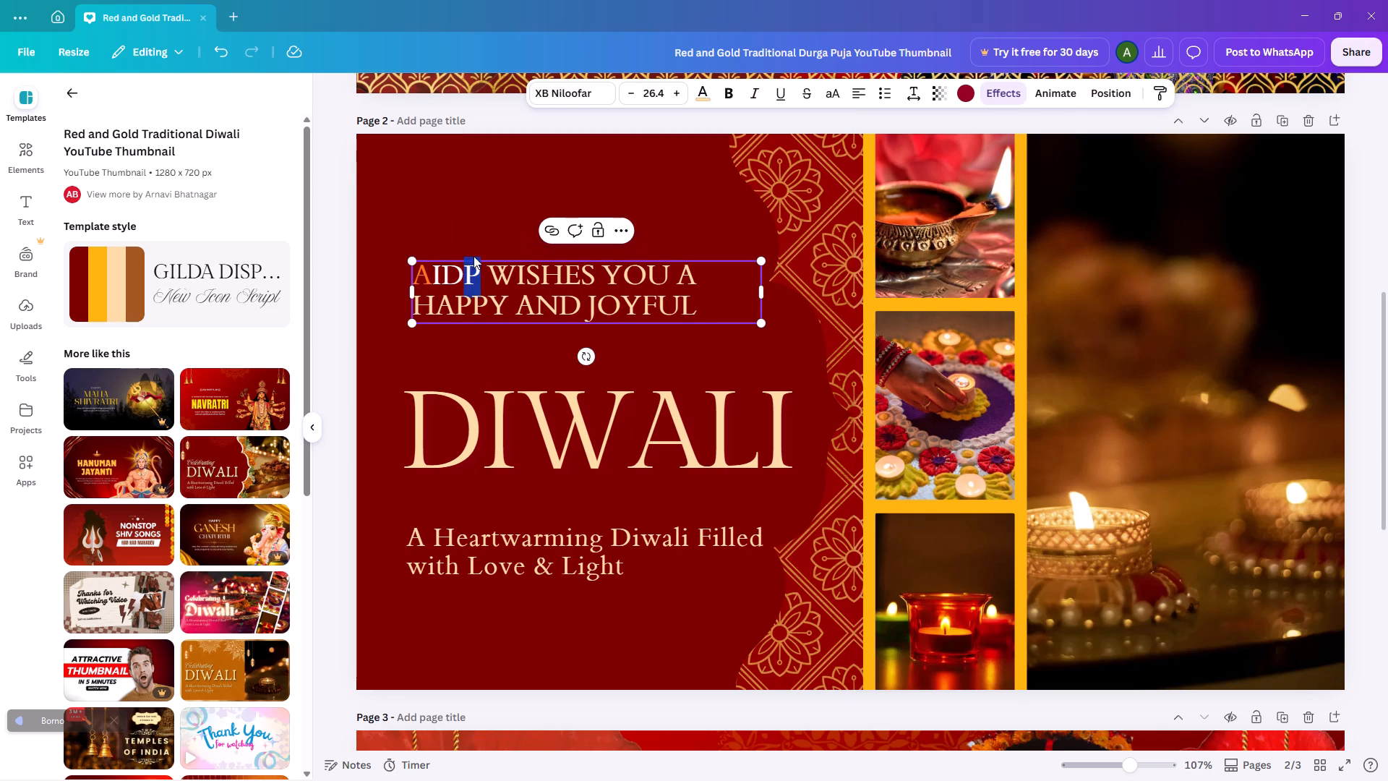
click(703, 95)
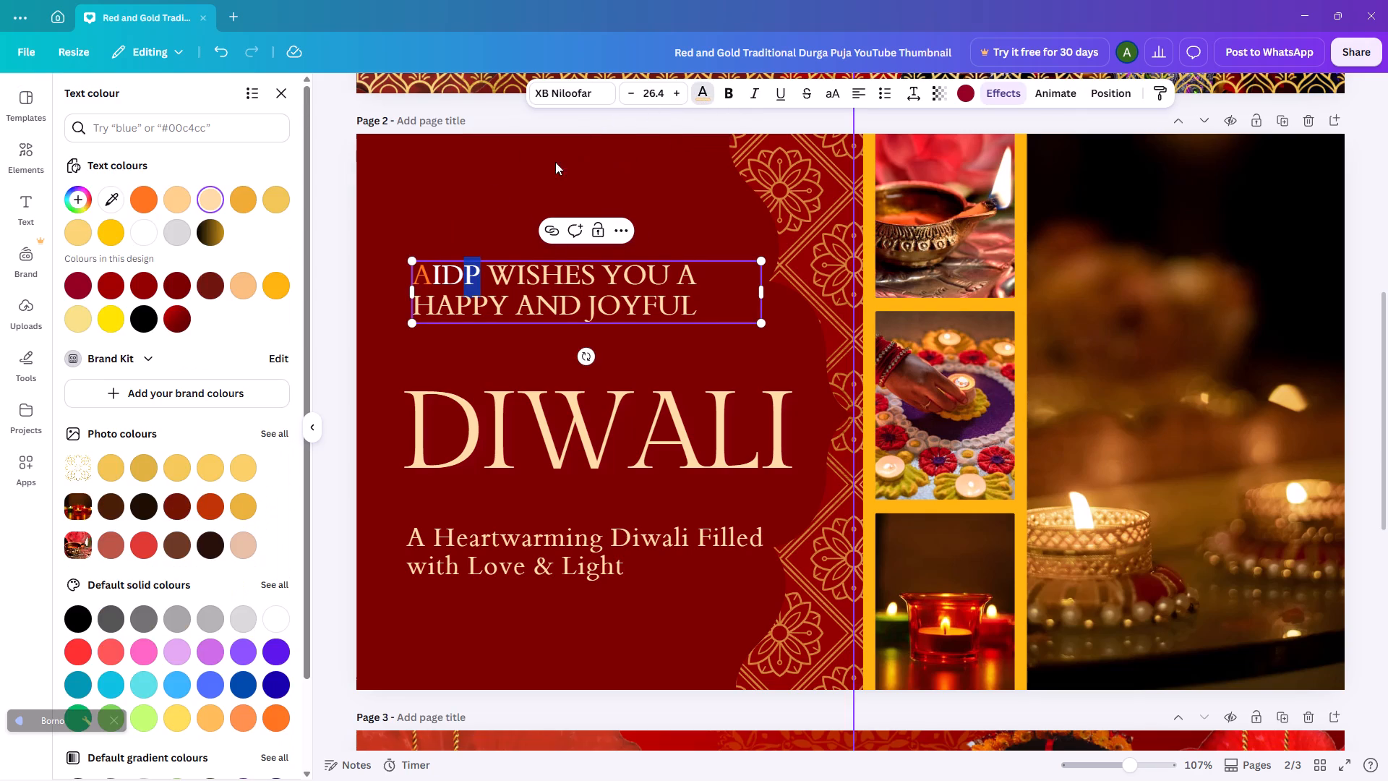
scroll(194, 513, down, 2)
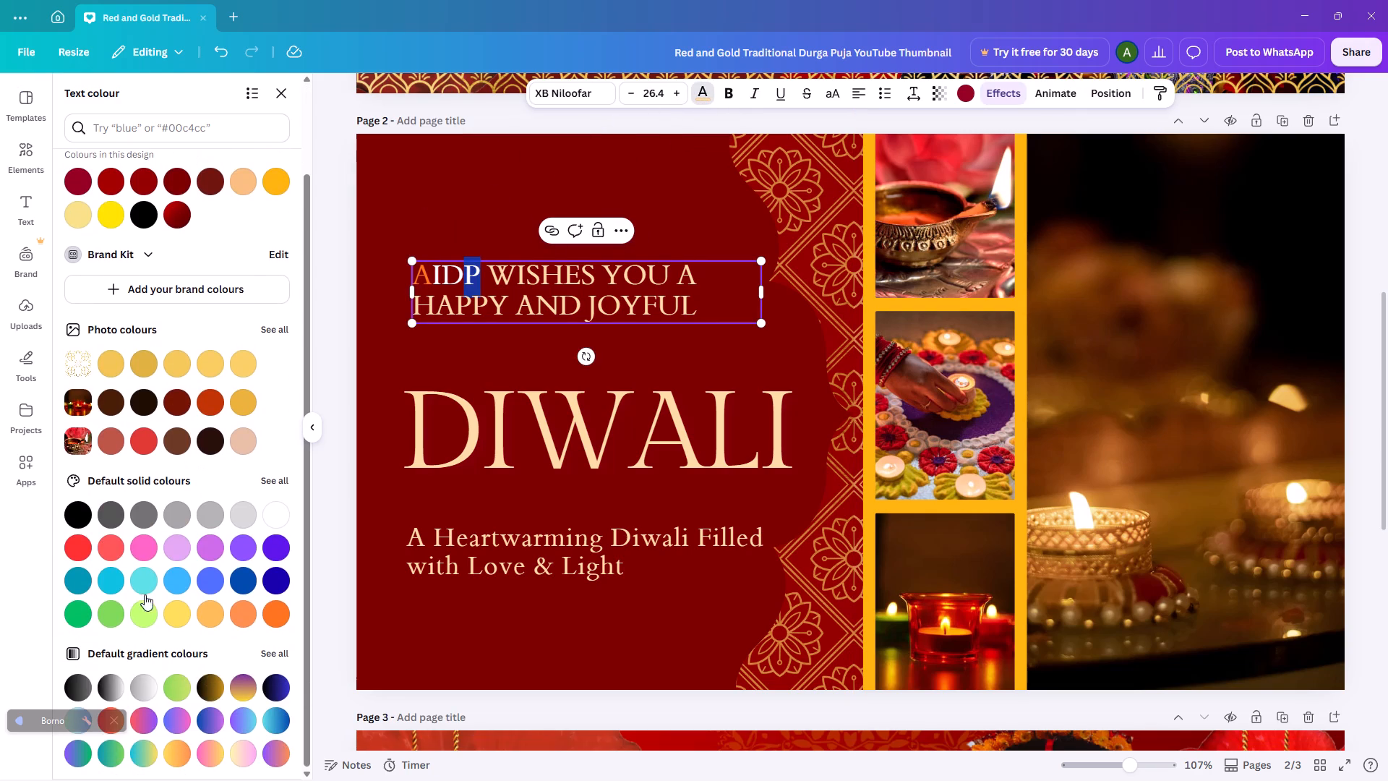
click(73, 620)
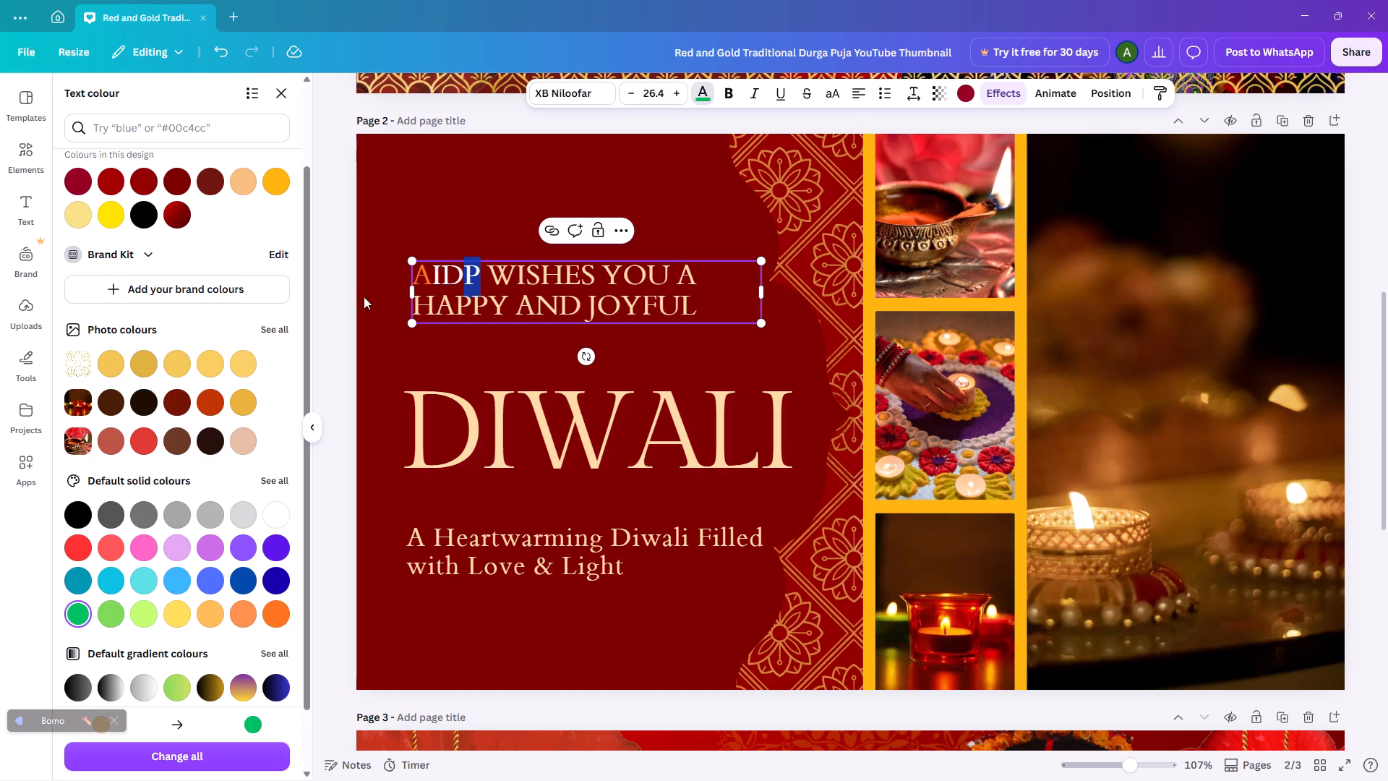
click(343, 101)
click(343, 101)
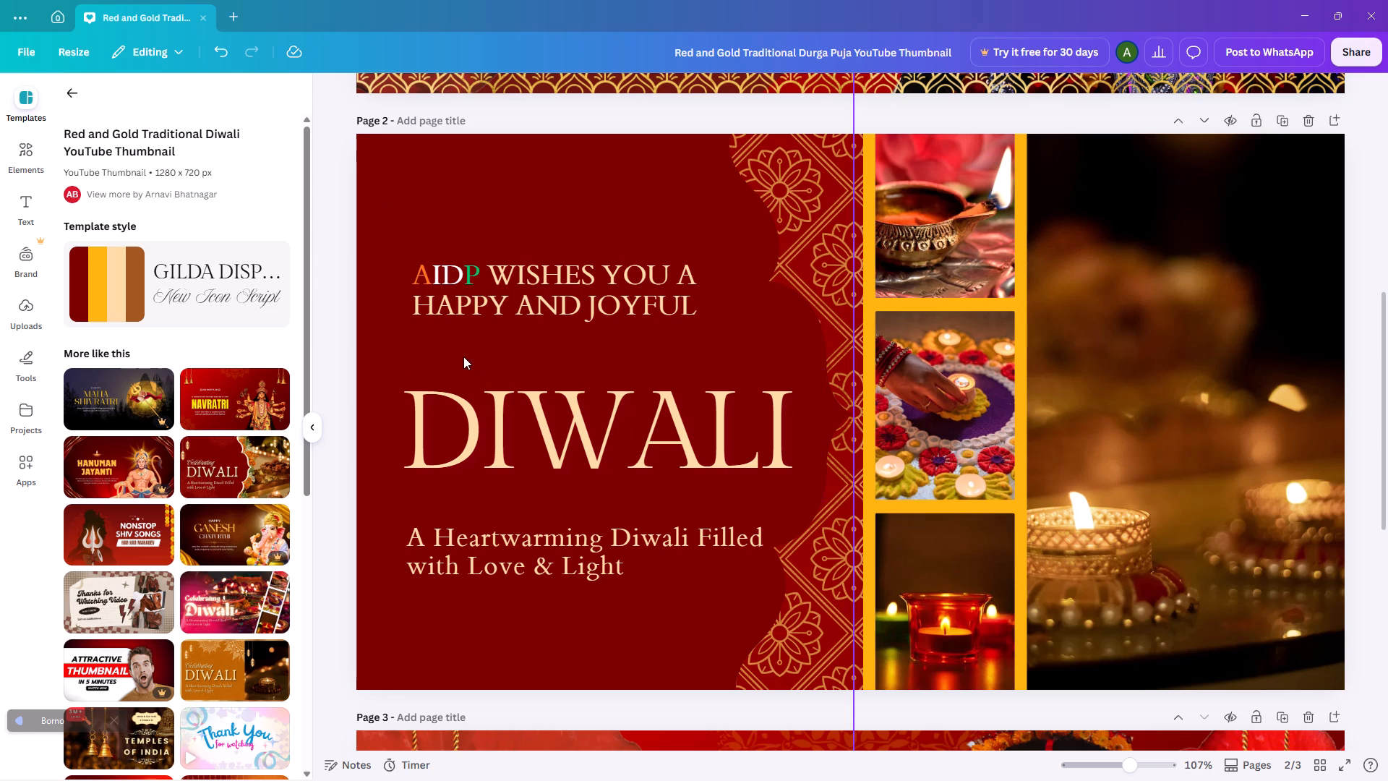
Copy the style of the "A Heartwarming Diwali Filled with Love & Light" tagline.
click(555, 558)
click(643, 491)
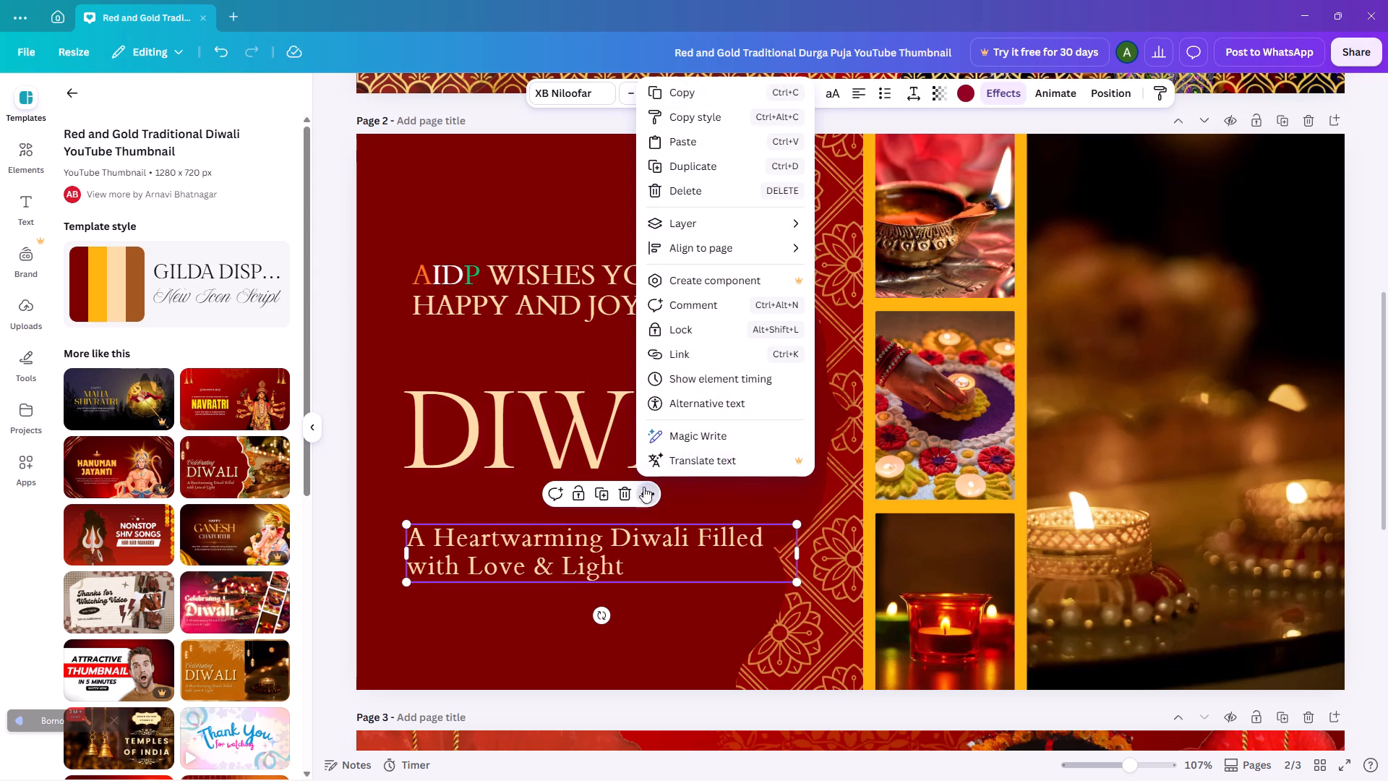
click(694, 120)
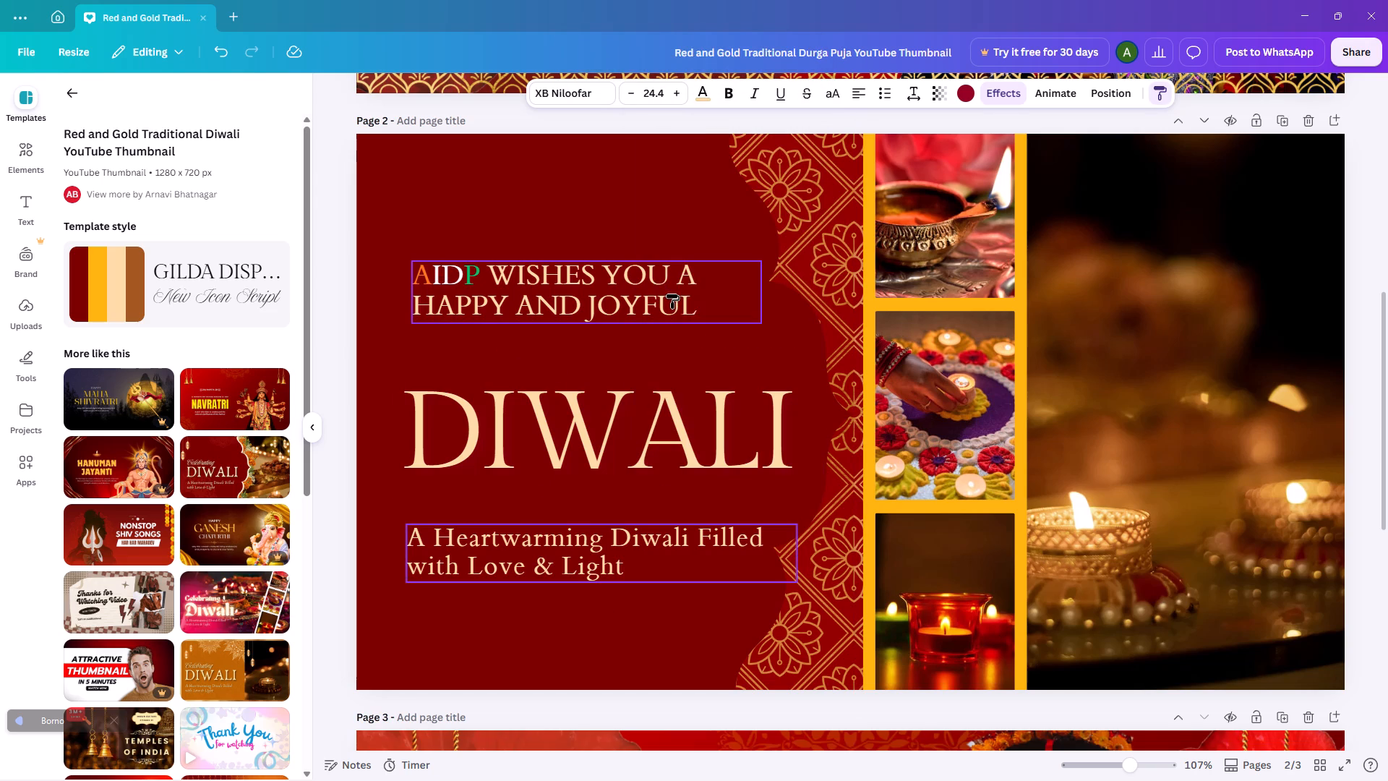
Shift the tagline, together with the patterned red background shape, slightly up towards the DIWALI heading.
shift+drag(601, 361, 662, 376)
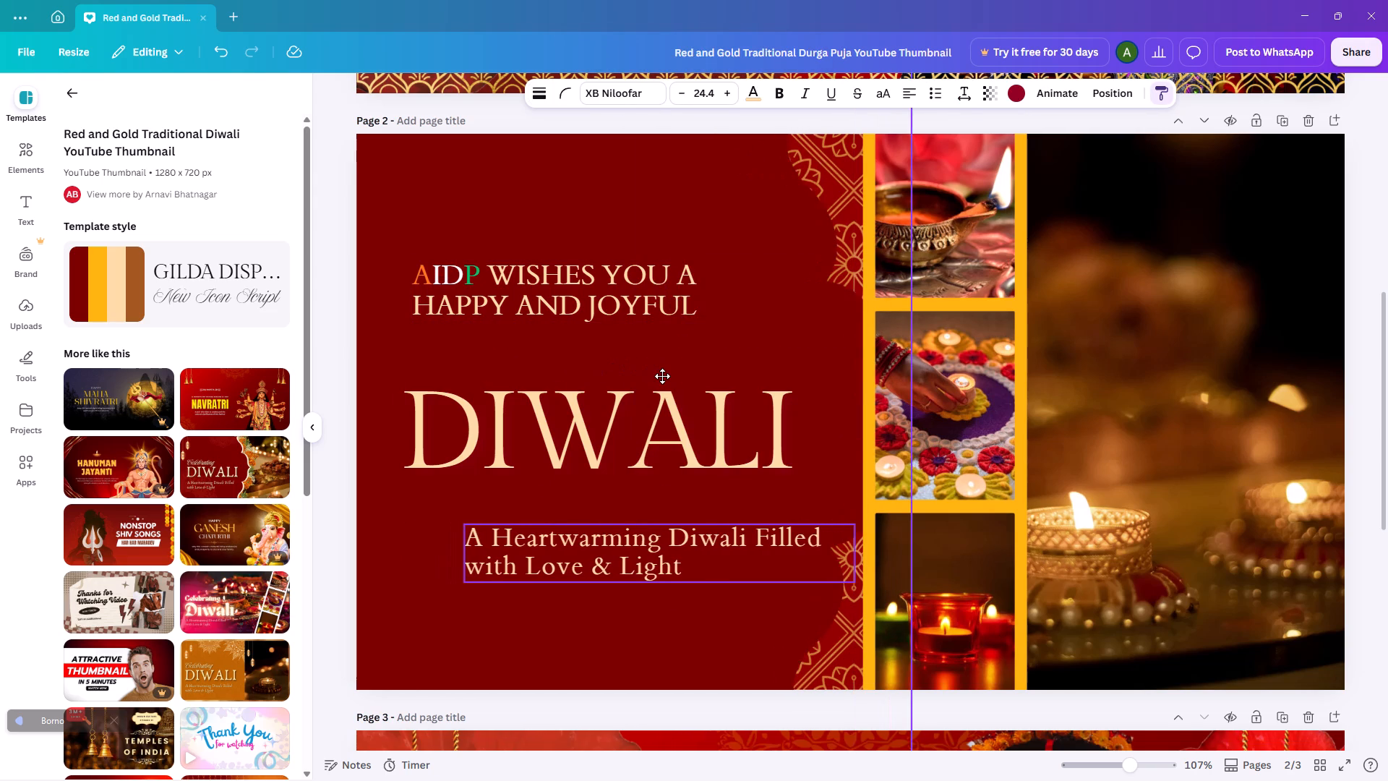
shift+drag(662, 376, 604, 349)
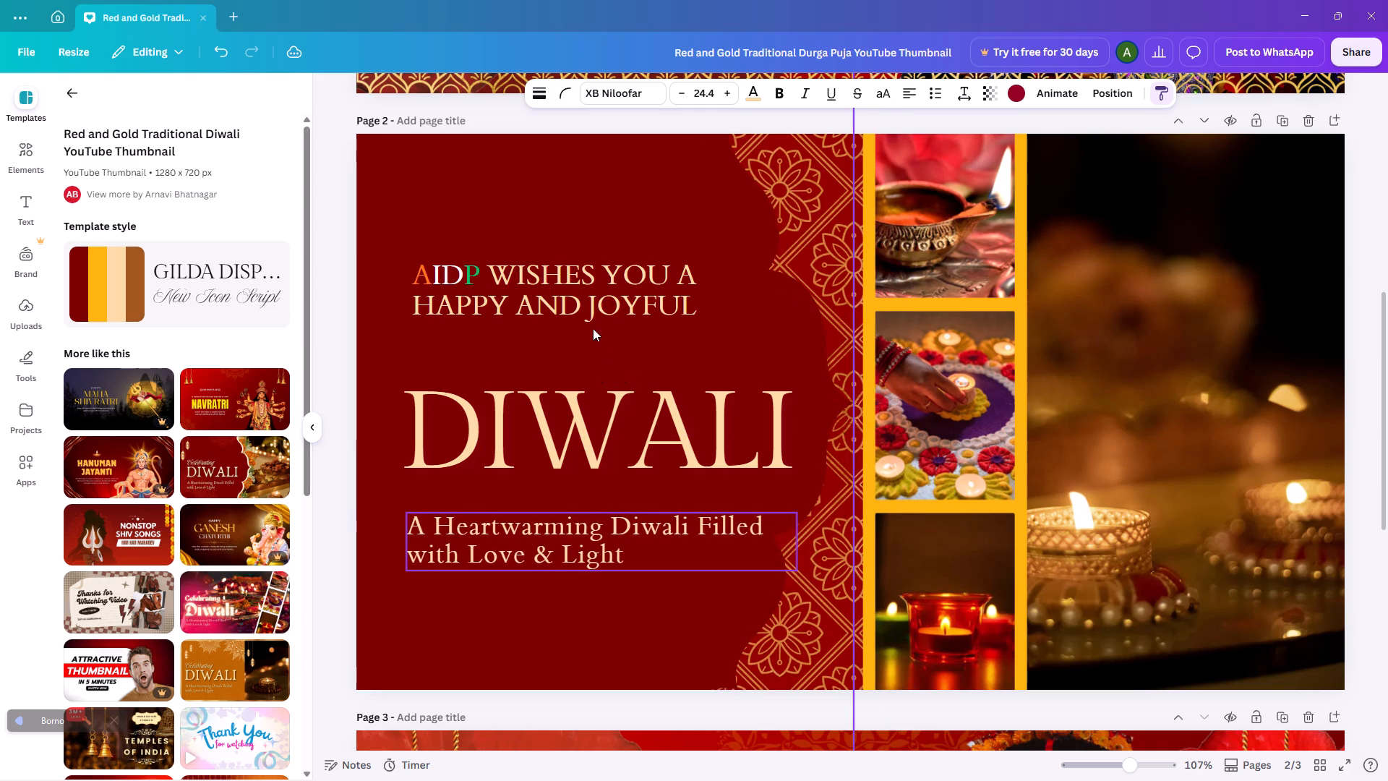
click(976, 358)
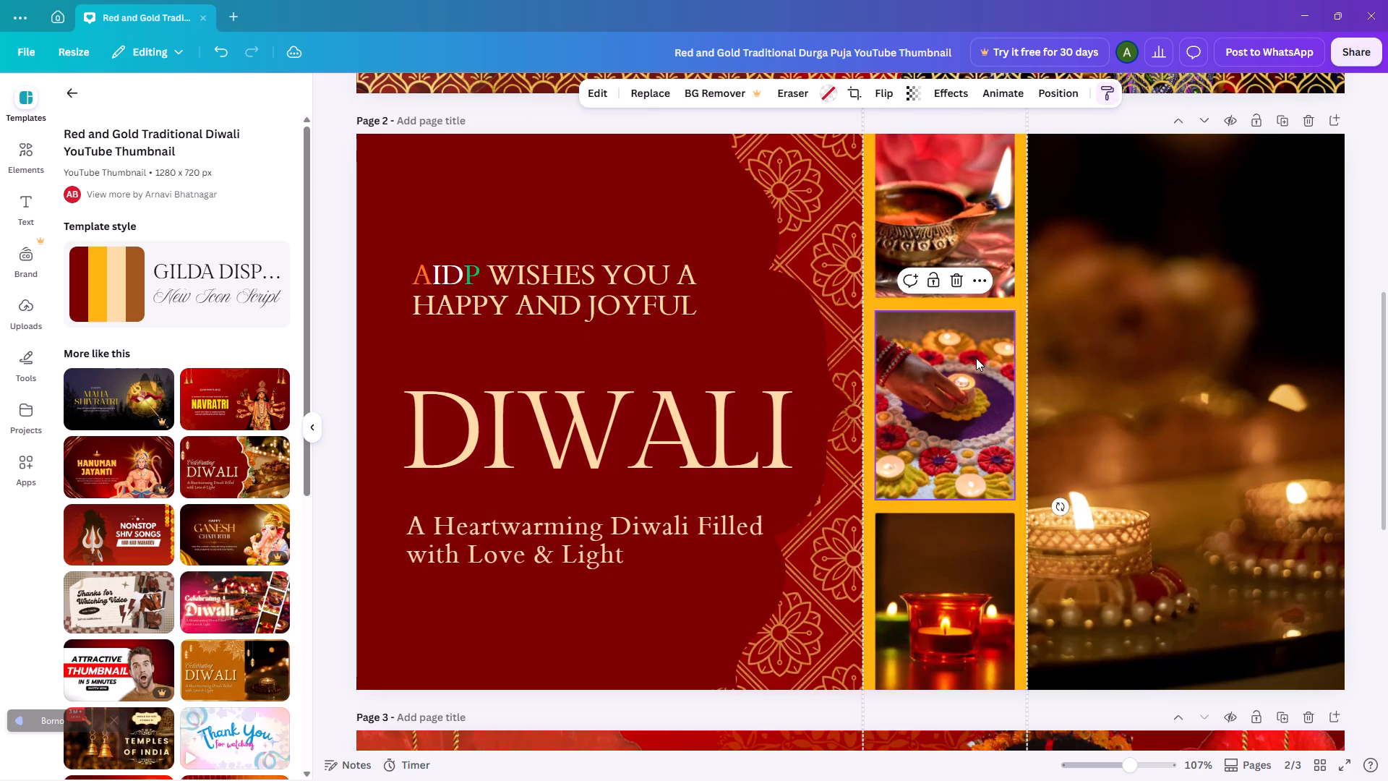
shift+double_click(649, 348)
shift+click(649, 348)
shift+click(649, 348)
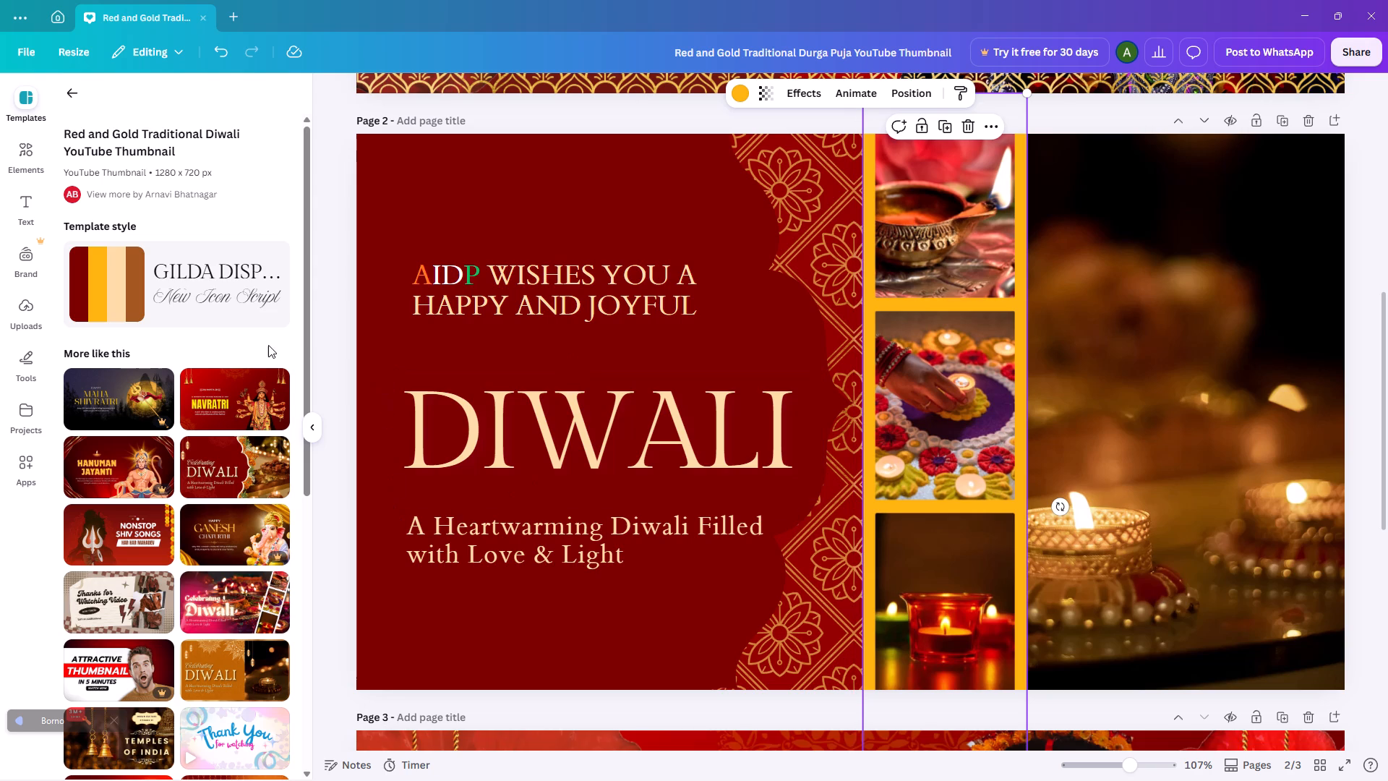
Duplicate the tagline and place the copy between the AIDP greeting and the DIWALI heading.
right_click(615, 554)
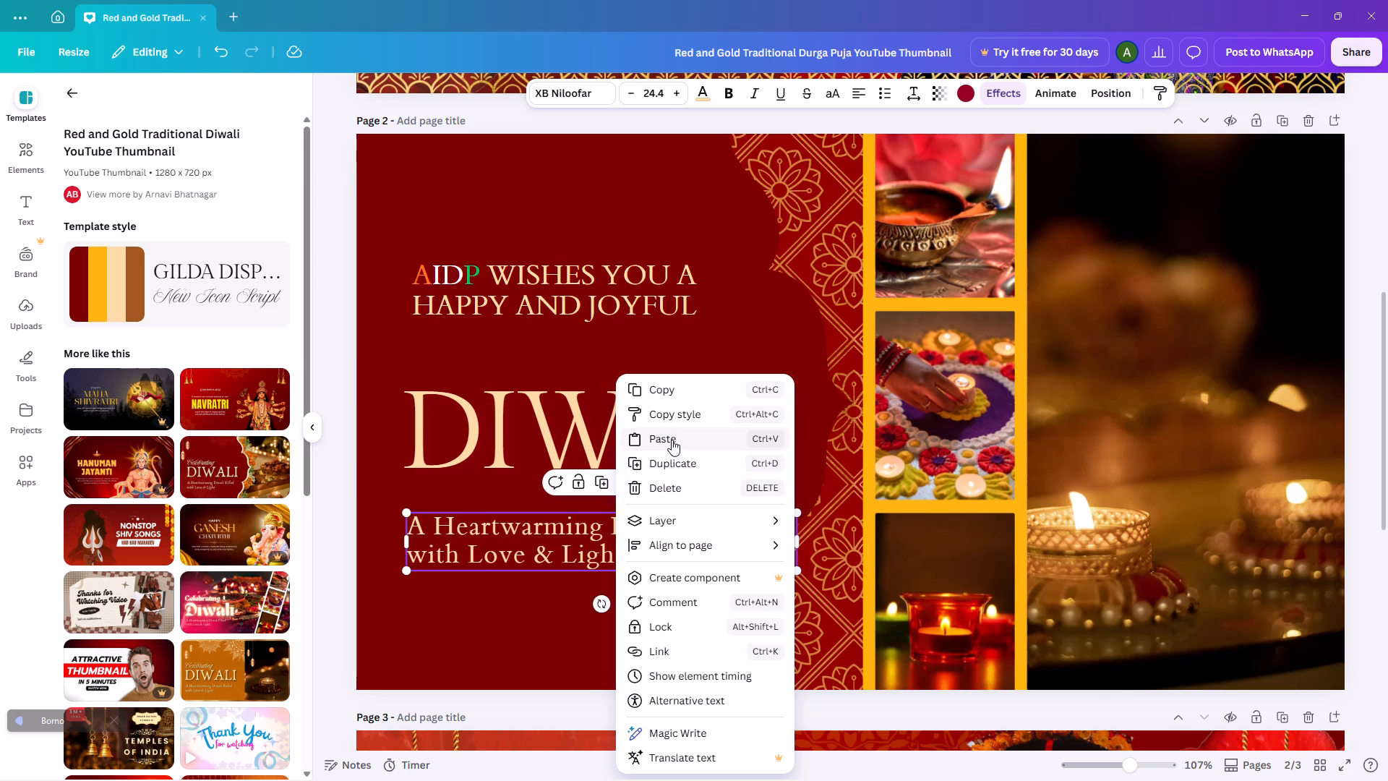
click(674, 461)
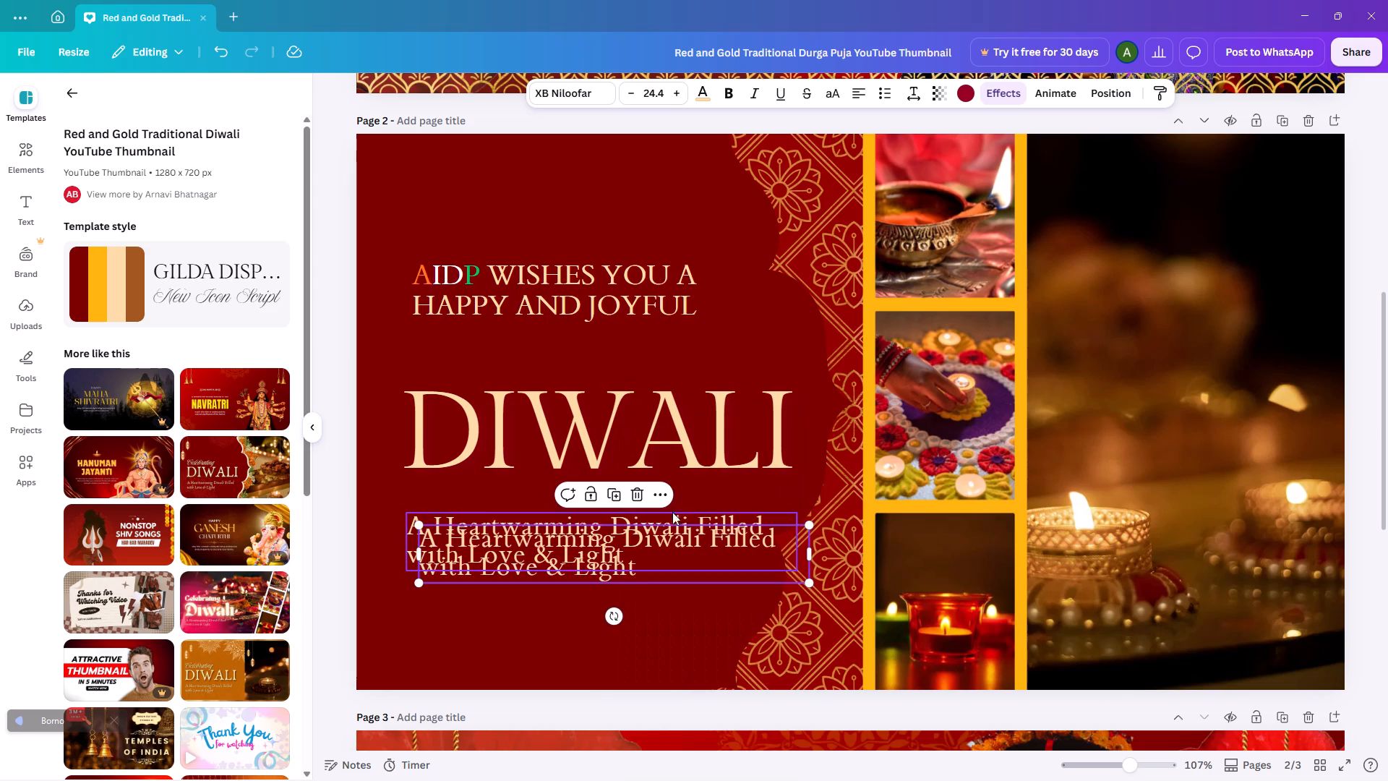
drag(667, 549, 633, 369)
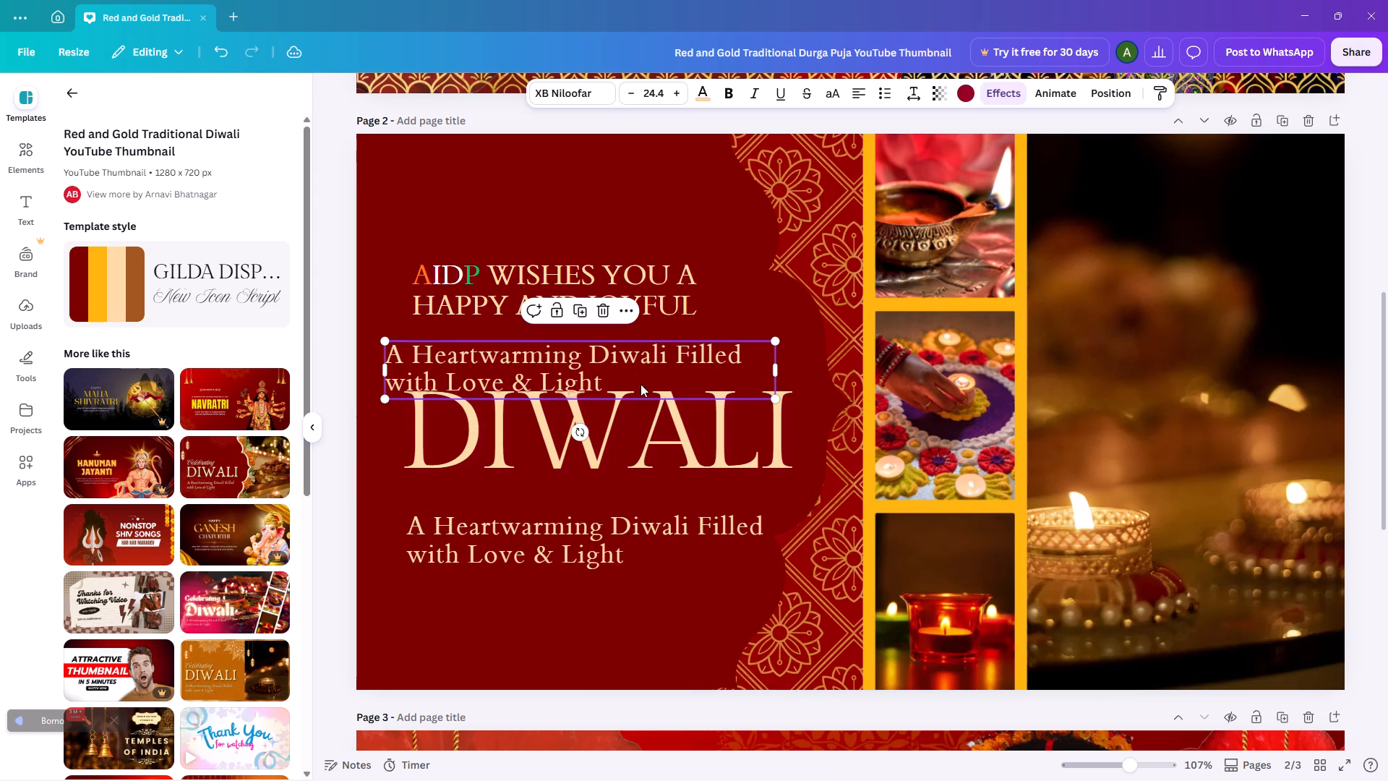
drag(603, 386, 571, 383)
Replace the text of the duplicated tagline with "2026" in Western digits.
click(571, 383)
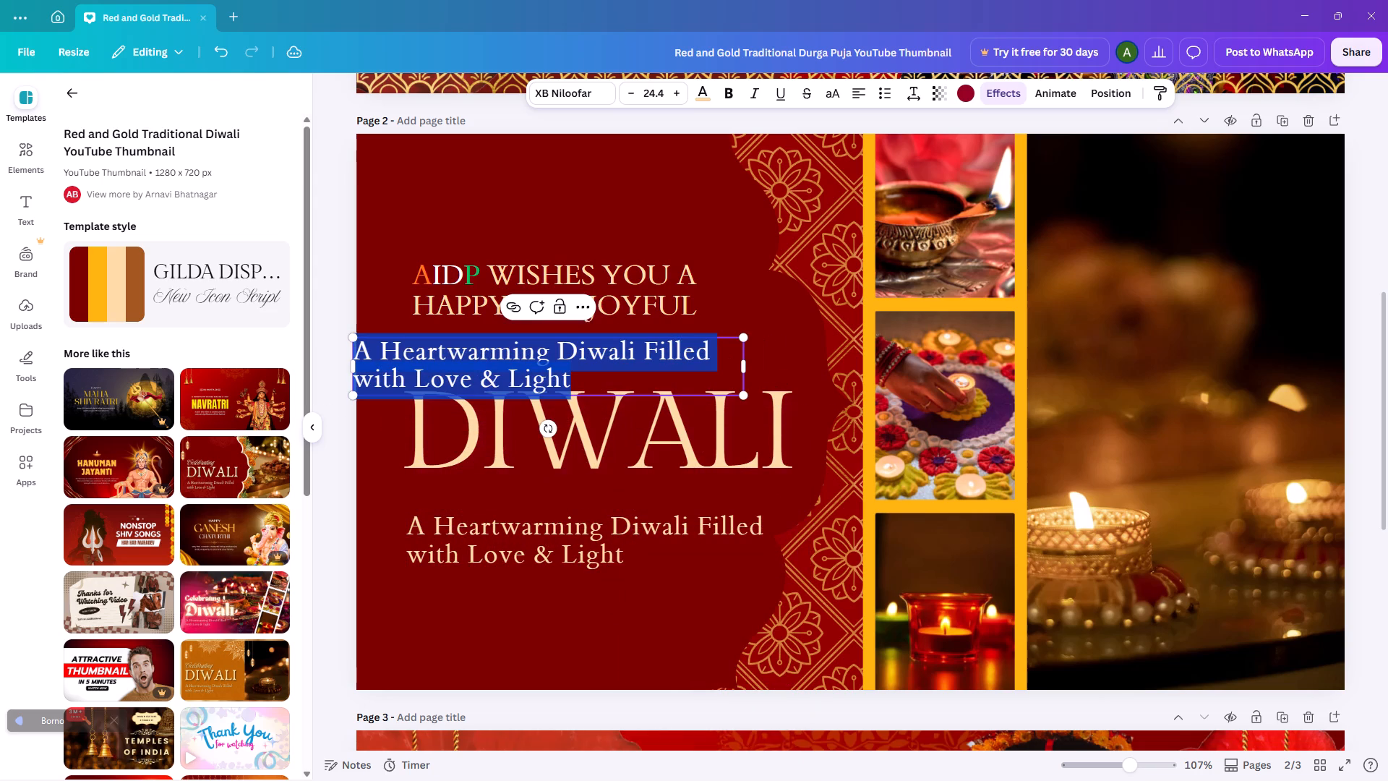
key(BackSpace)
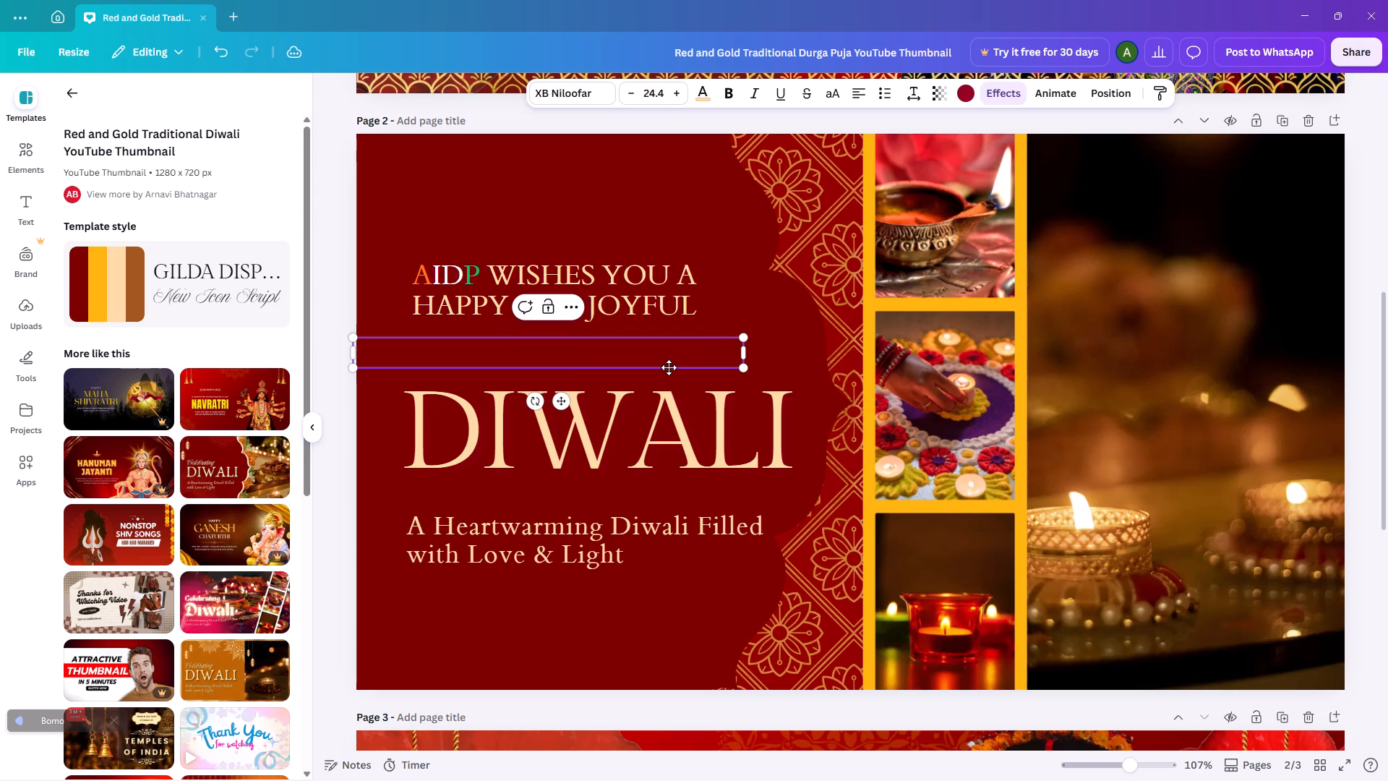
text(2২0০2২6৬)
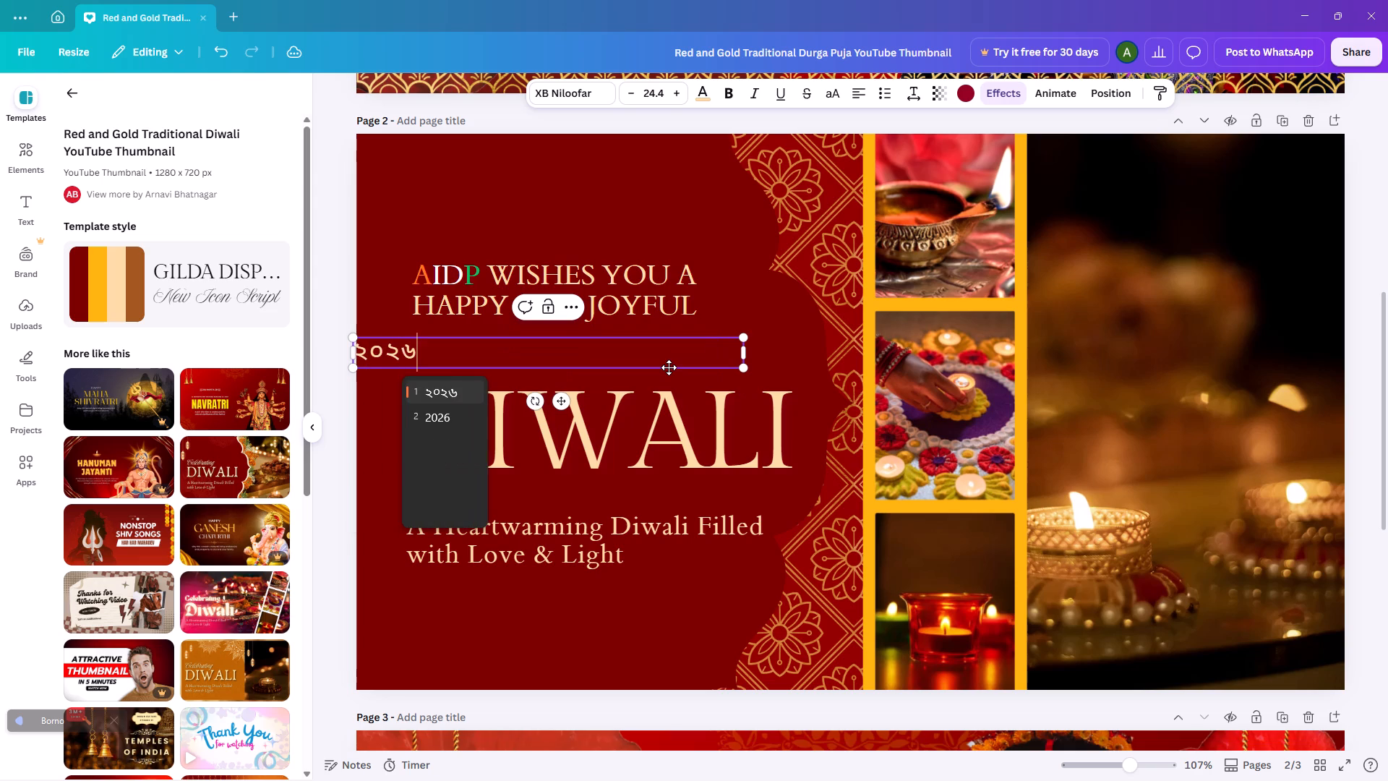
click(460, 416)
key(BackSpace)
key(BackSpace)
key(BackSpace)
key(BackSpace)
text(2026)
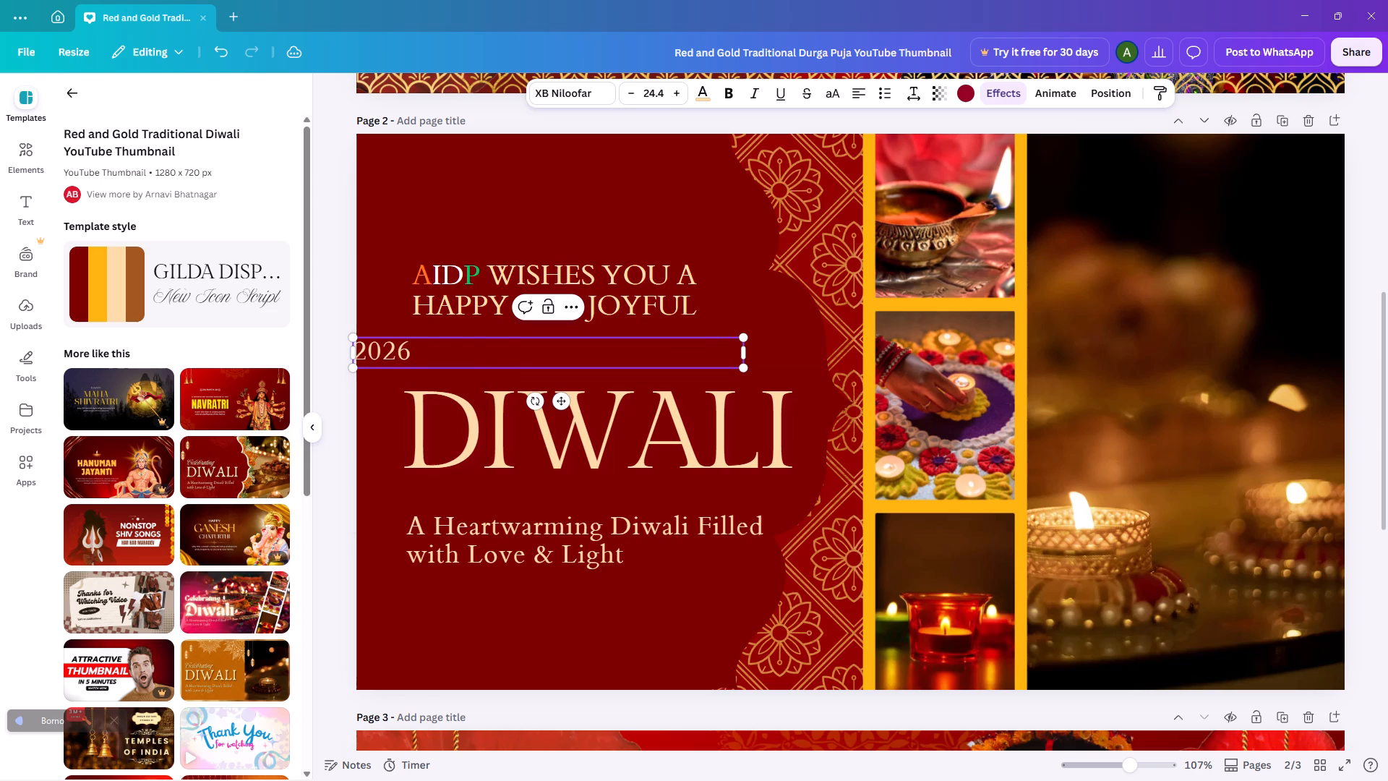
Narrow the "2026" text box to fit its text and place it just above the "D" of DIWALI, left-aligned with the tagline.
drag(747, 354, 667, 354)
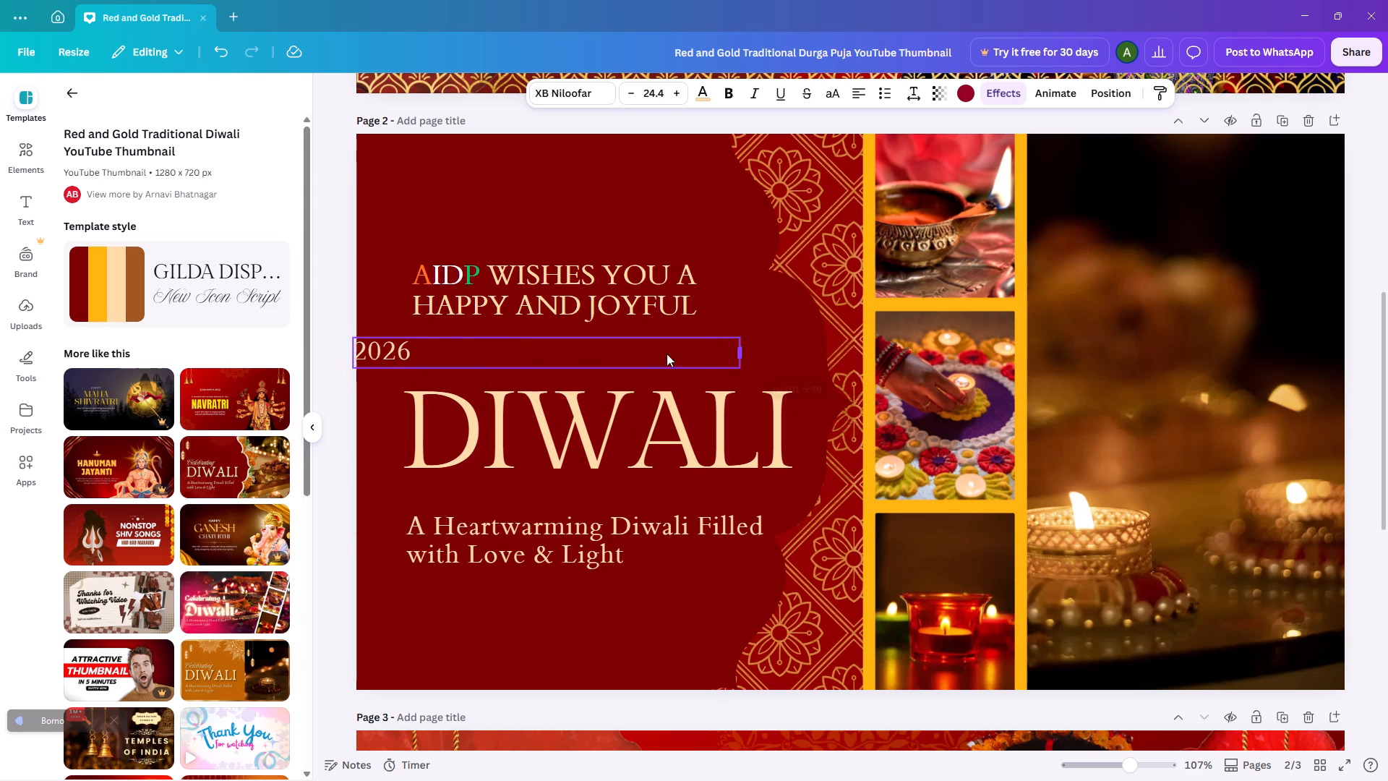
drag(667, 354, 424, 346)
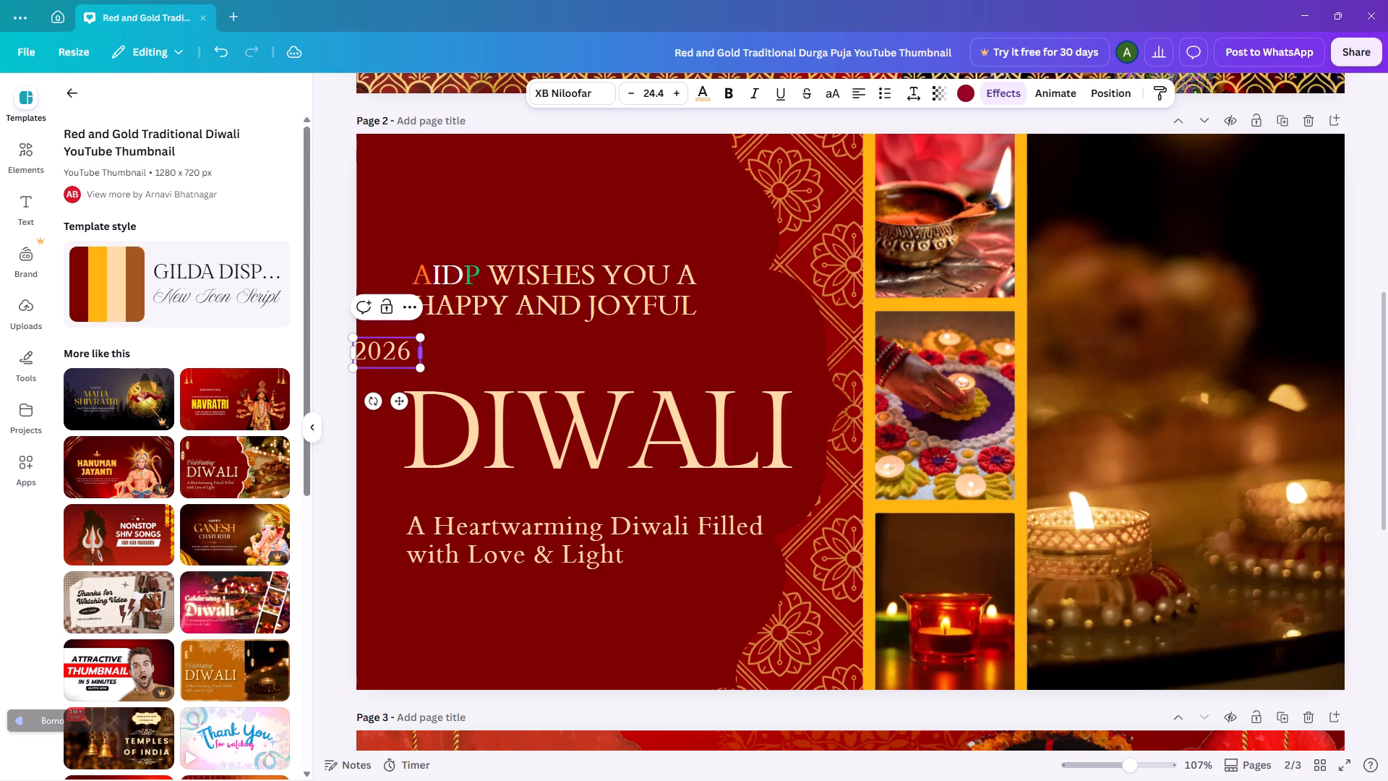
drag(385, 335, 434, 350)
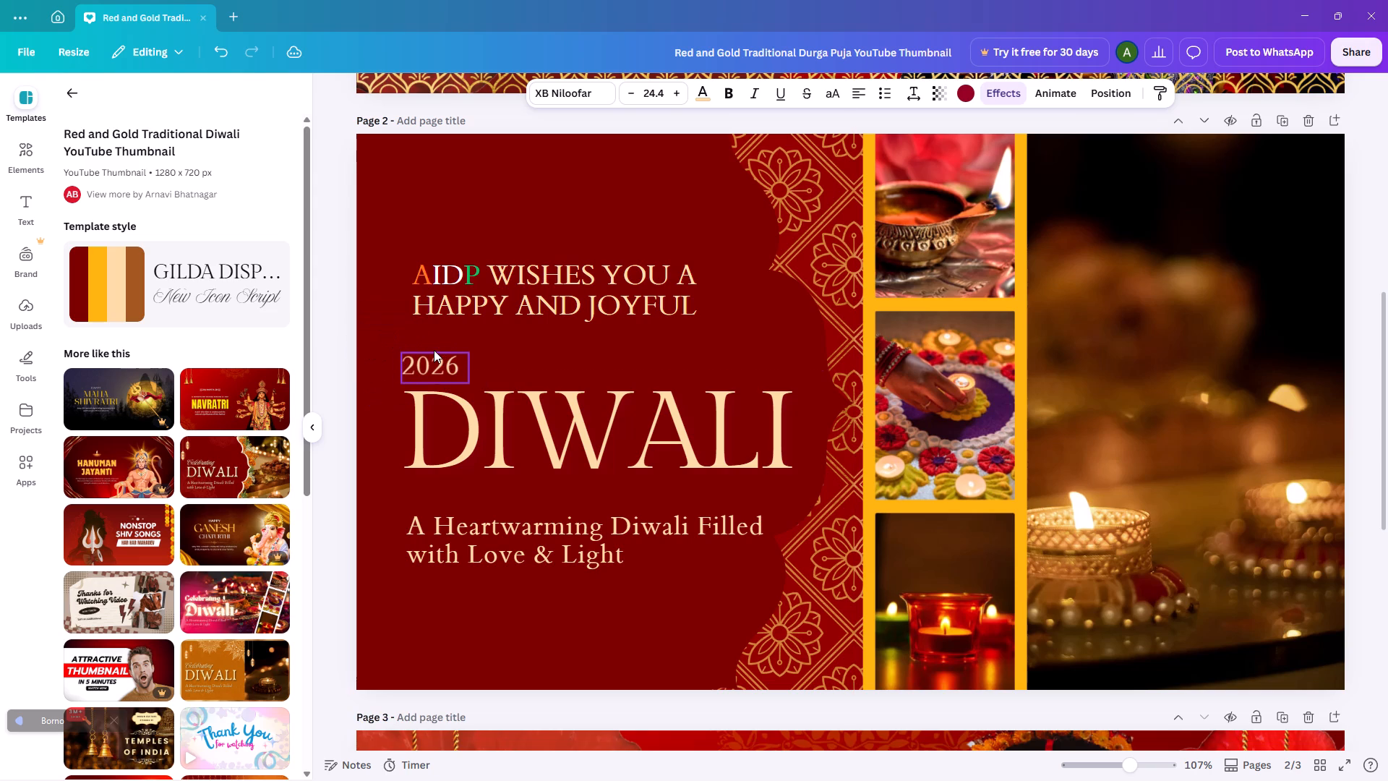
drag(434, 350, 438, 351)
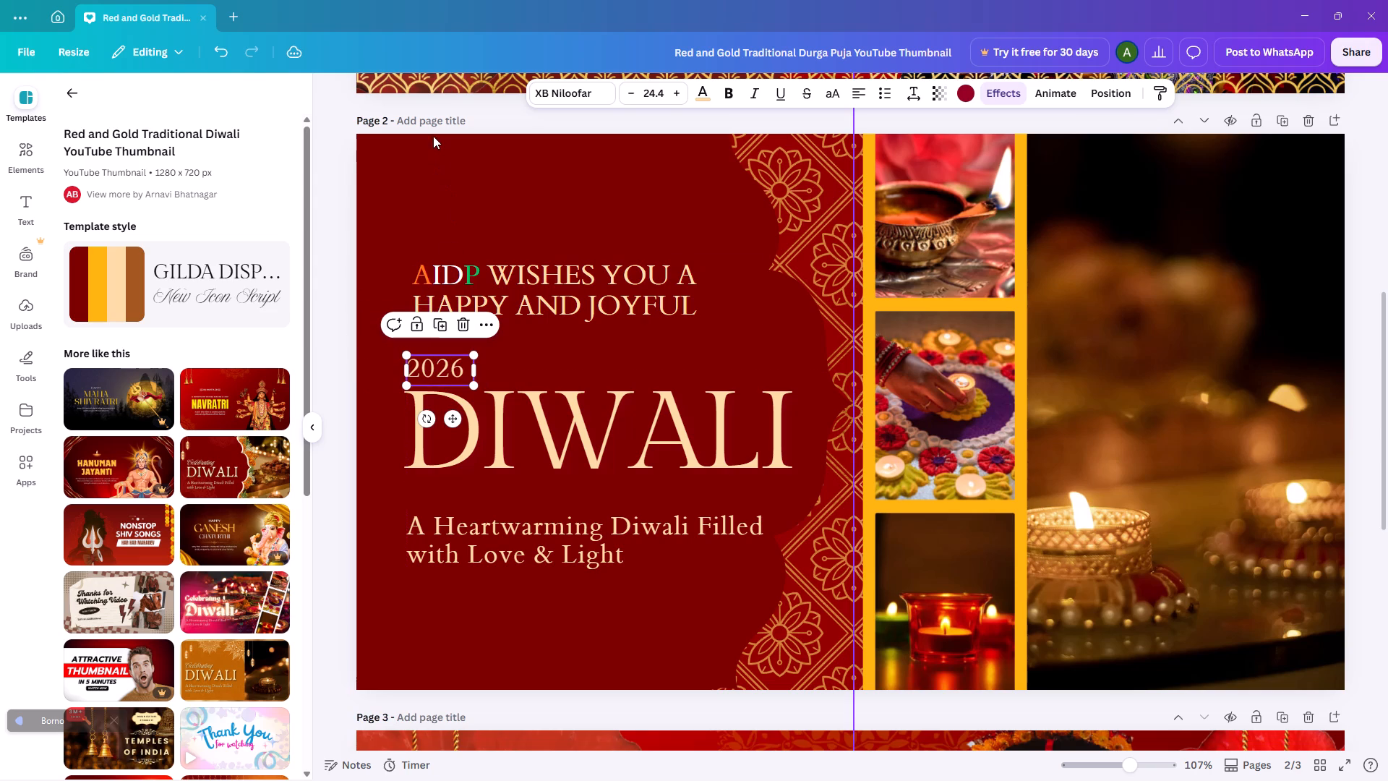
click(505, 111)
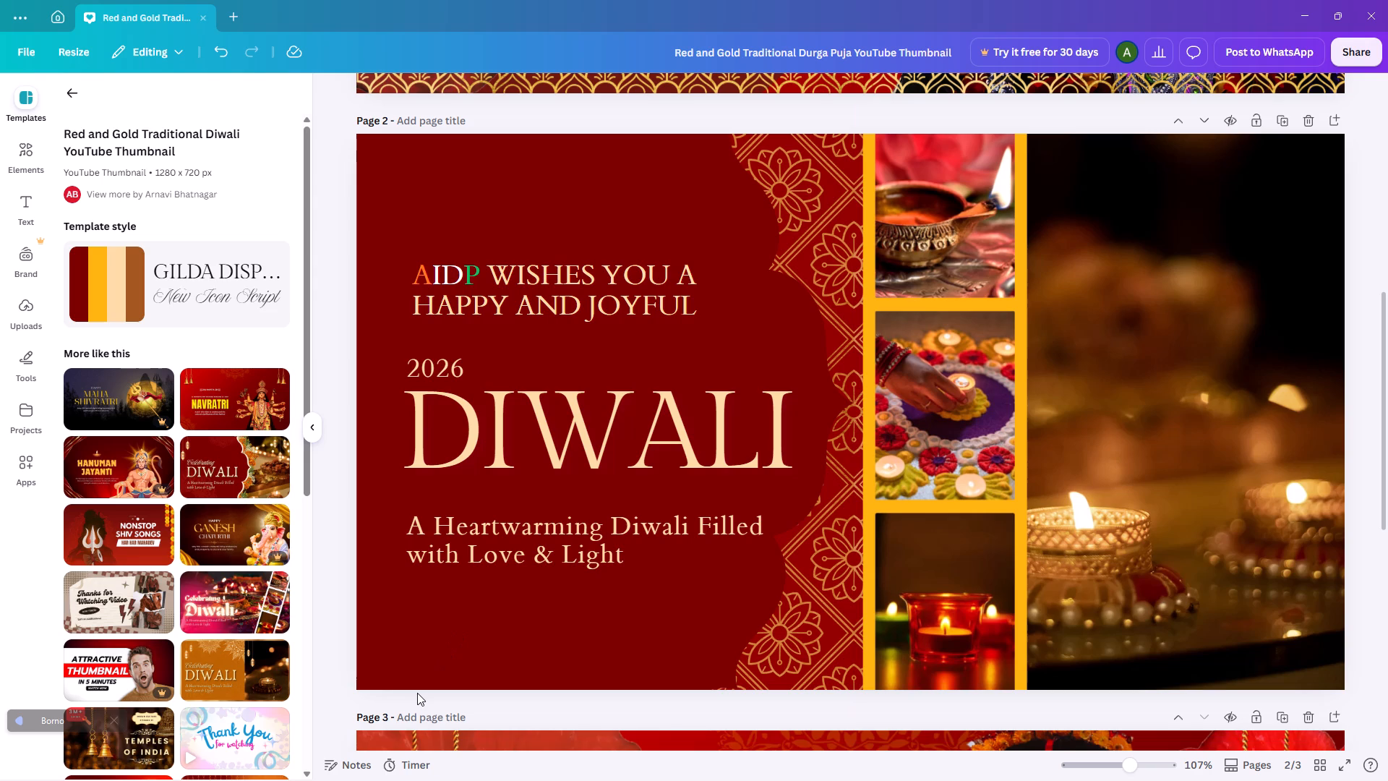
Open the DIWALI heading text for editing.
double_click(429, 436)
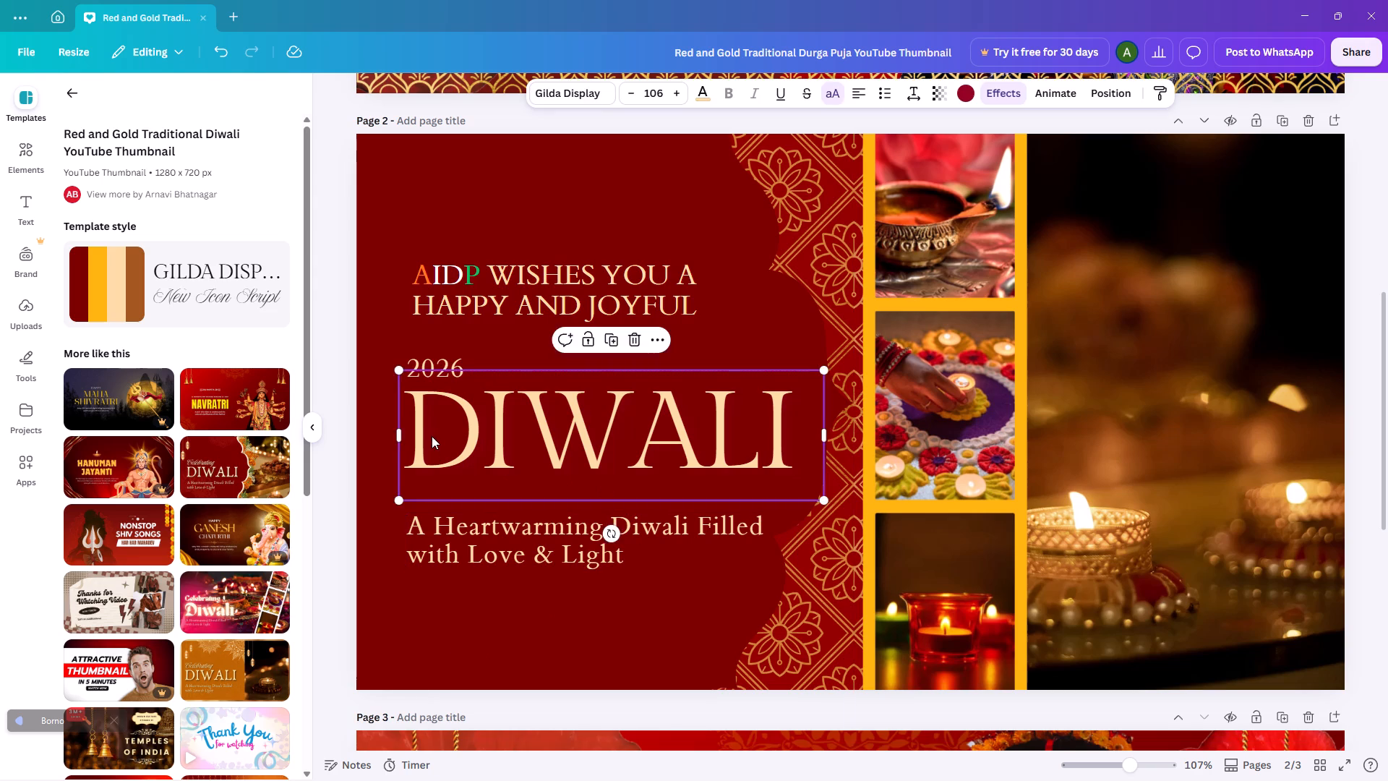
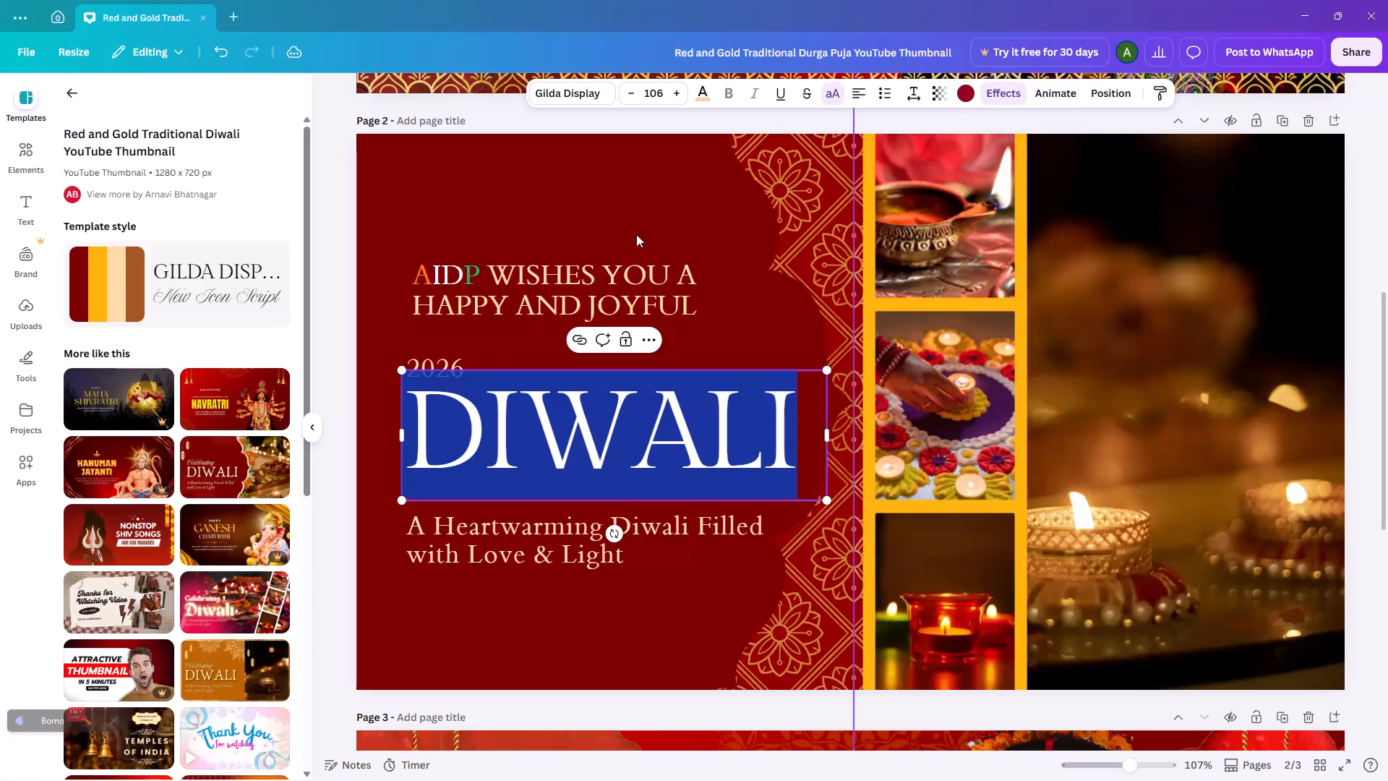
Recolour the DIWALI heading text golden orange.
click(711, 98)
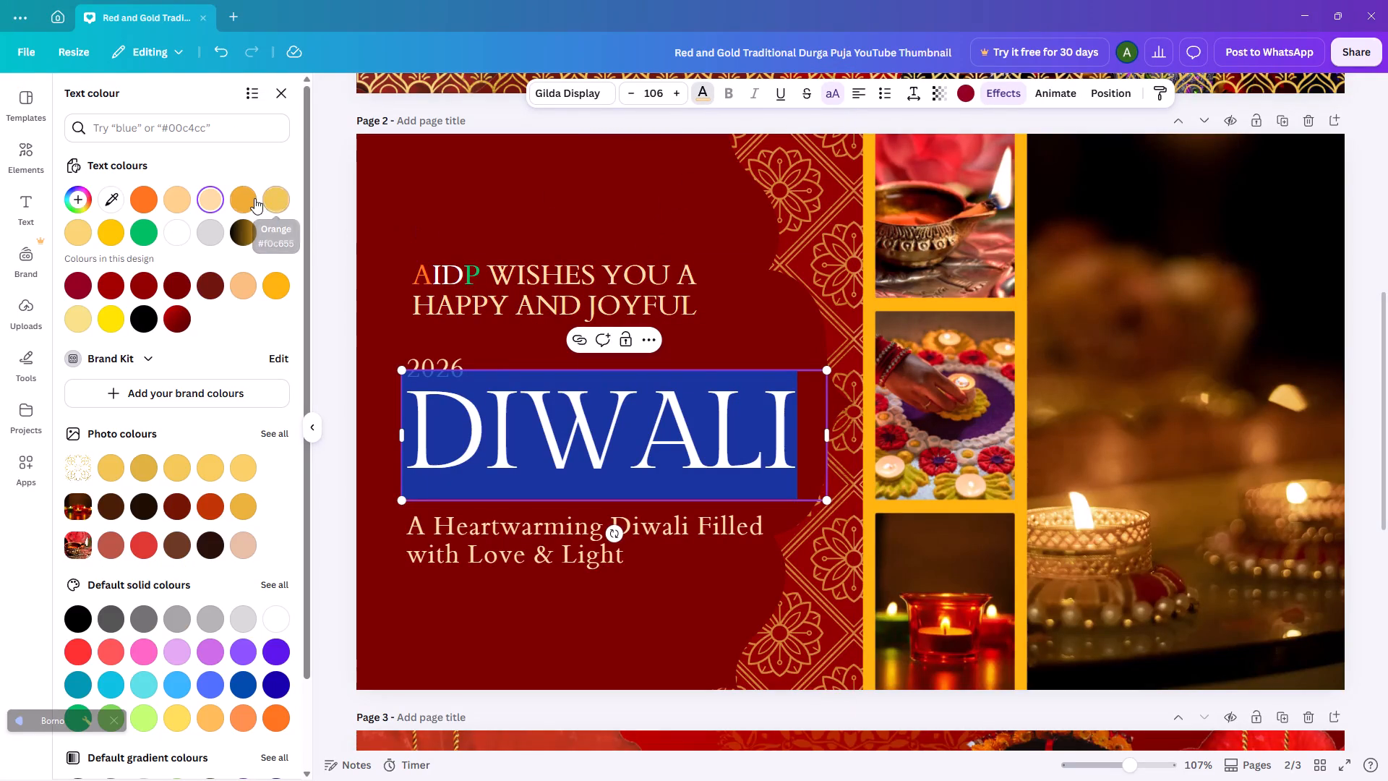
click(246, 198)
drag(348, 234, 341, 243)
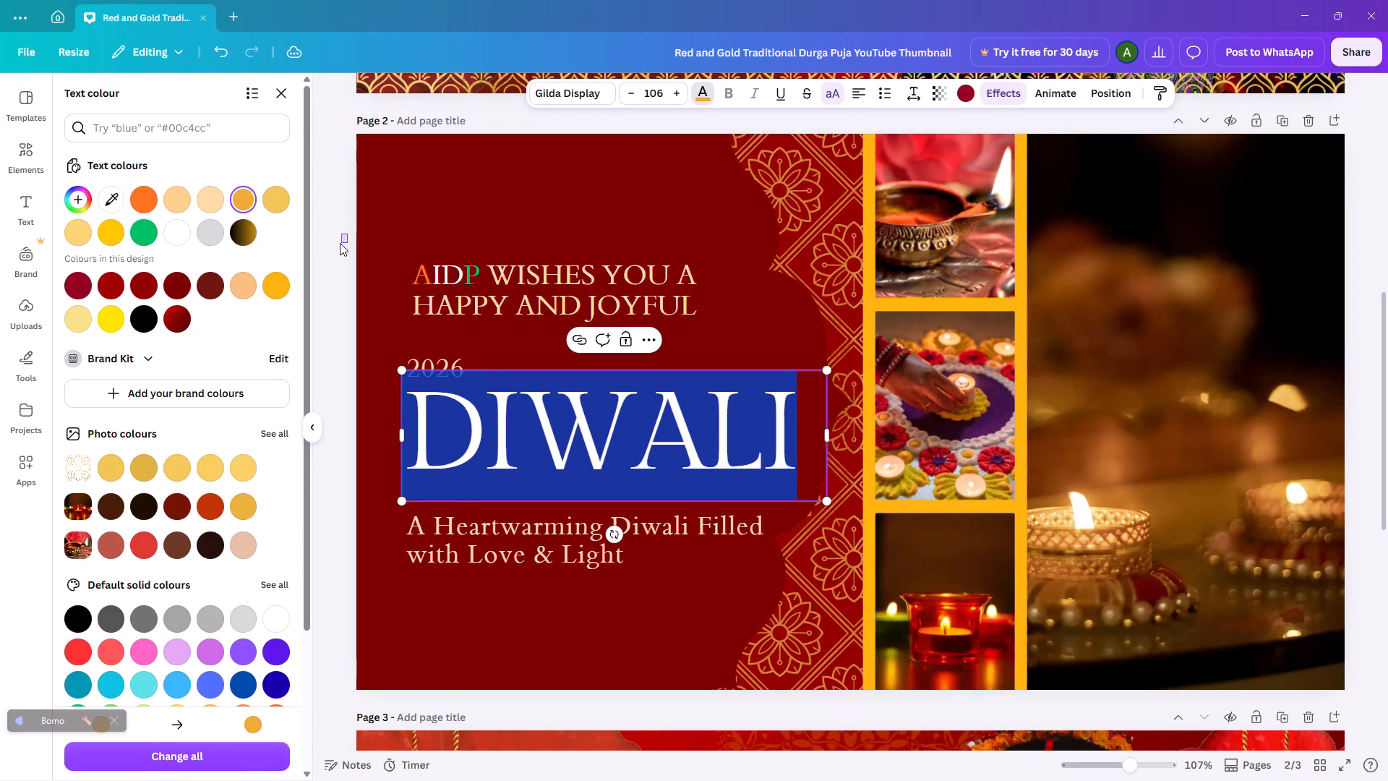
click(339, 243)
Nudge the "2026" text slightly to the right above the "D" of DIWALI.
drag(424, 365, 424, 365)
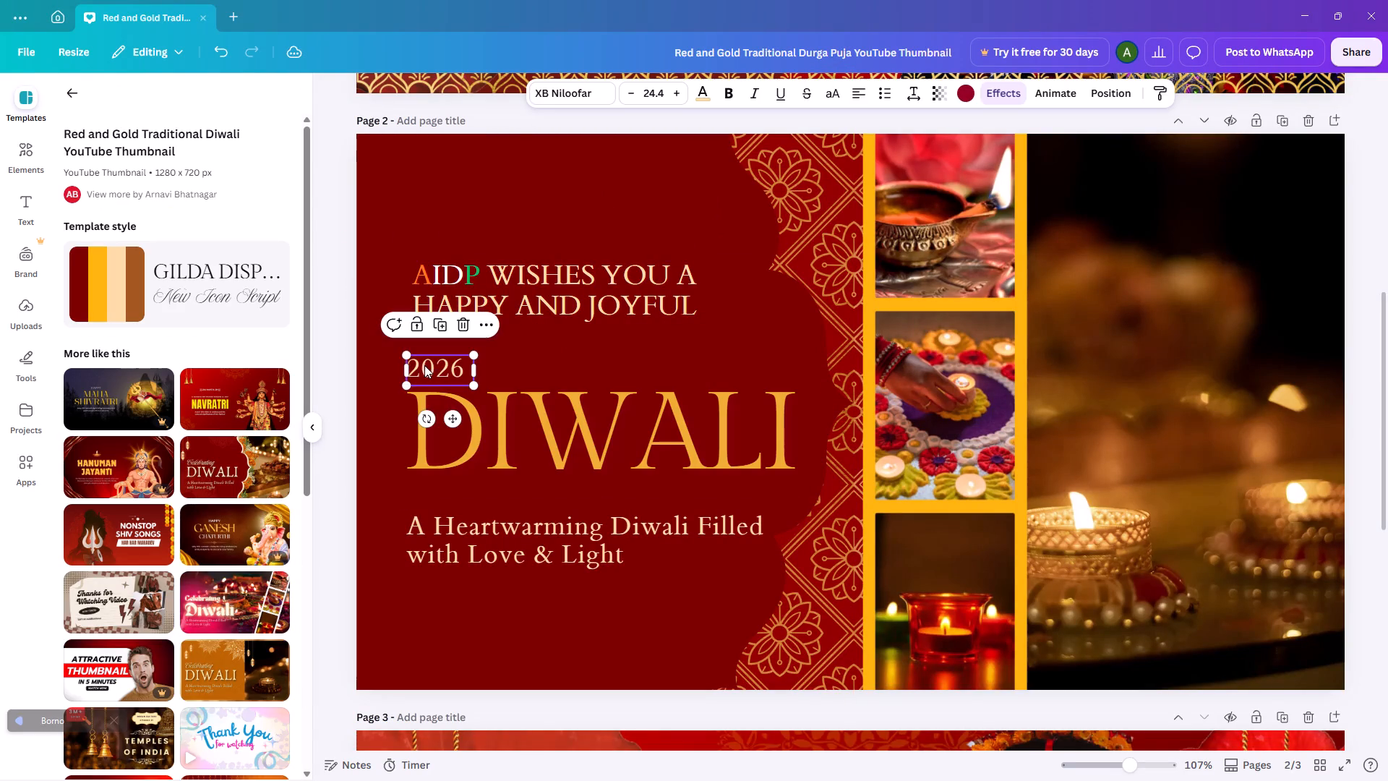
drag(424, 365, 424, 364)
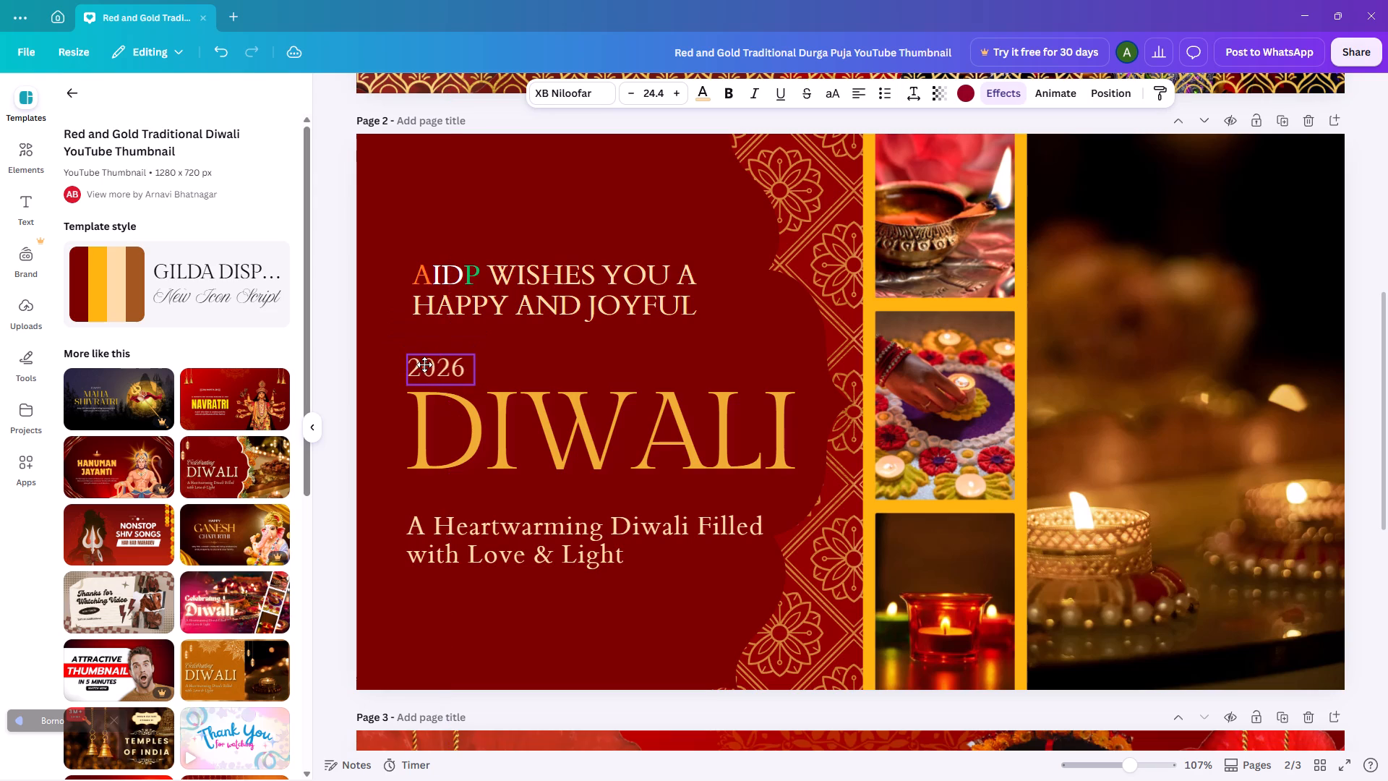
drag(424, 364, 431, 364)
click(348, 113)
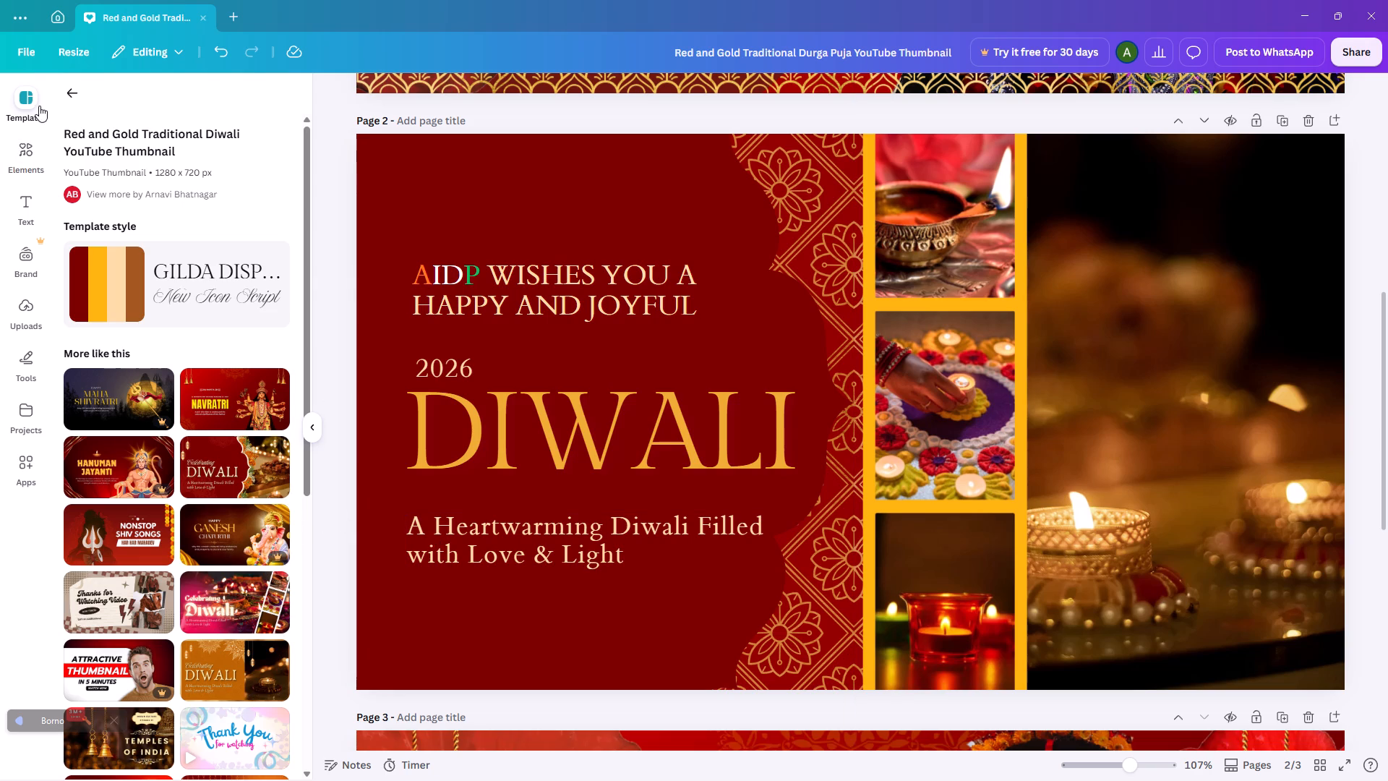
Add the recently used peach mandala graphic and place it in the page's bottom-left corner, partly cropped by the edges.
click(26, 161)
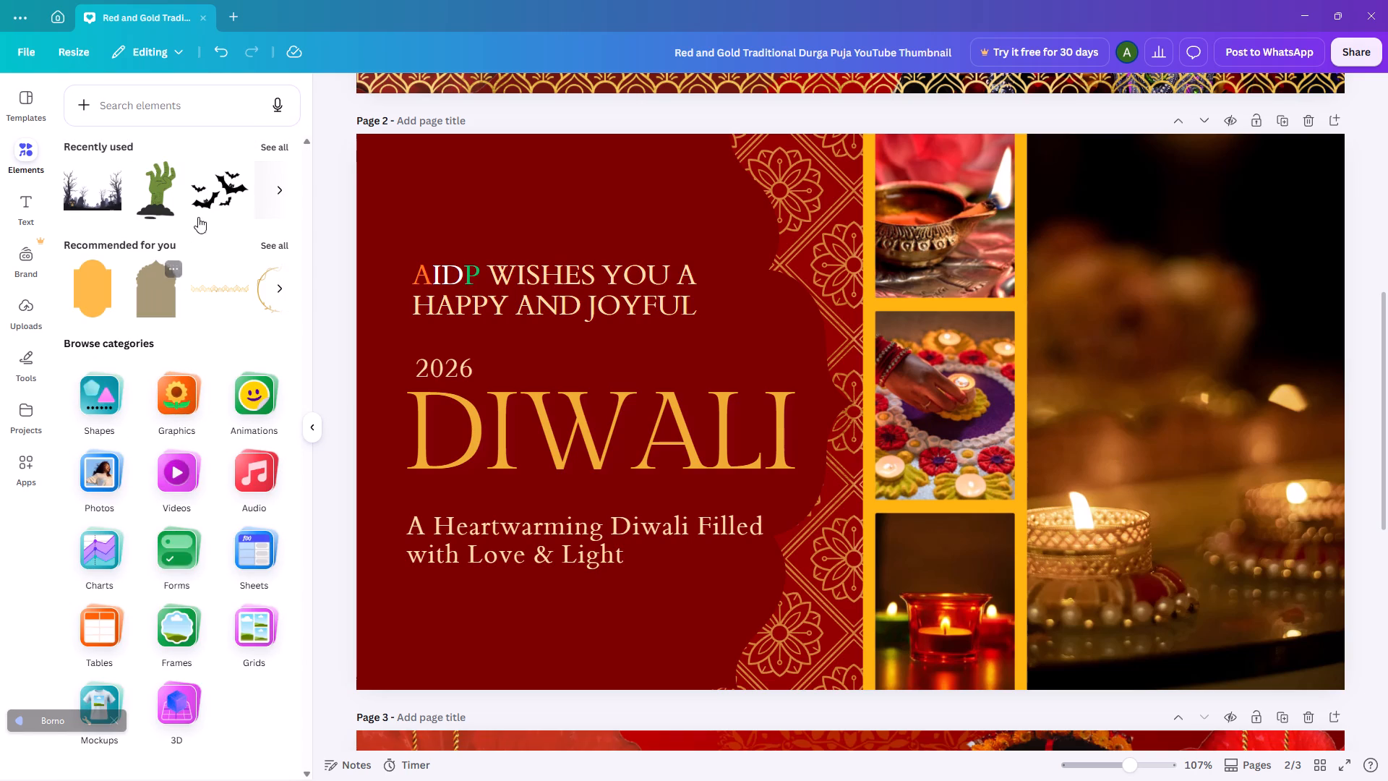
click(281, 192)
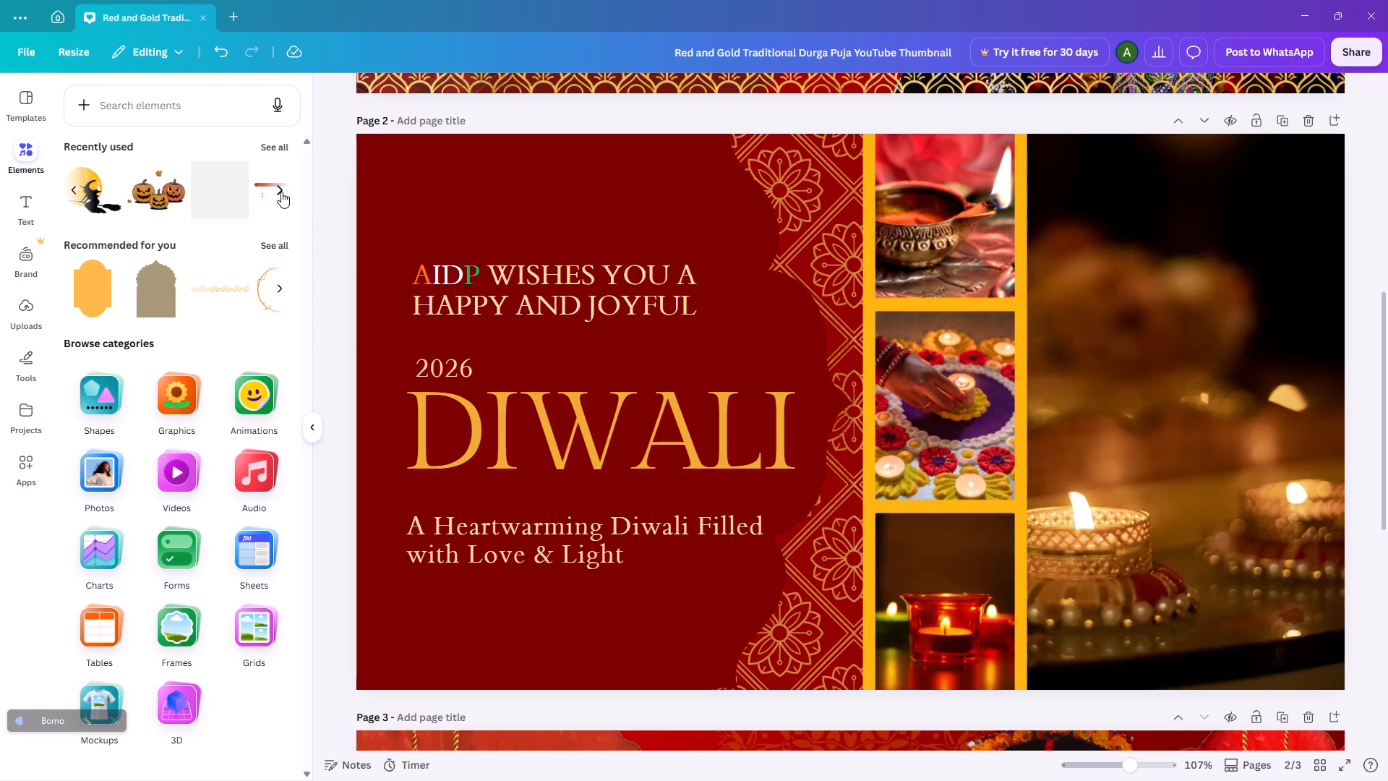
click(281, 192)
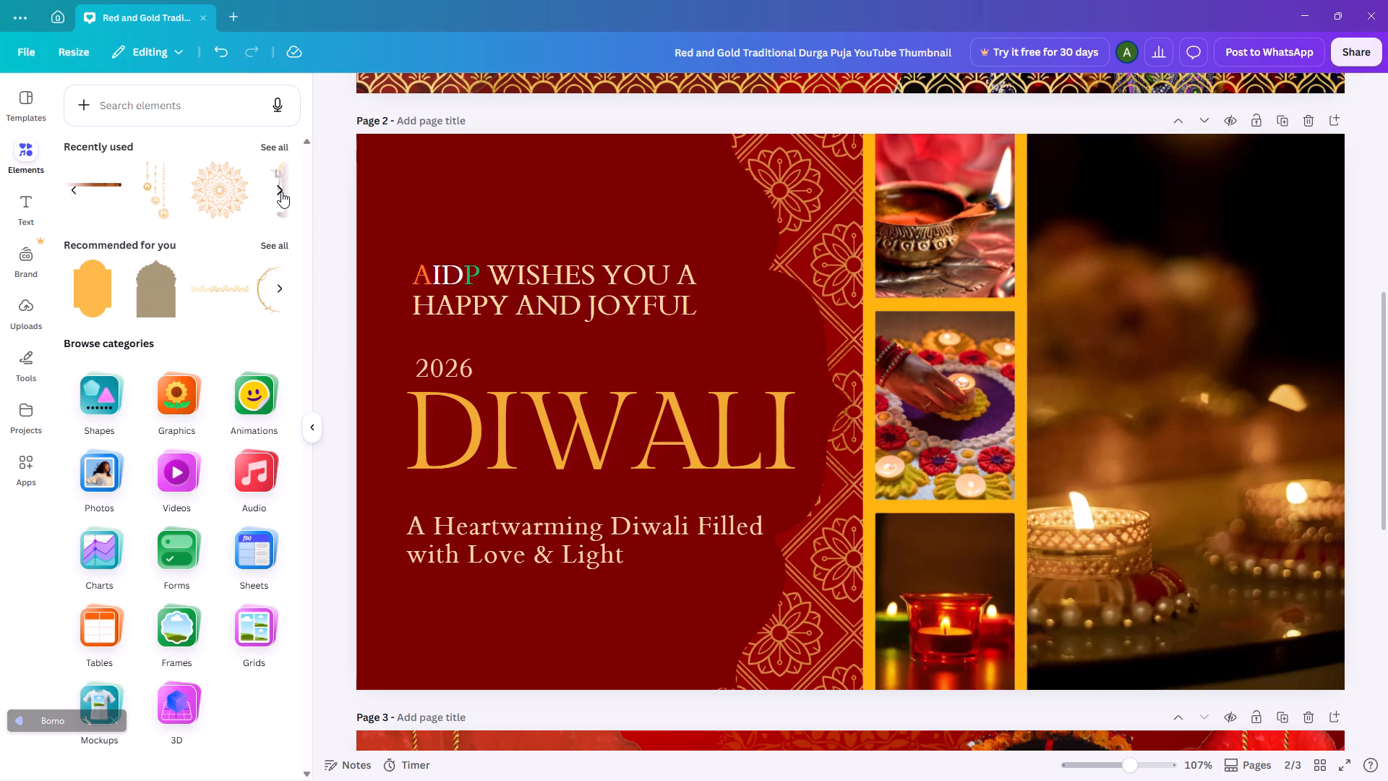
click(234, 193)
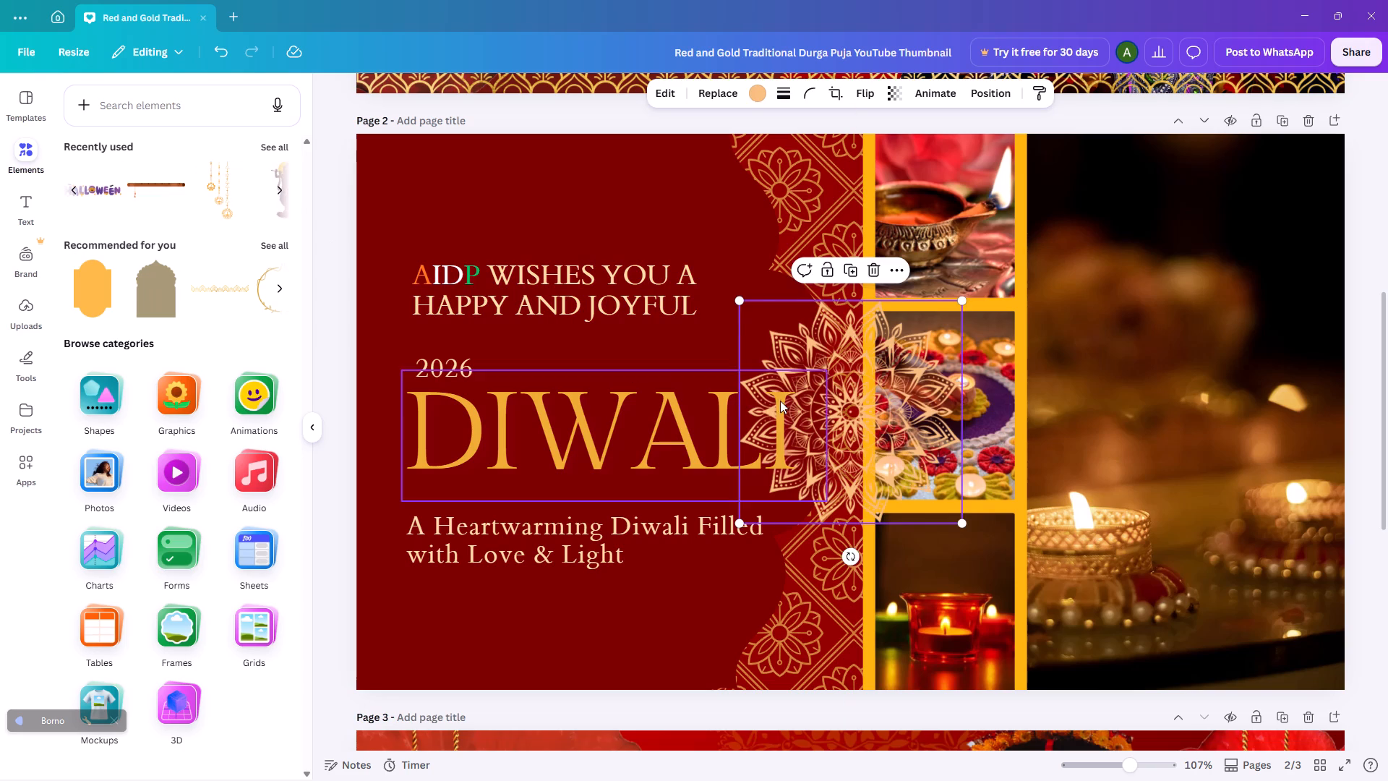
drag(879, 390, 721, 432)
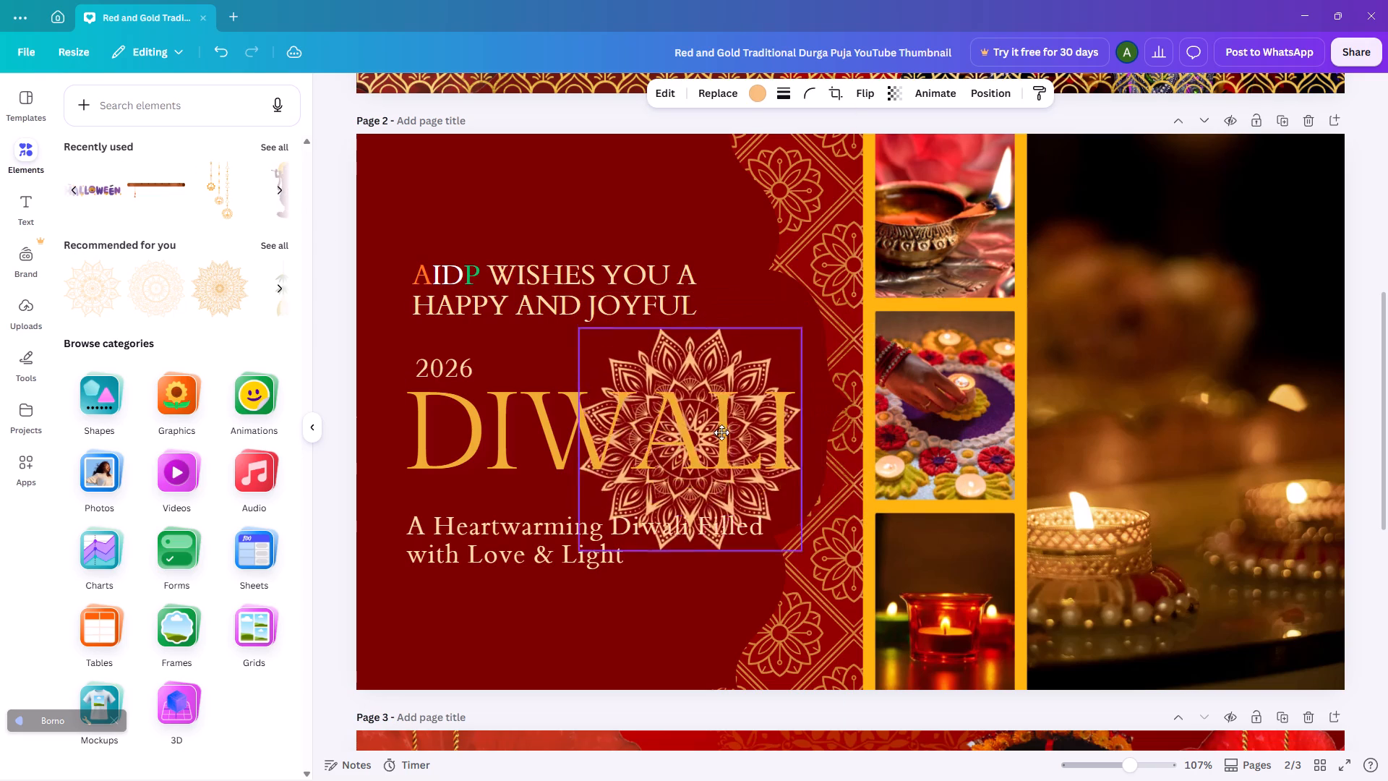
drag(721, 432, 422, 652)
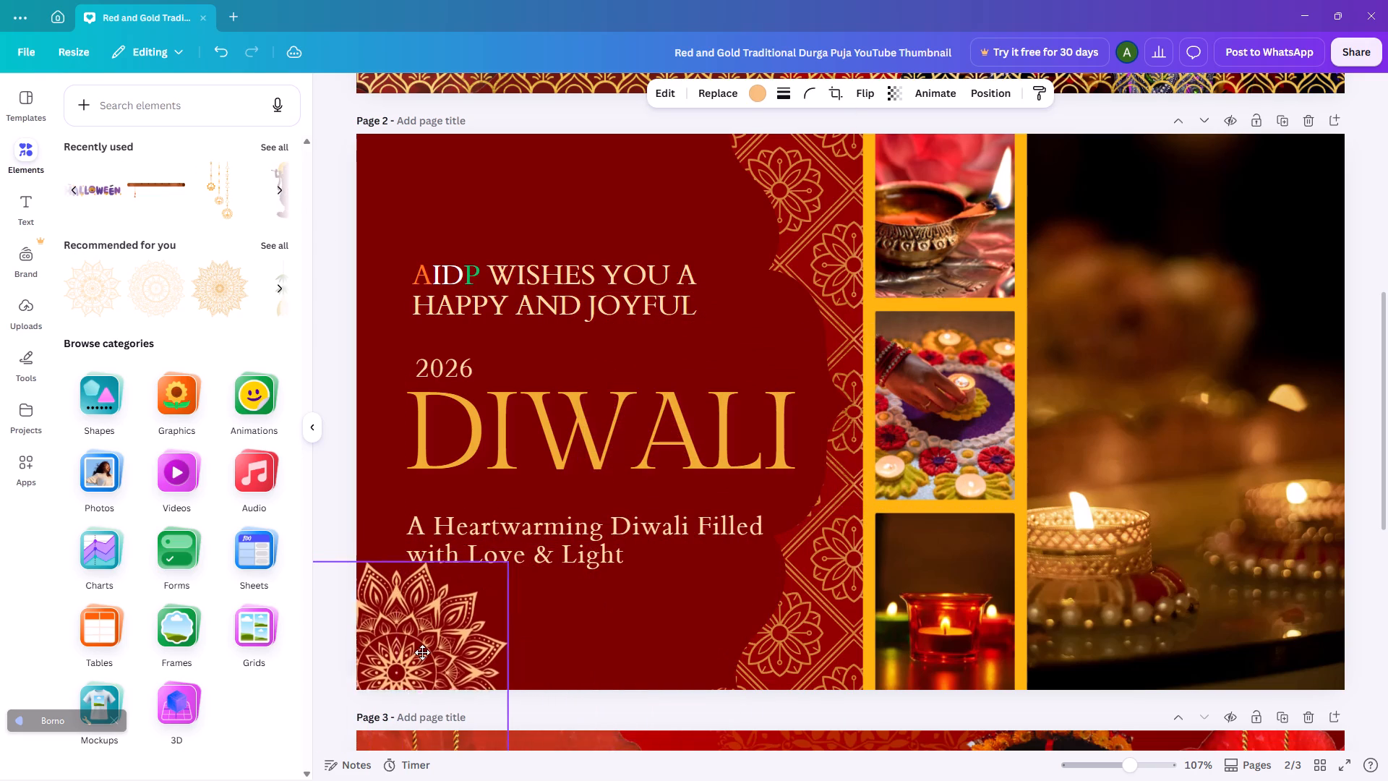
drag(422, 652, 398, 659)
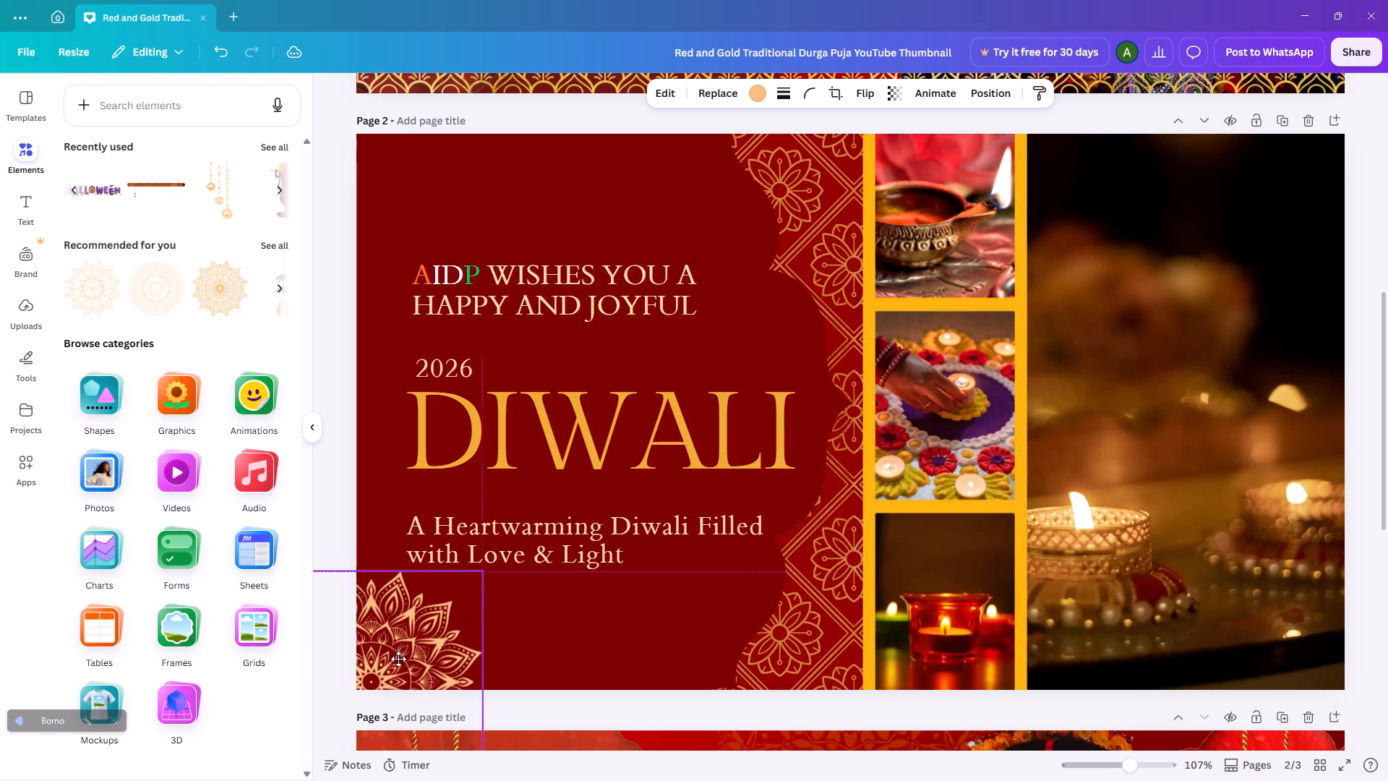
drag(398, 659, 387, 655)
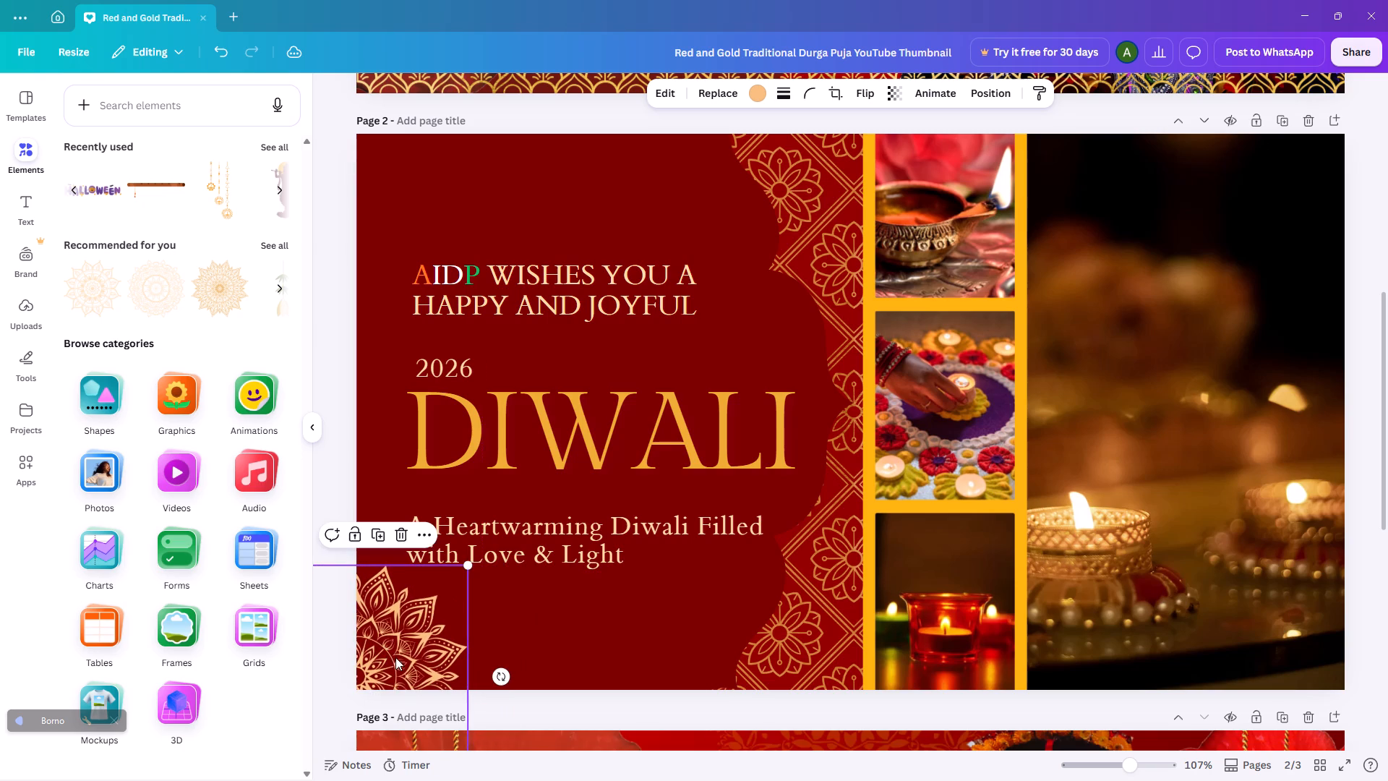
drag(397, 658, 408, 662)
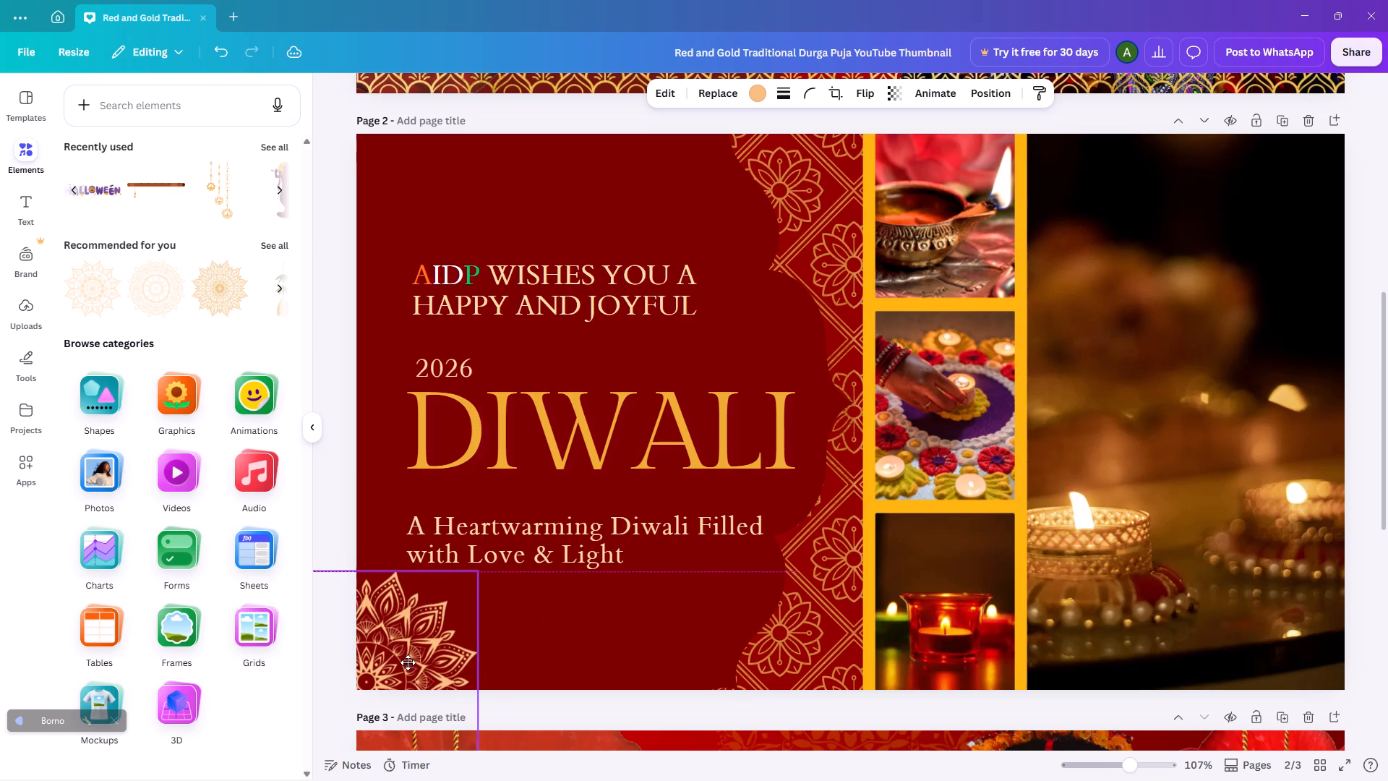
drag(408, 662, 410, 660)
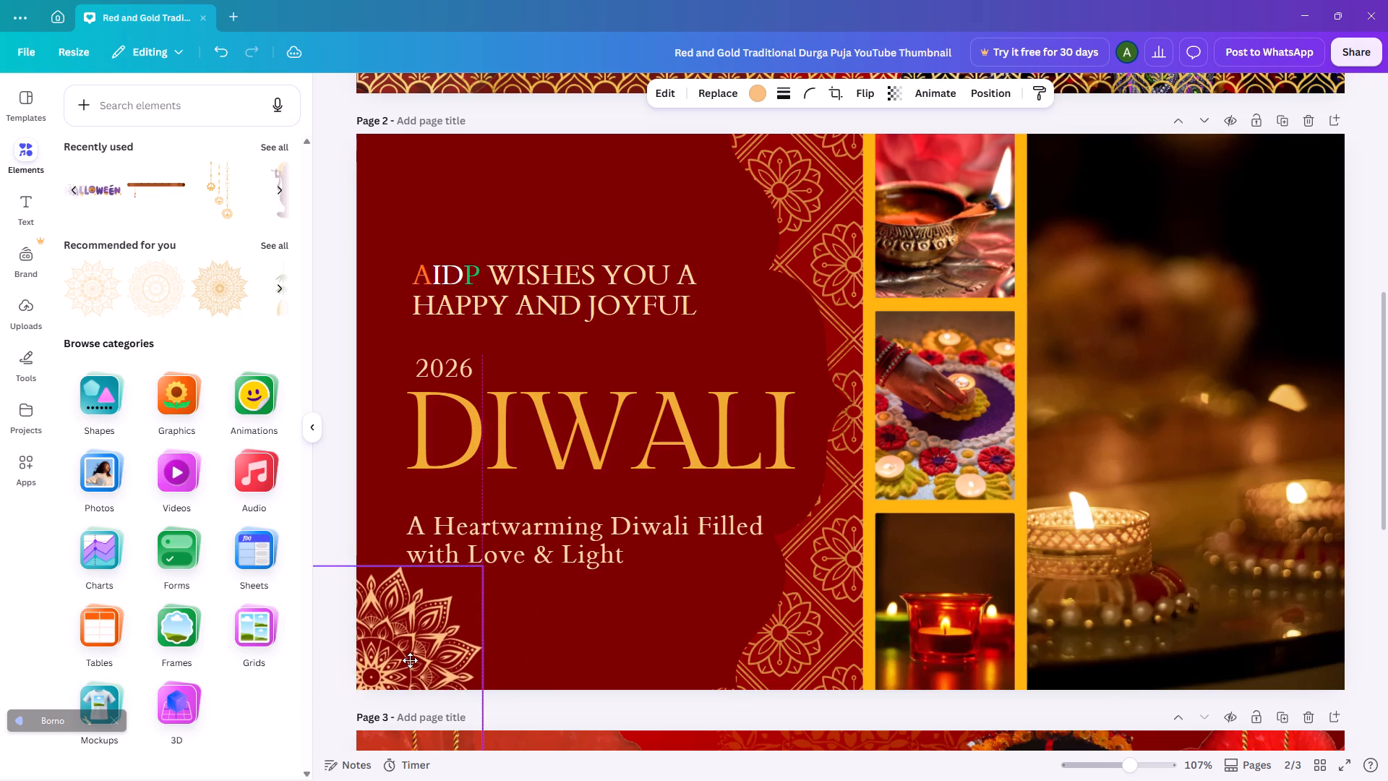
drag(410, 660, 407, 661)
click(505, 628)
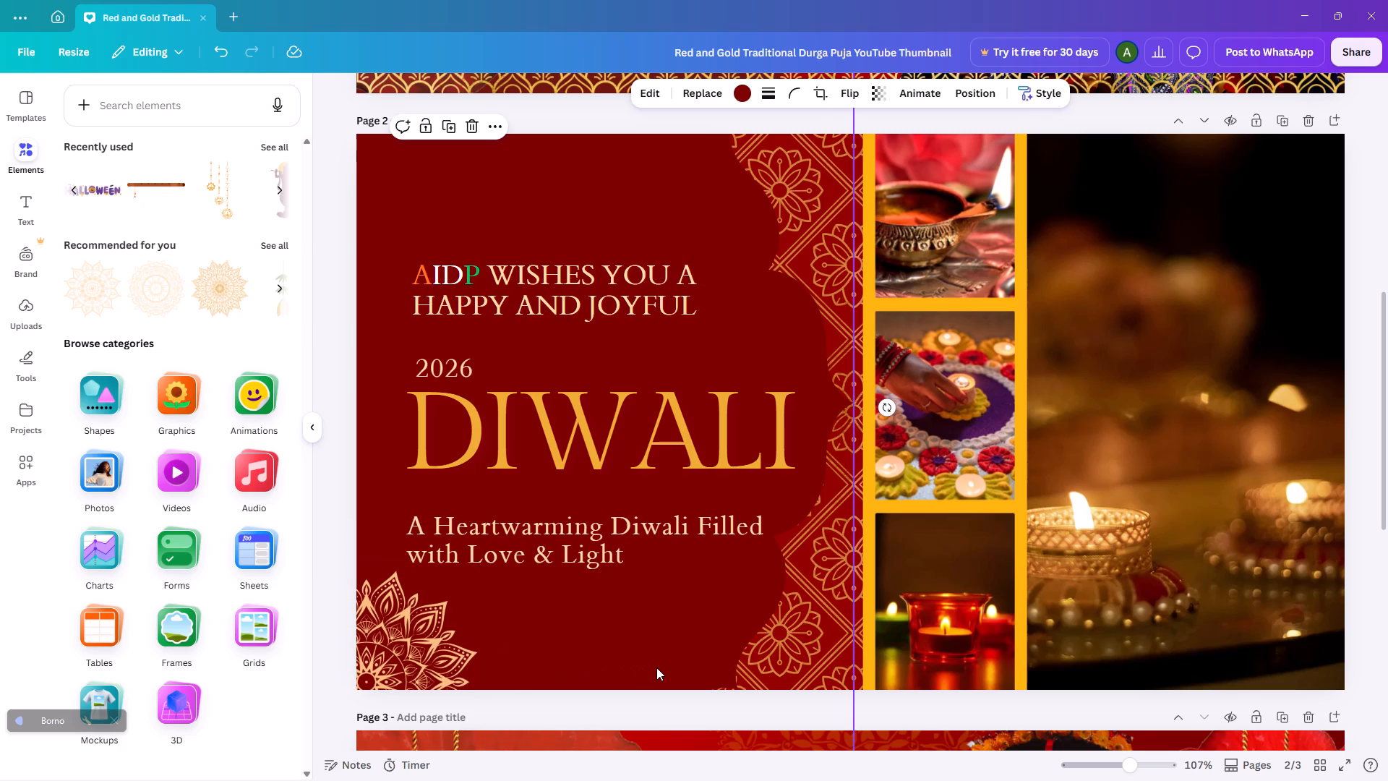
Add the hanging diya ornament, scaled down and hung from the page's top edge beside the end of the AIDP greeting.
click(223, 207)
drag(851, 367, 732, 239)
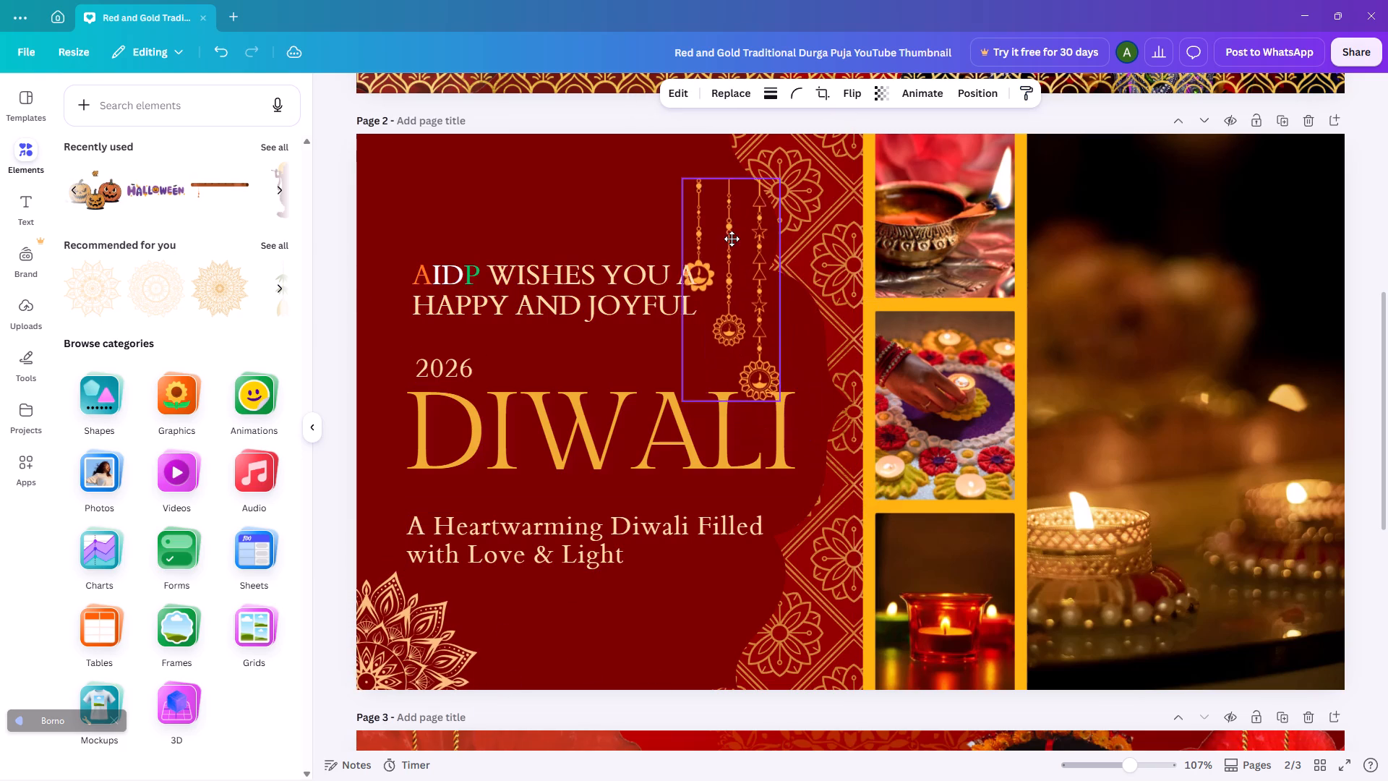
drag(732, 239, 706, 198)
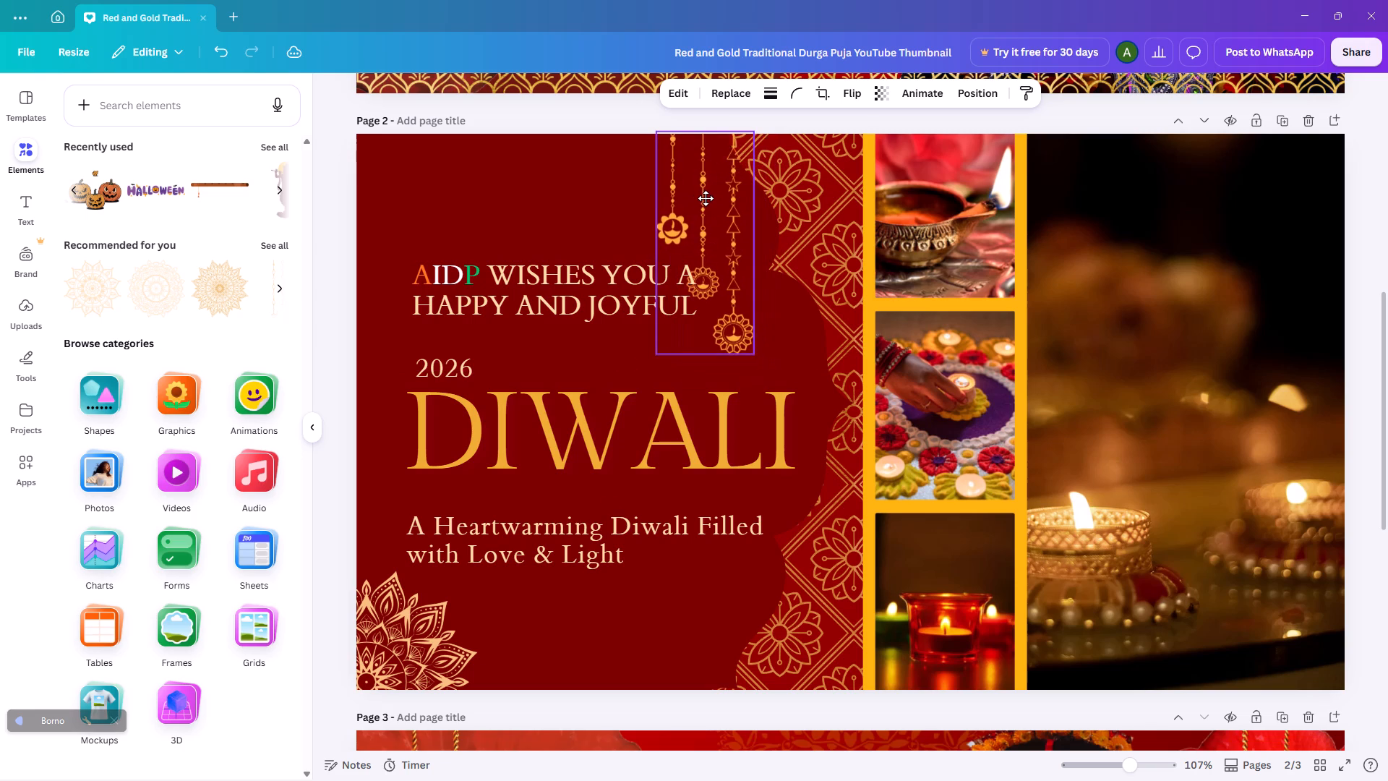
drag(706, 198, 703, 202)
drag(750, 354, 737, 312)
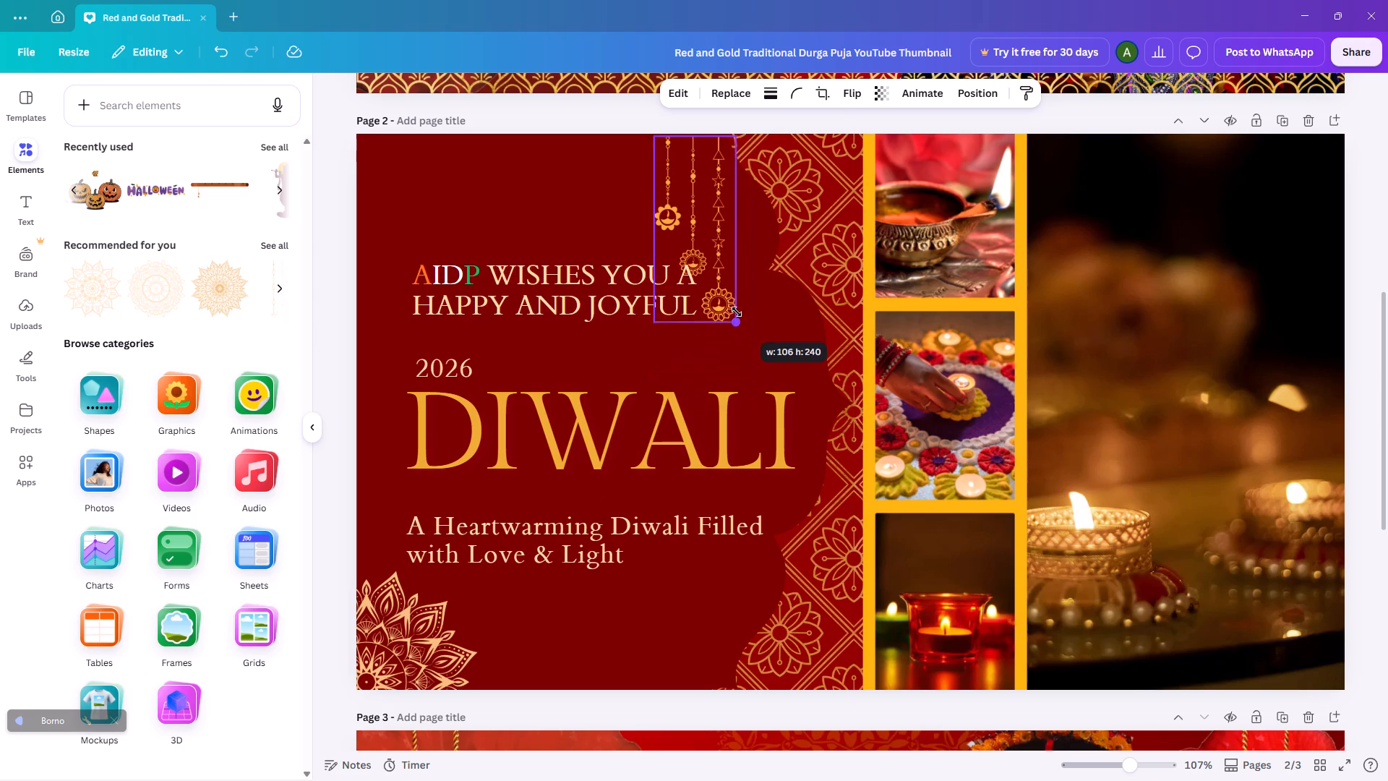
drag(737, 312, 735, 309)
drag(702, 223, 718, 227)
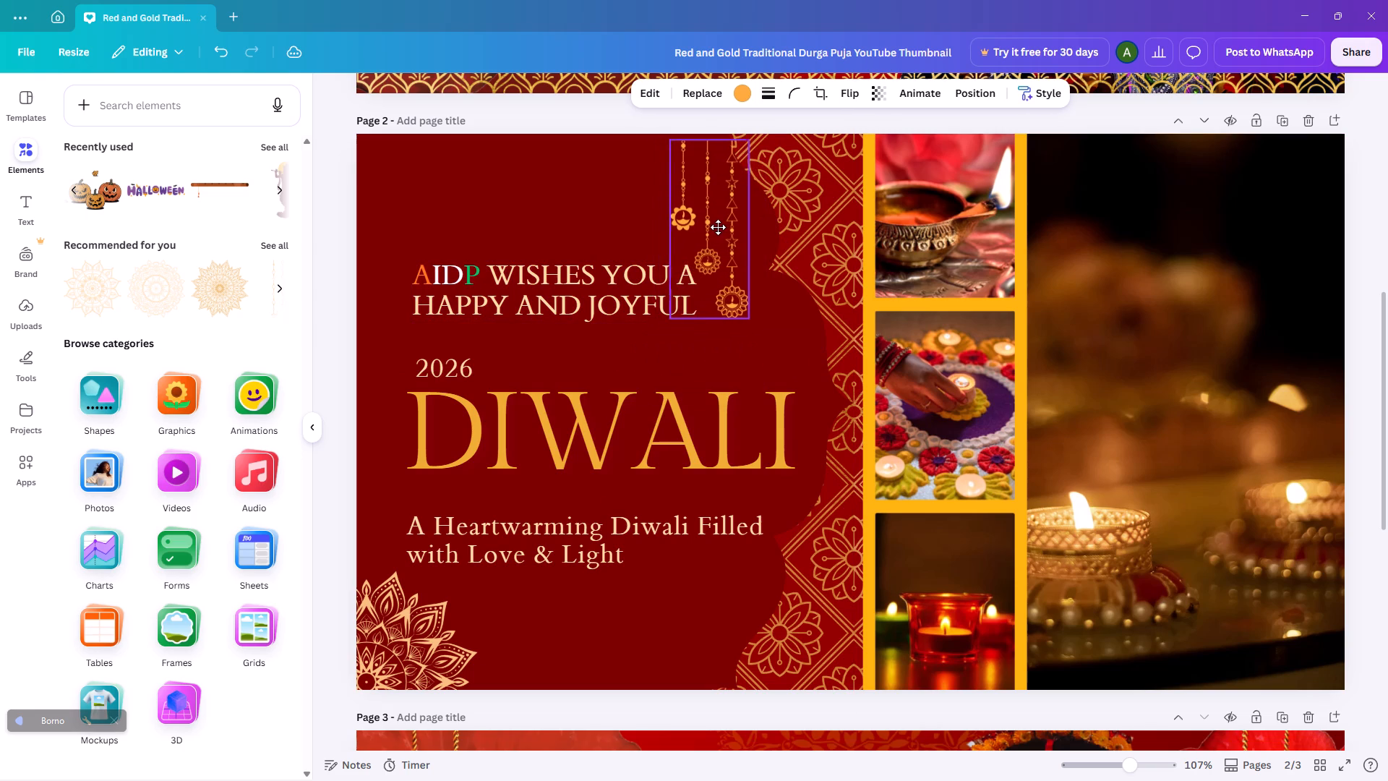
drag(718, 227, 718, 222)
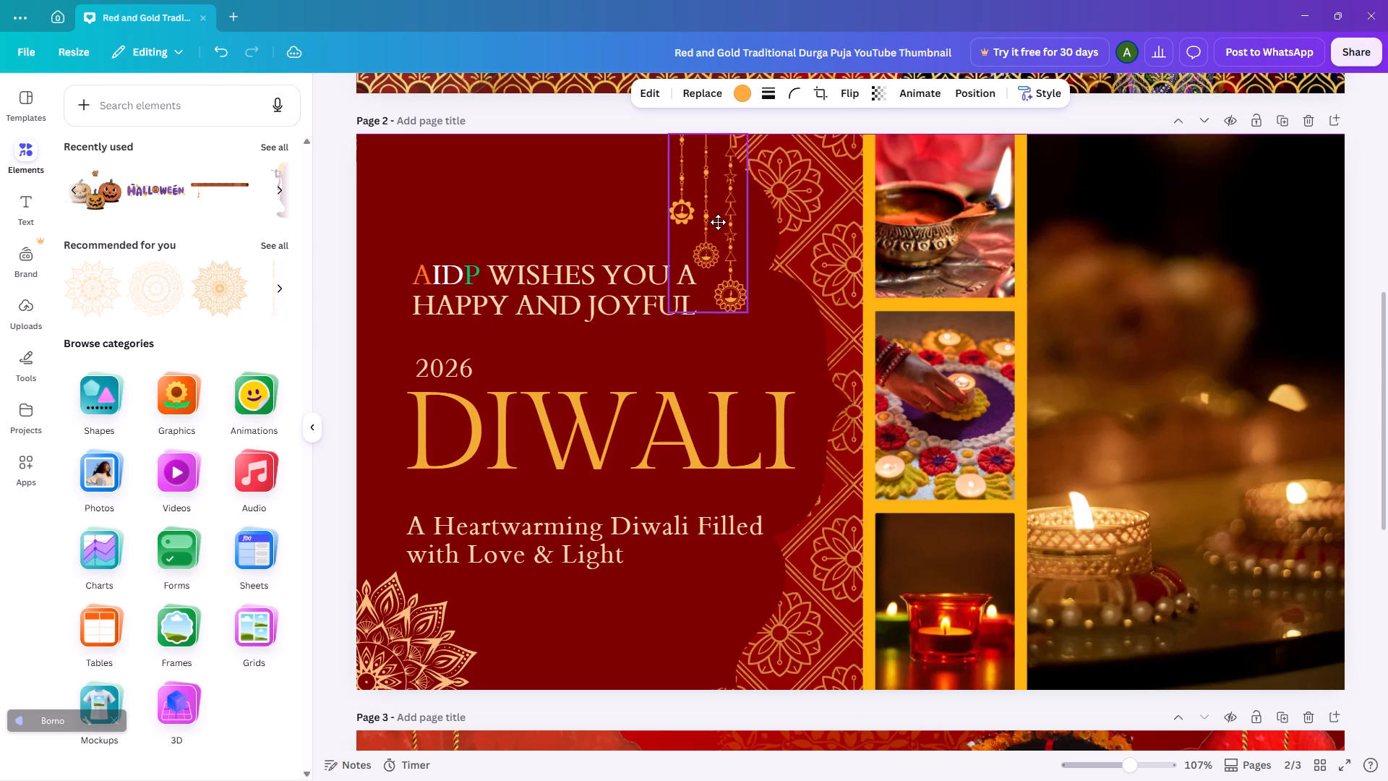
drag(718, 222, 718, 224)
click(560, 114)
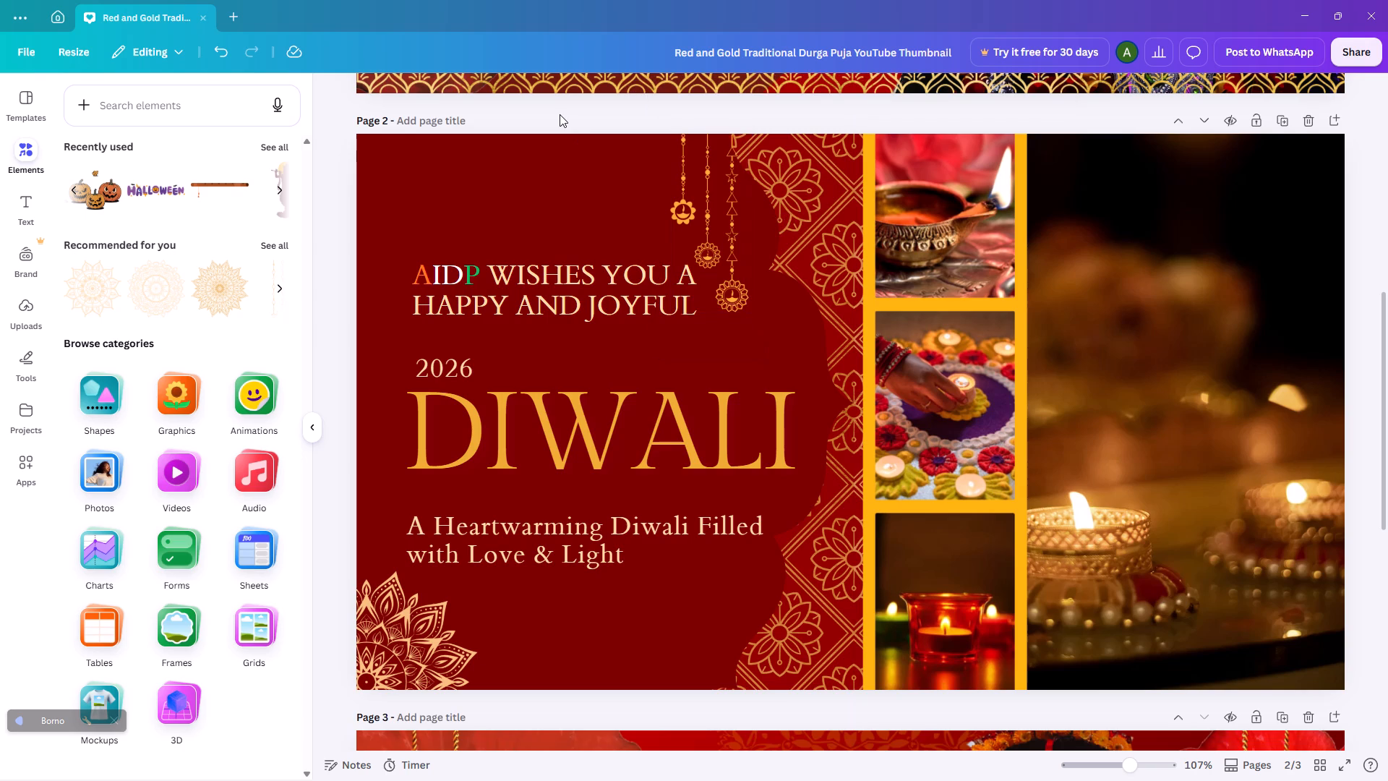
Add the recommended golden line-art mandala and place it in the page's top-left corner, mostly cropped by the edges.
click(278, 291)
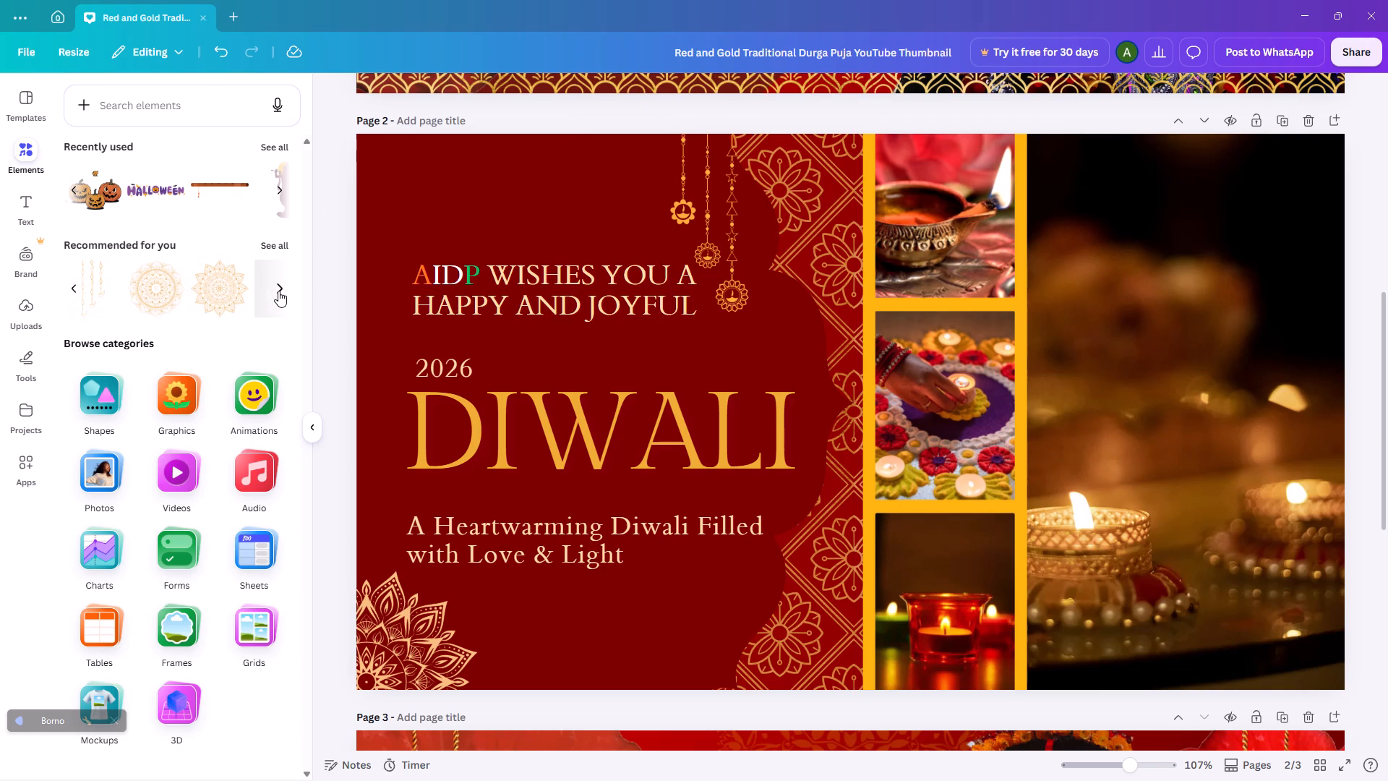
drag(219, 291, 226, 291)
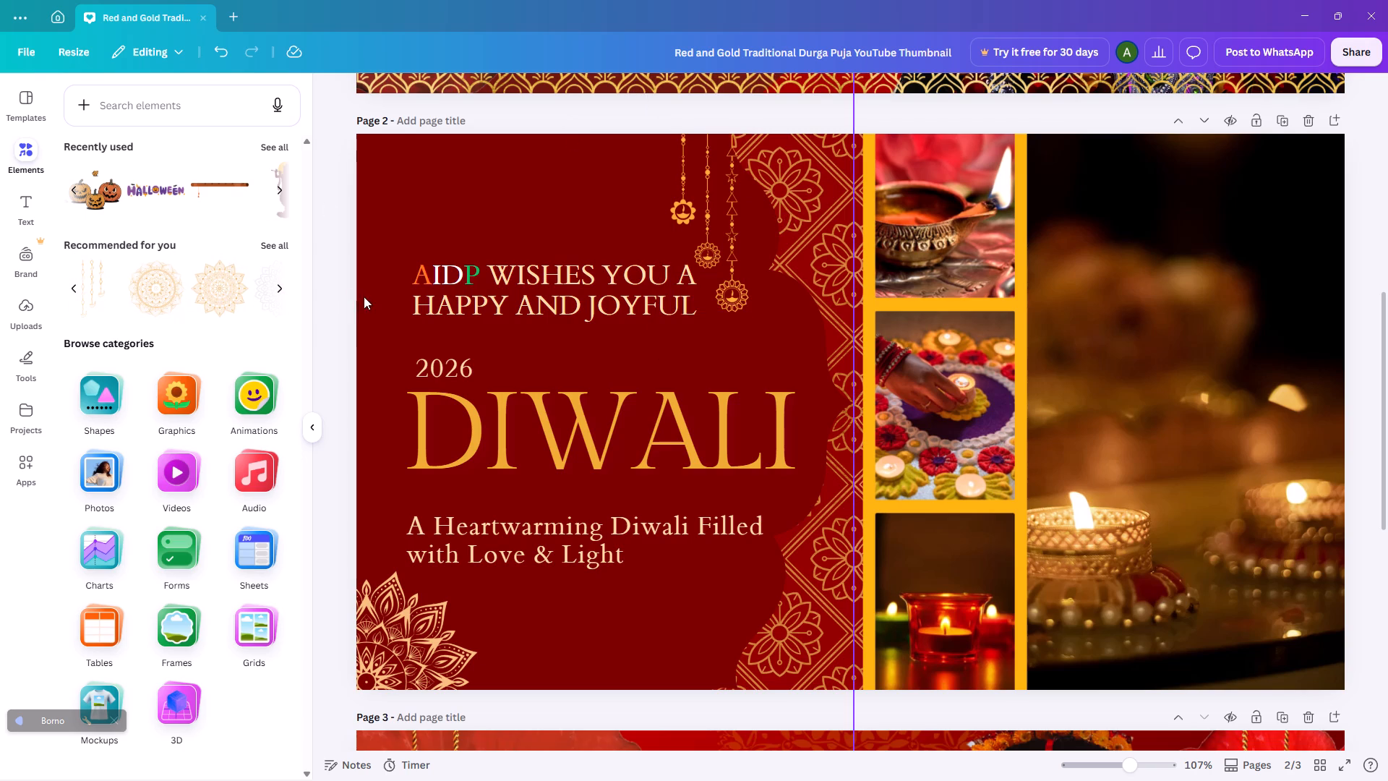
click(201, 299)
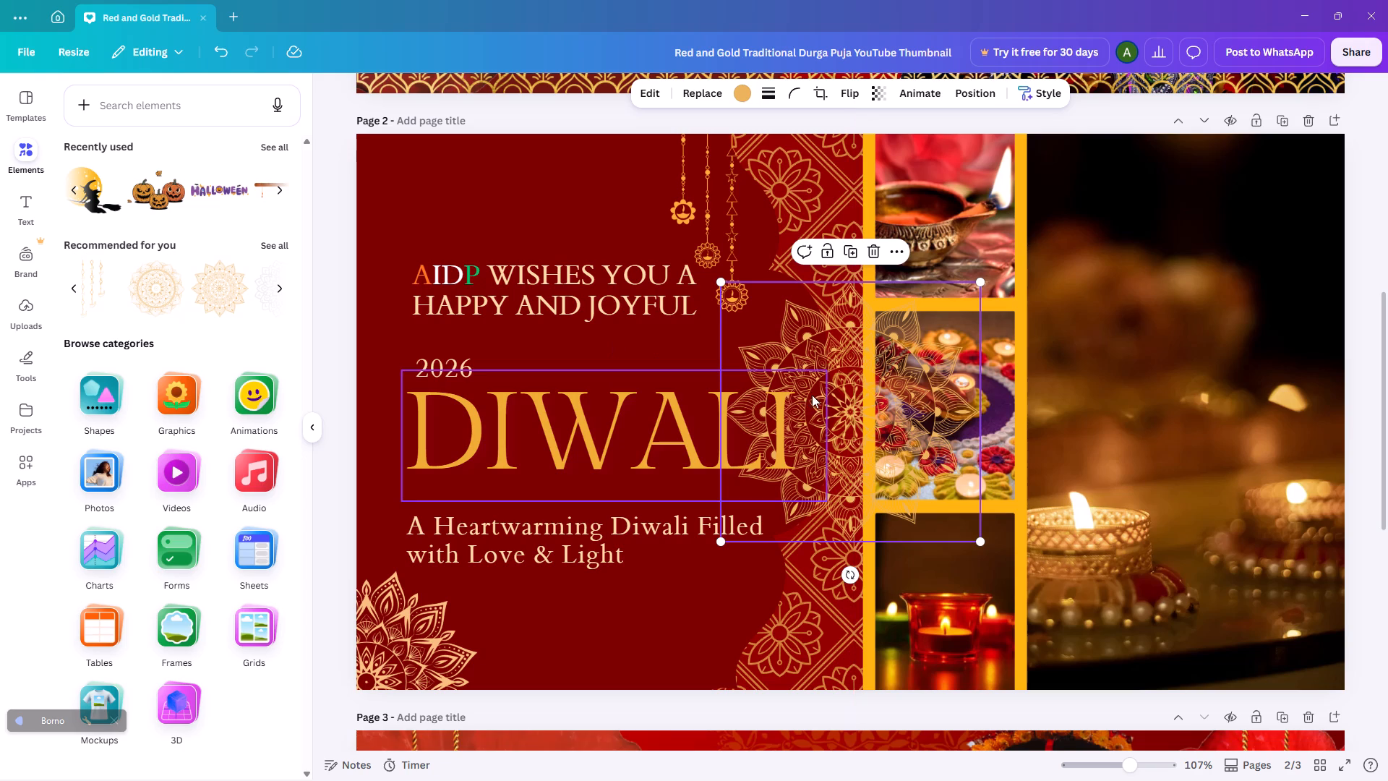
drag(849, 385, 374, 114)
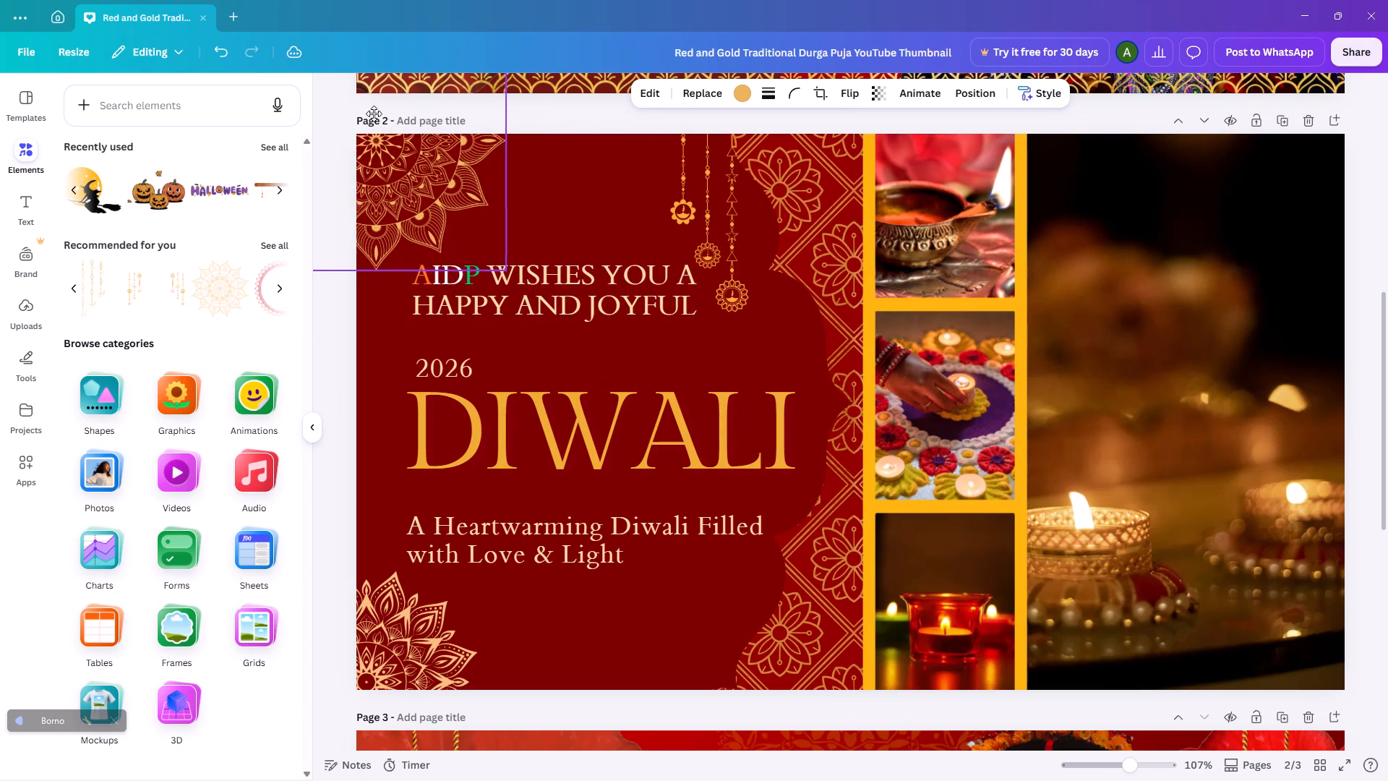
drag(374, 114, 327, 95)
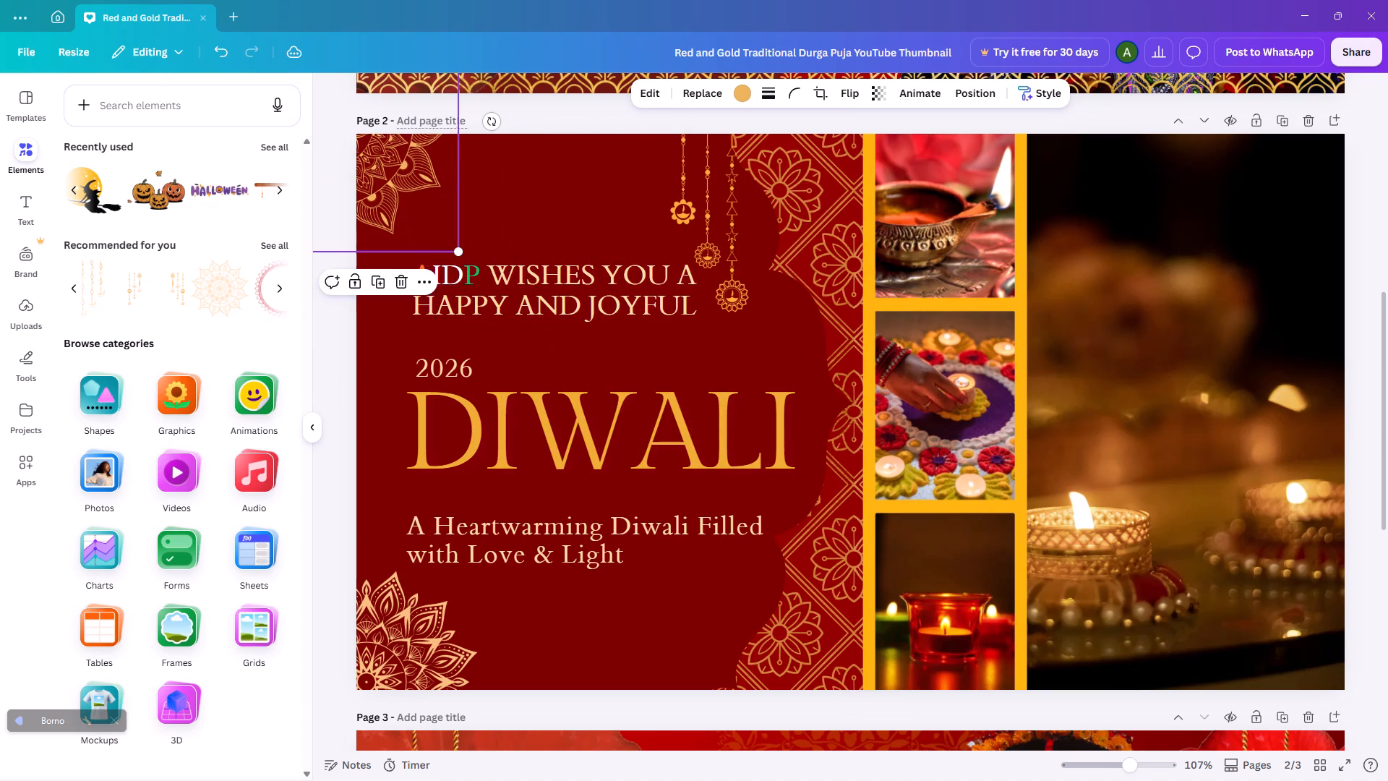
click(576, 114)
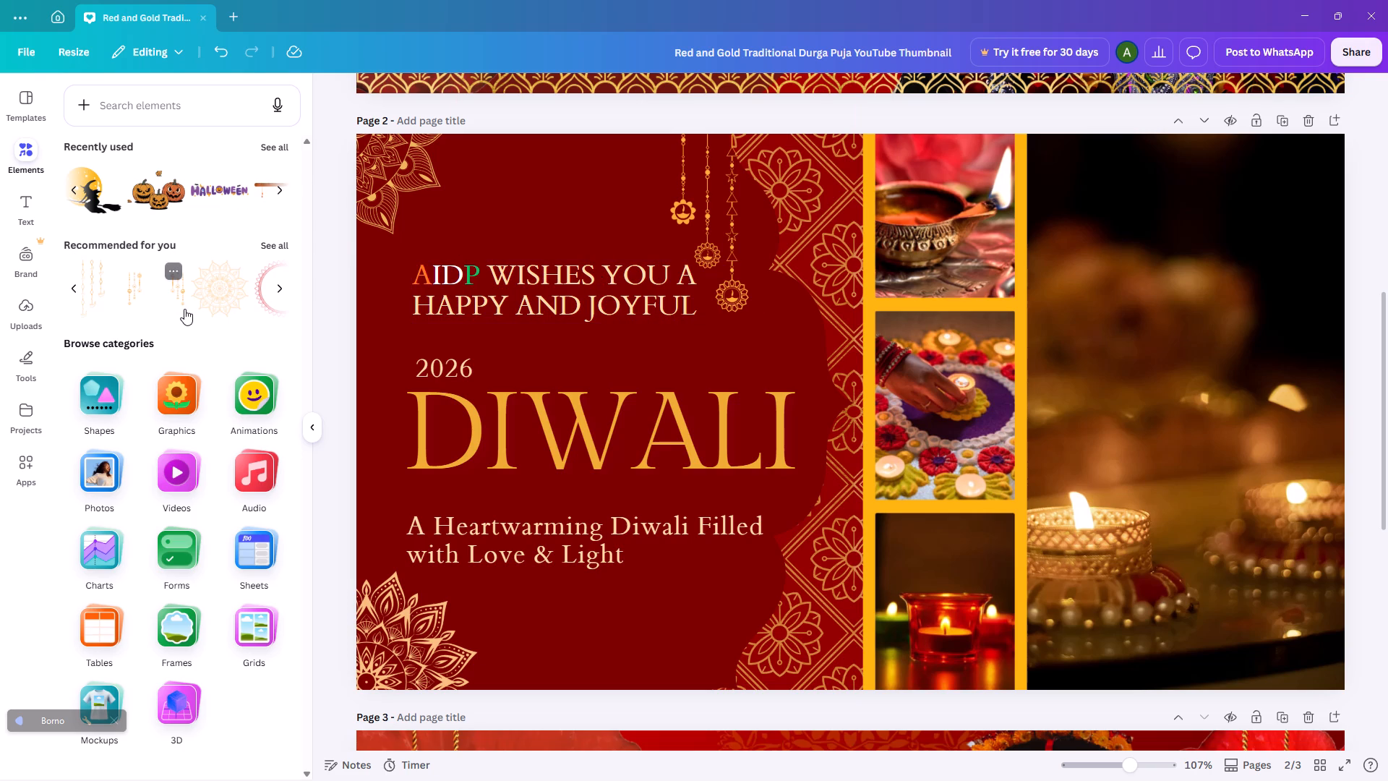
Add the recommended hanging white-flower garland with a central lotus and hang it from the page's top edge over the large candle photo.
click(280, 288)
click(280, 288)
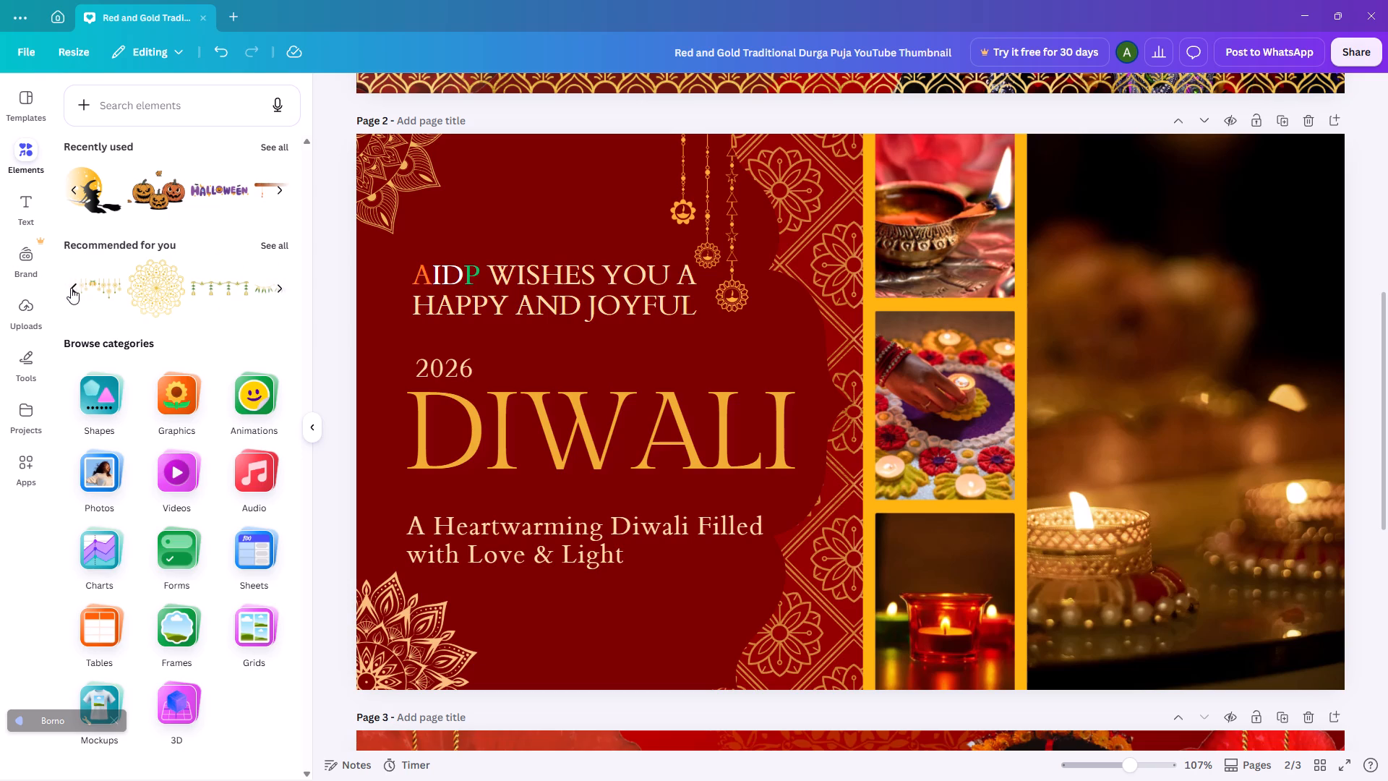
click(95, 294)
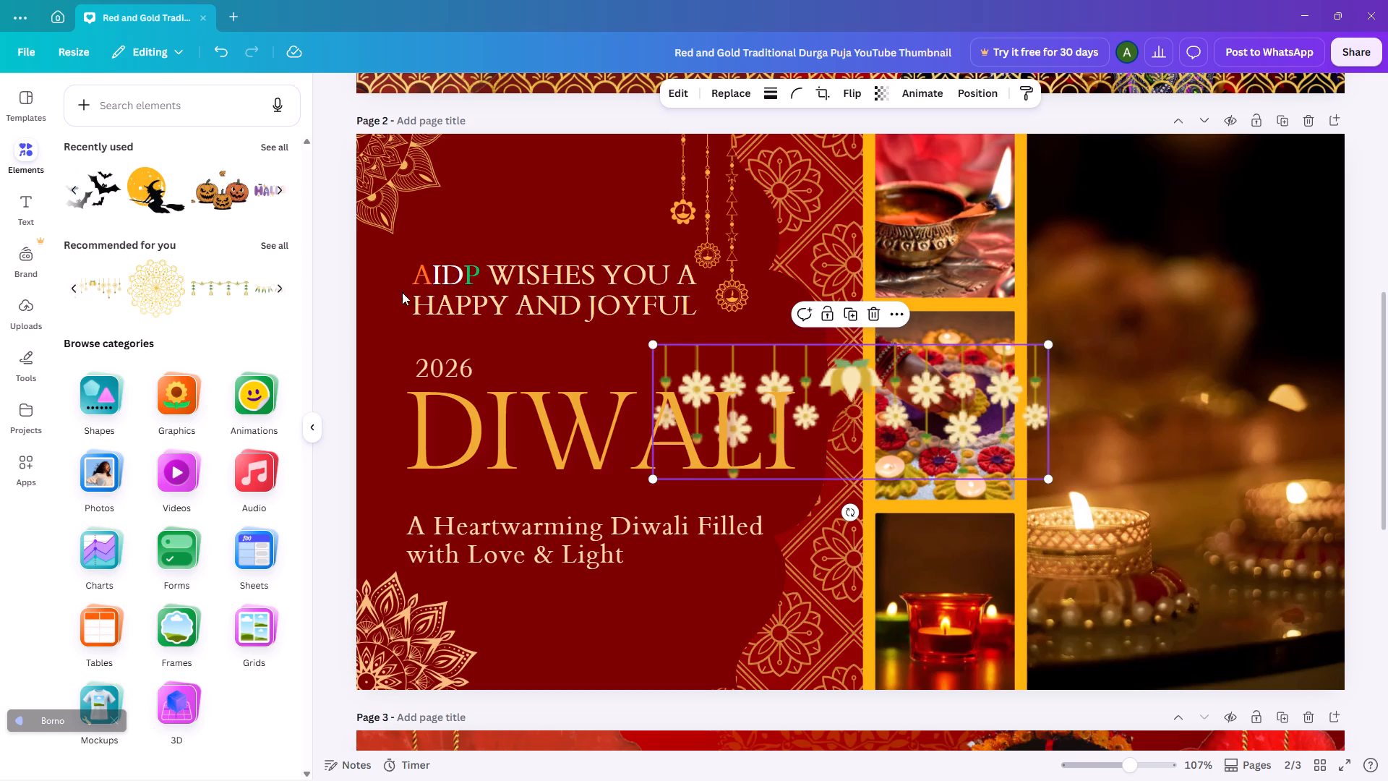
click(860, 343)
click(858, 370)
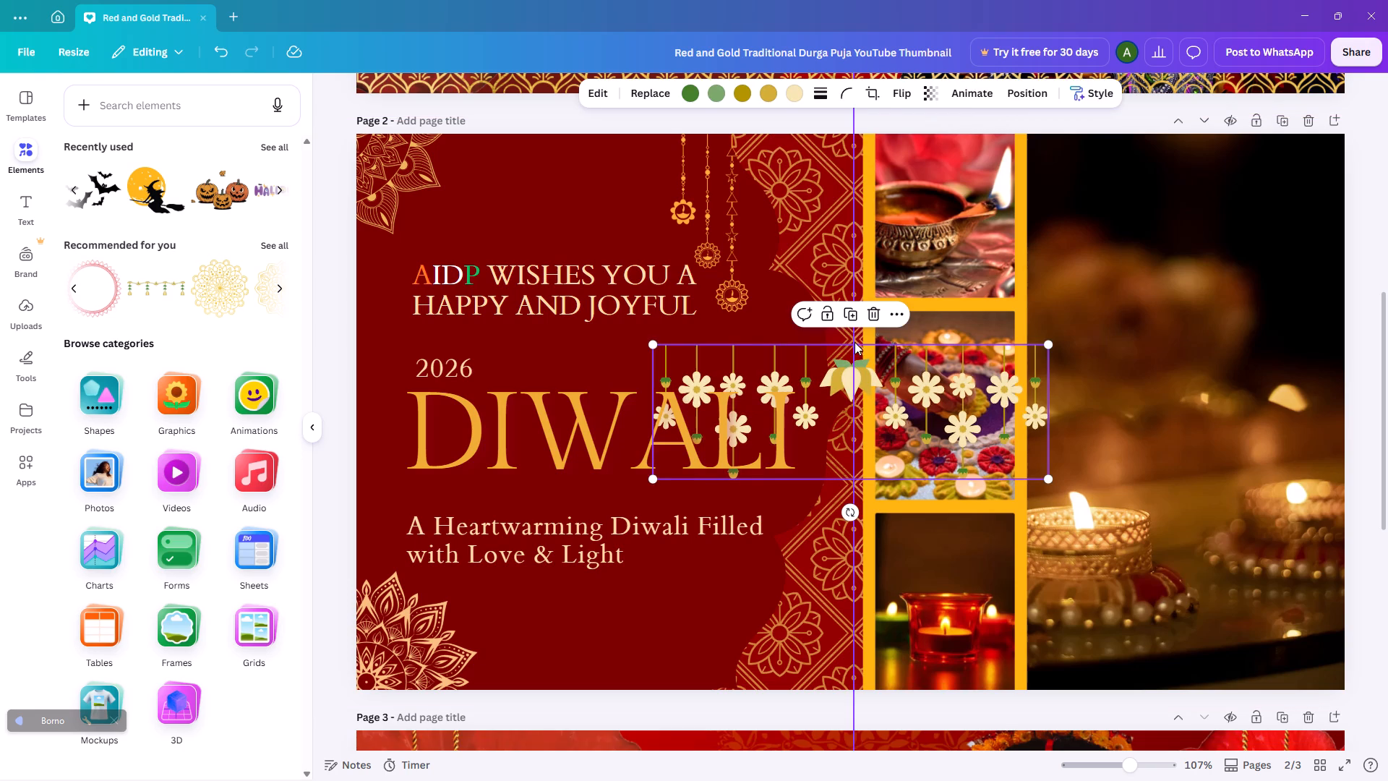
click(881, 340)
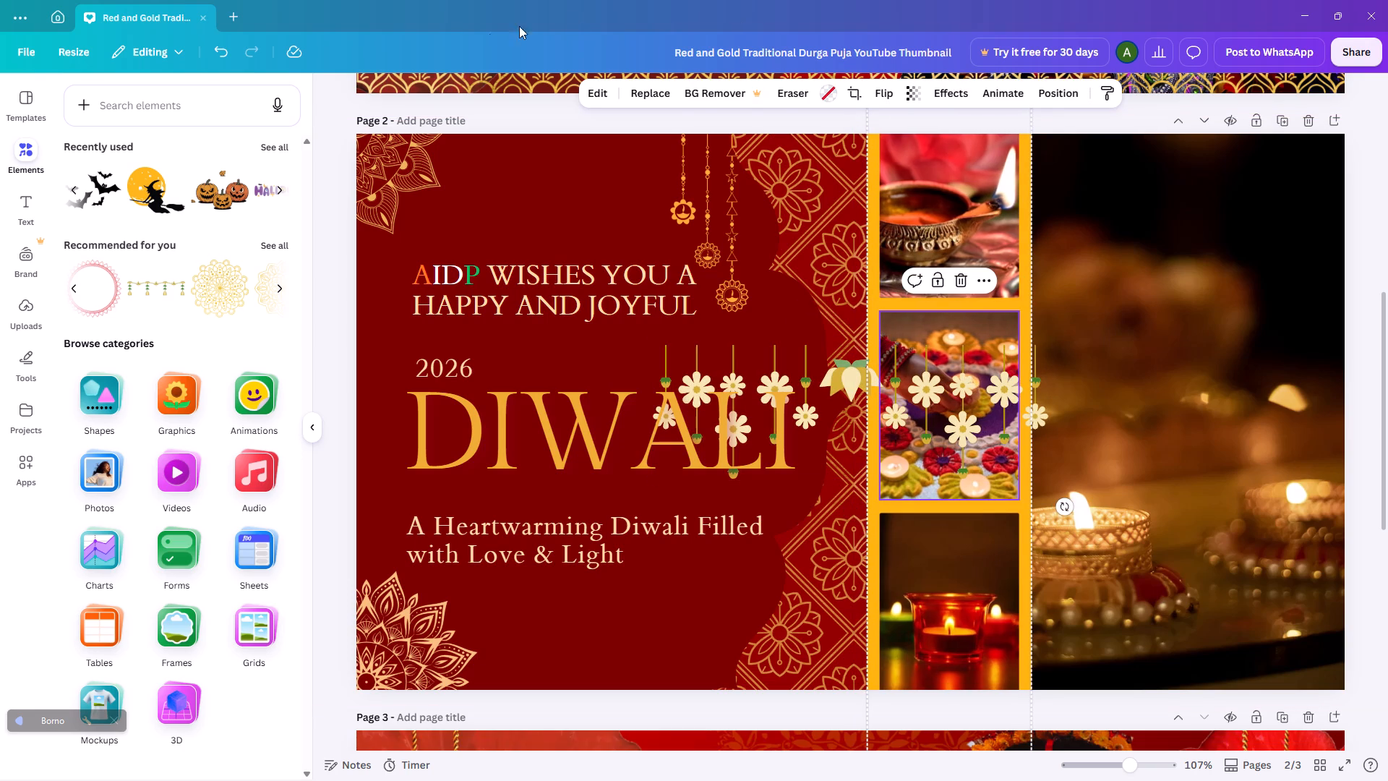
click(222, 56)
click(802, 388)
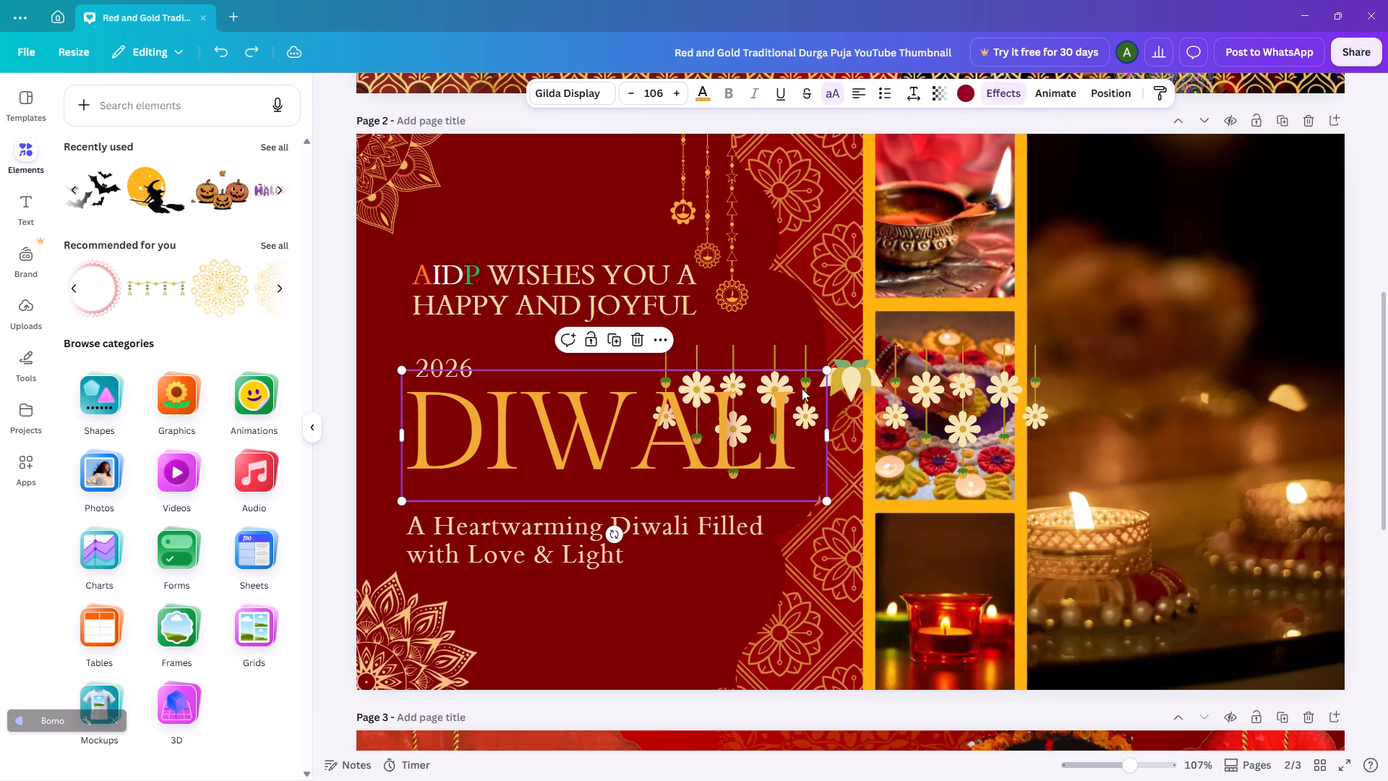
click(859, 367)
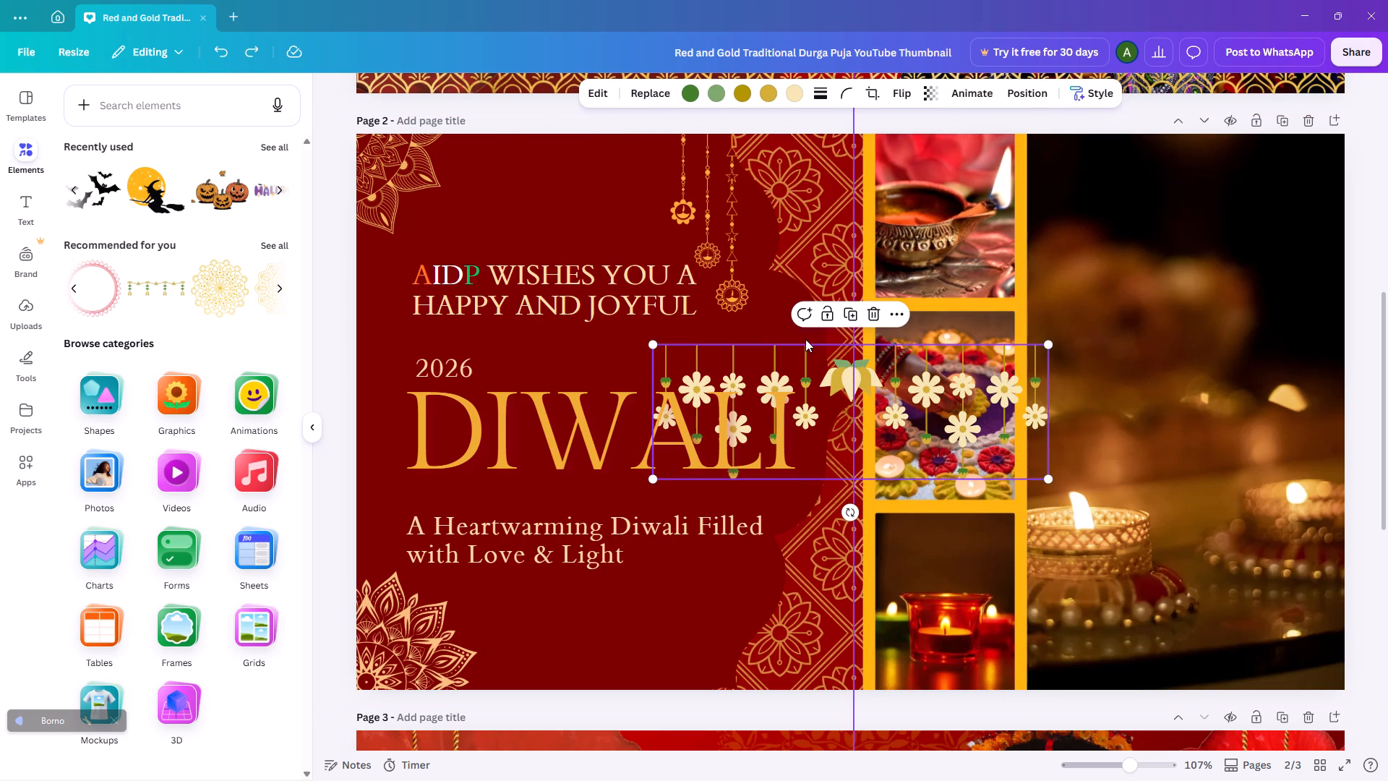
click(805, 339)
click(805, 348)
drag(805, 348, 1147, 146)
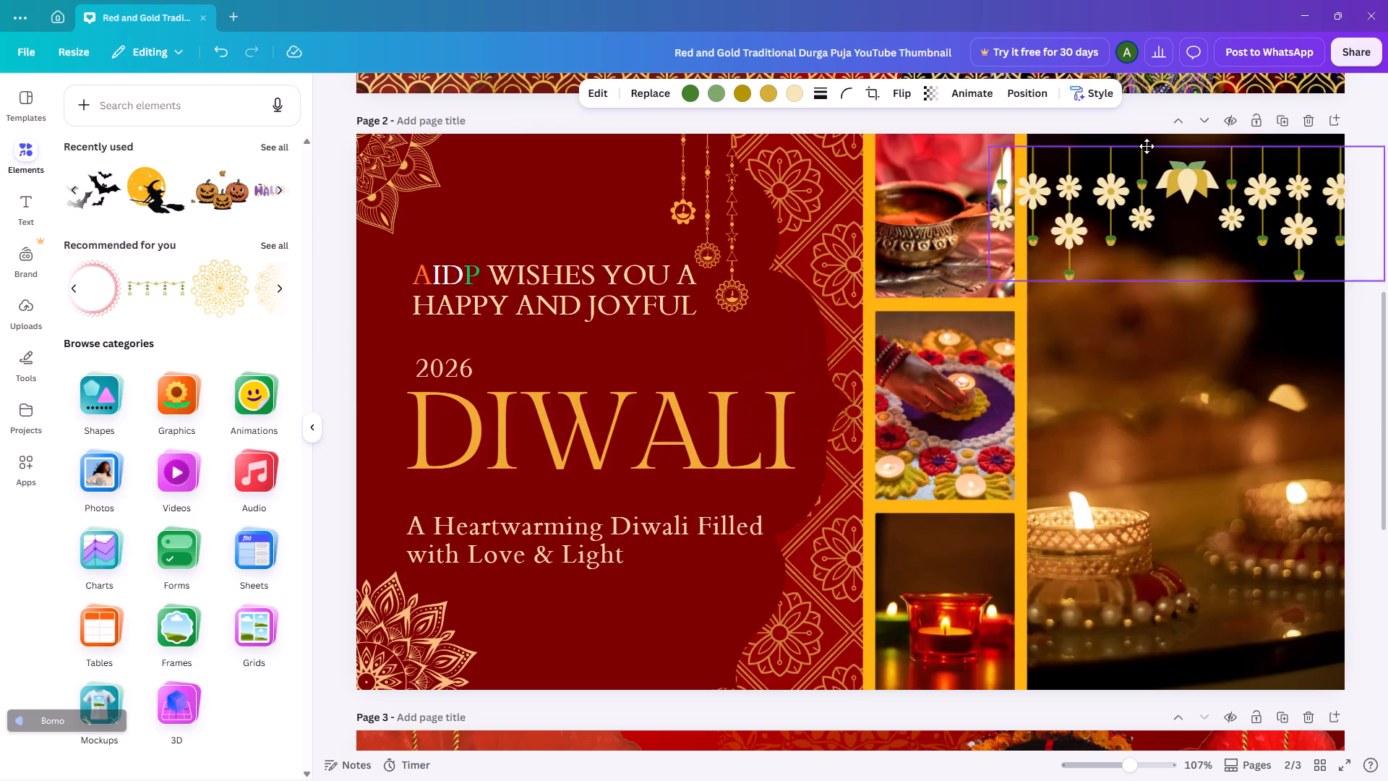
drag(1147, 146, 1171, 137)
click(330, 110)
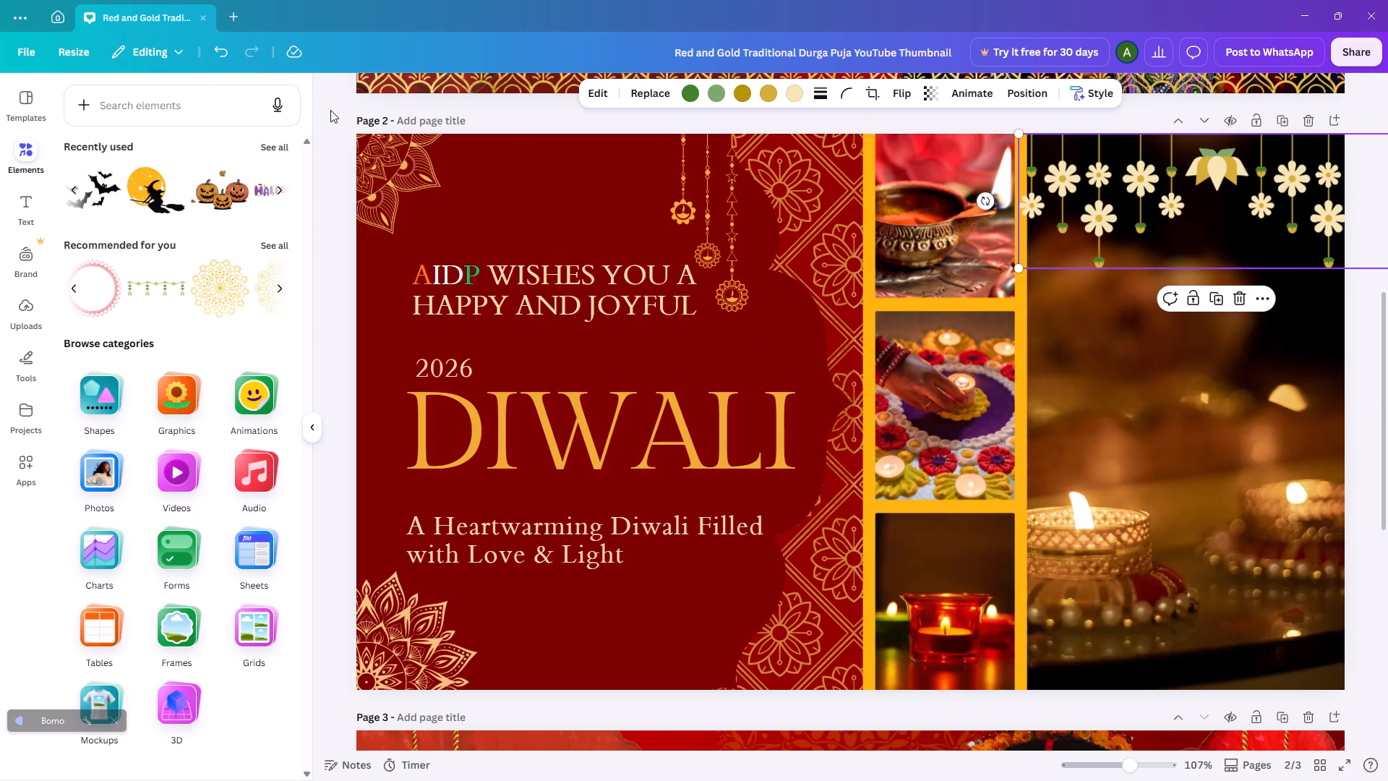
Nudge the flower garland slightly to the right so it starts at the left edge of the large candle photo.
click(330, 110)
click(1149, 156)
drag(1149, 156, 1157, 155)
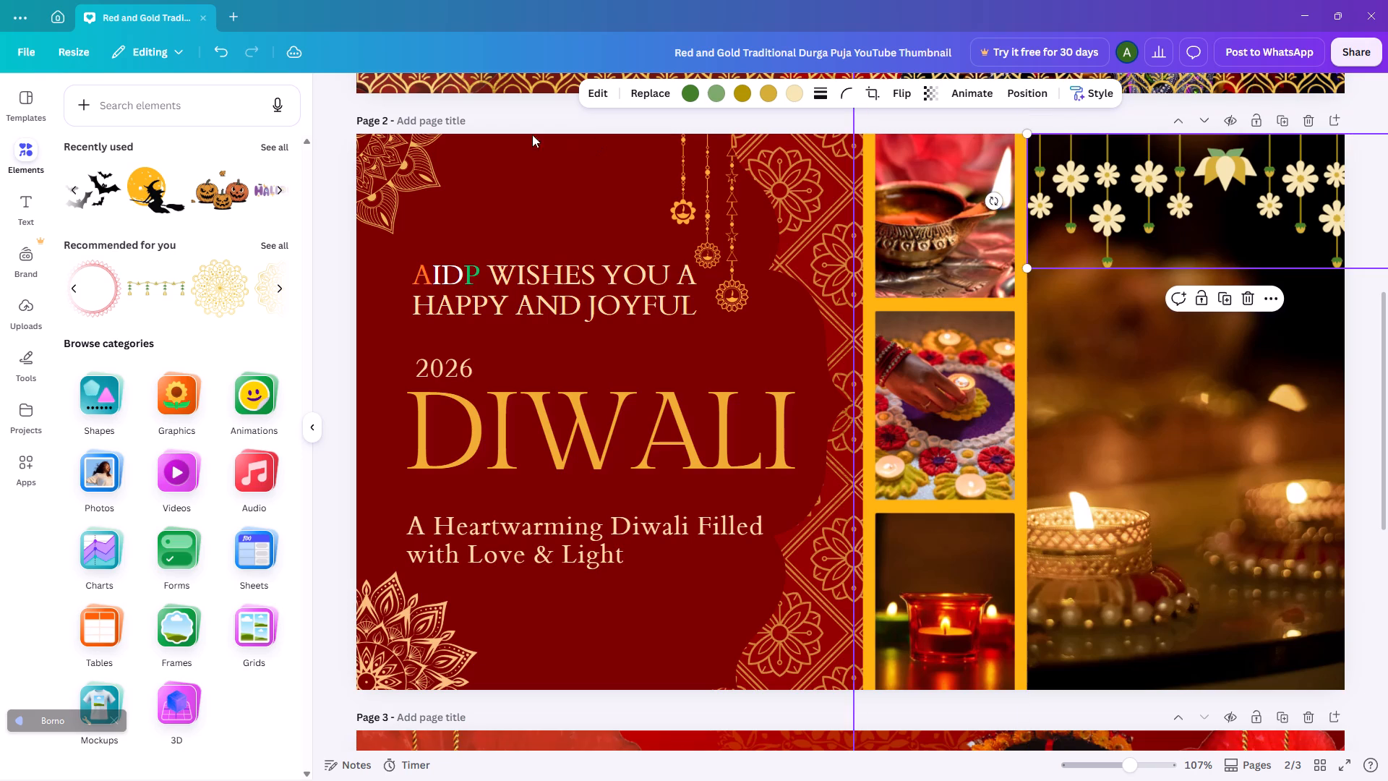
click(338, 109)
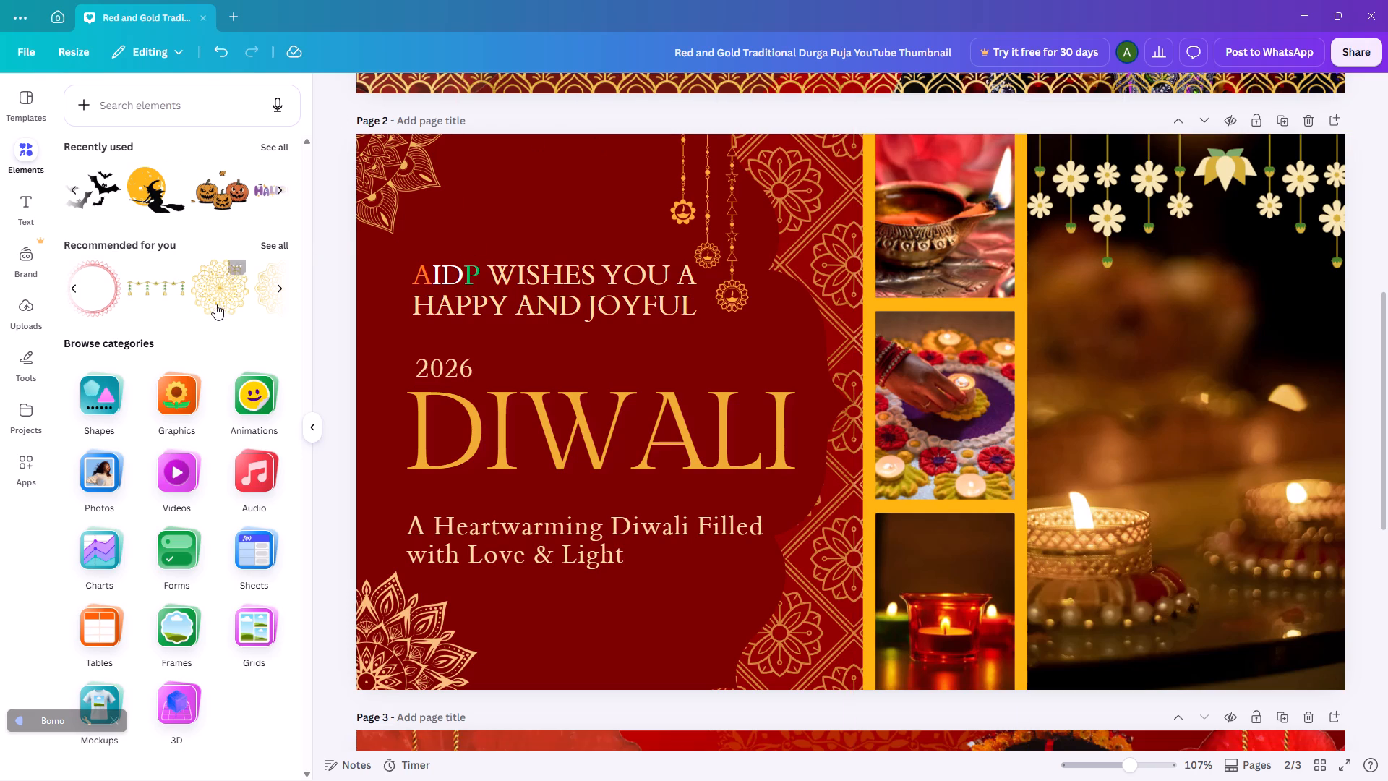
Add the recommended golden Om graphic, scaled down to well under half its size, and place it above the AIDP greeting.
click(279, 286)
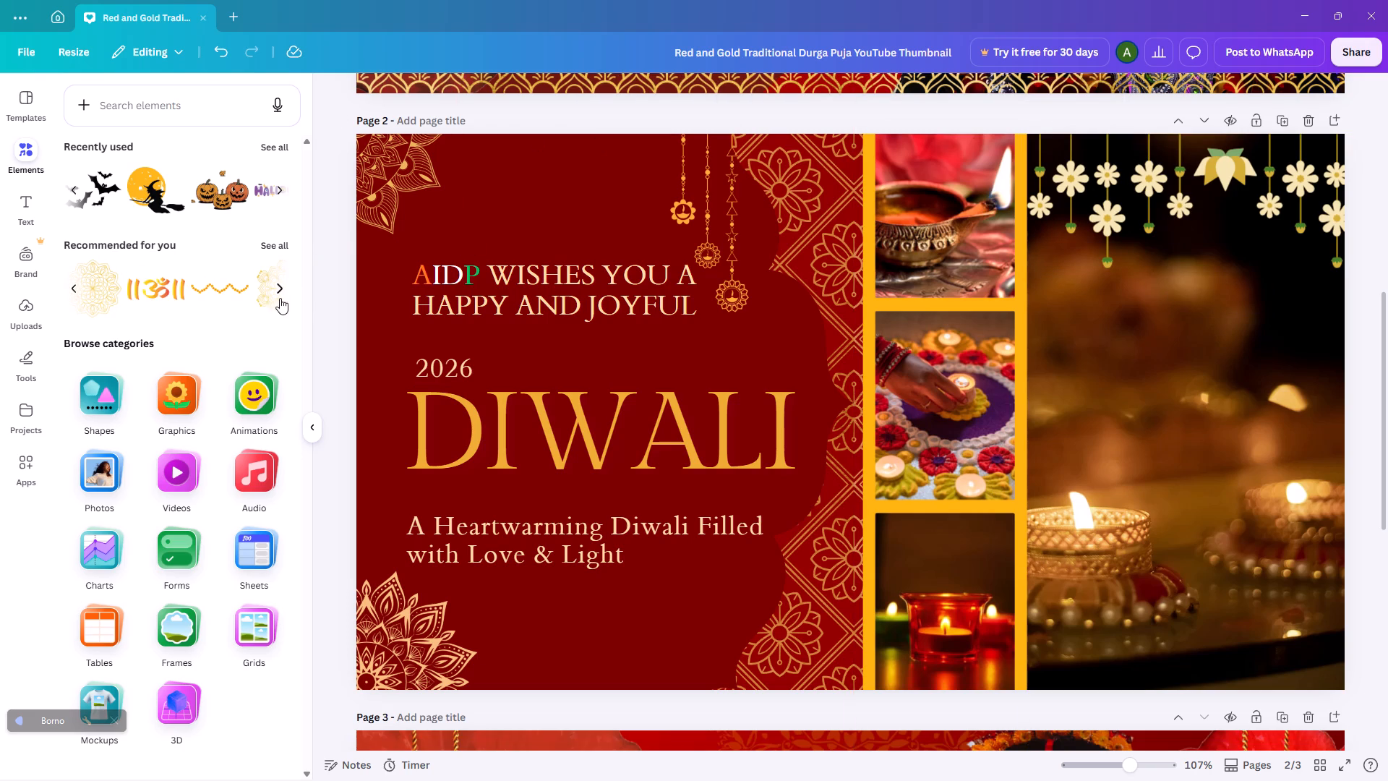
click(162, 299)
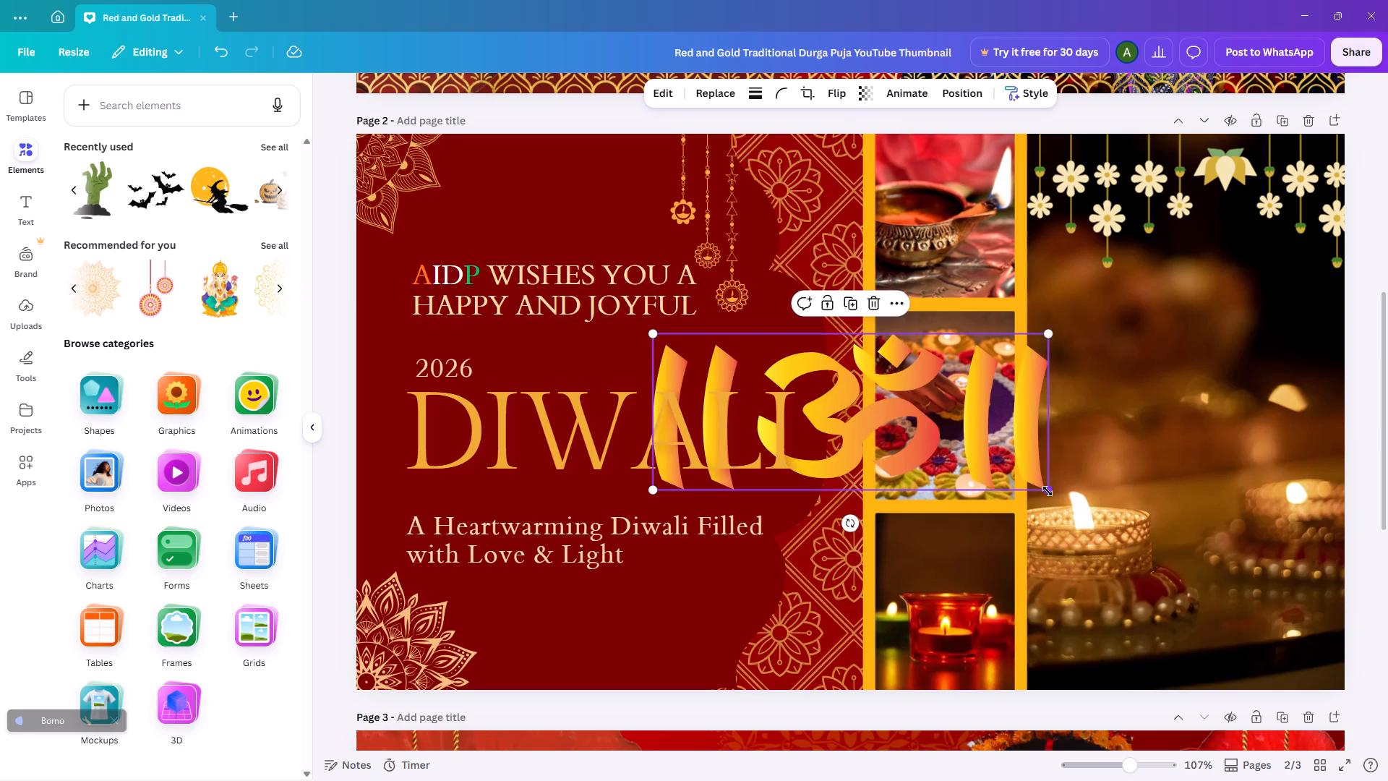
drag(1048, 492, 821, 388)
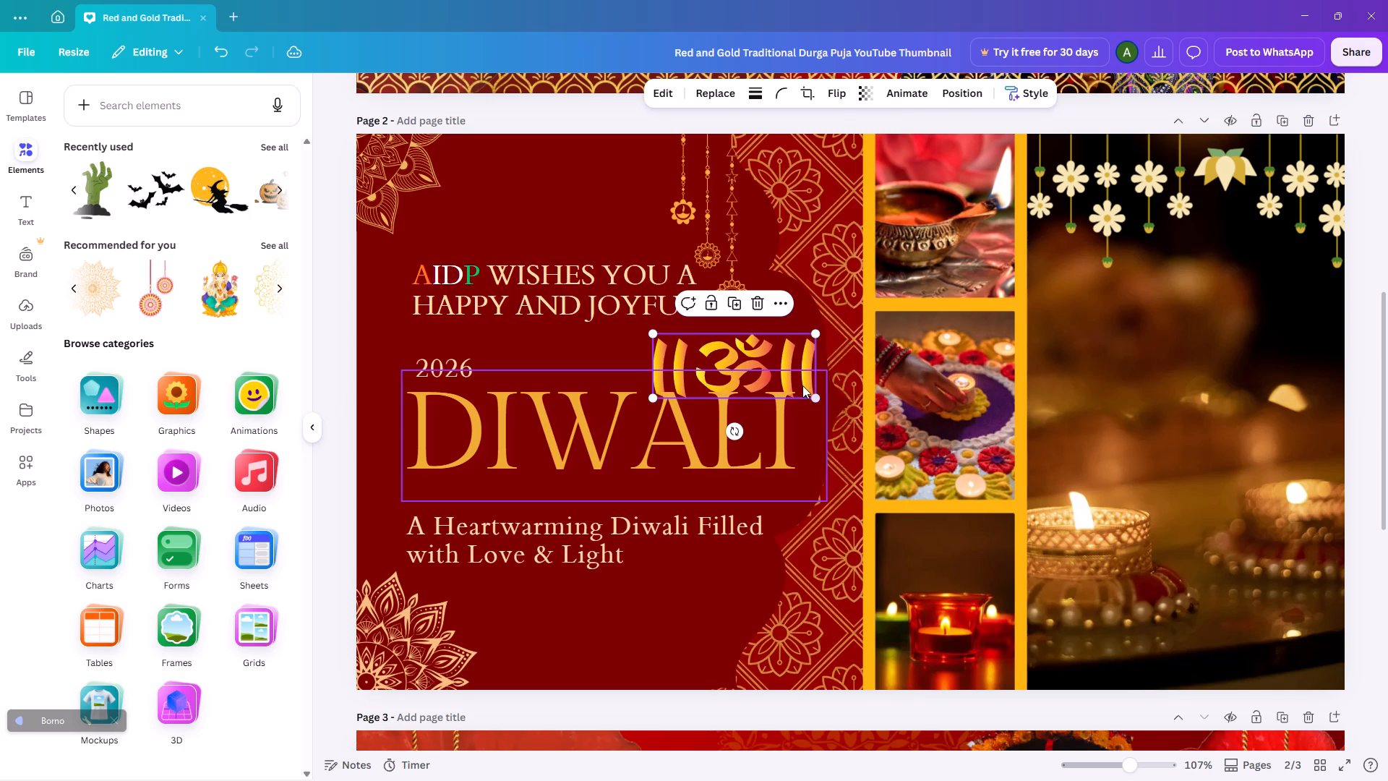
drag(750, 345, 583, 175)
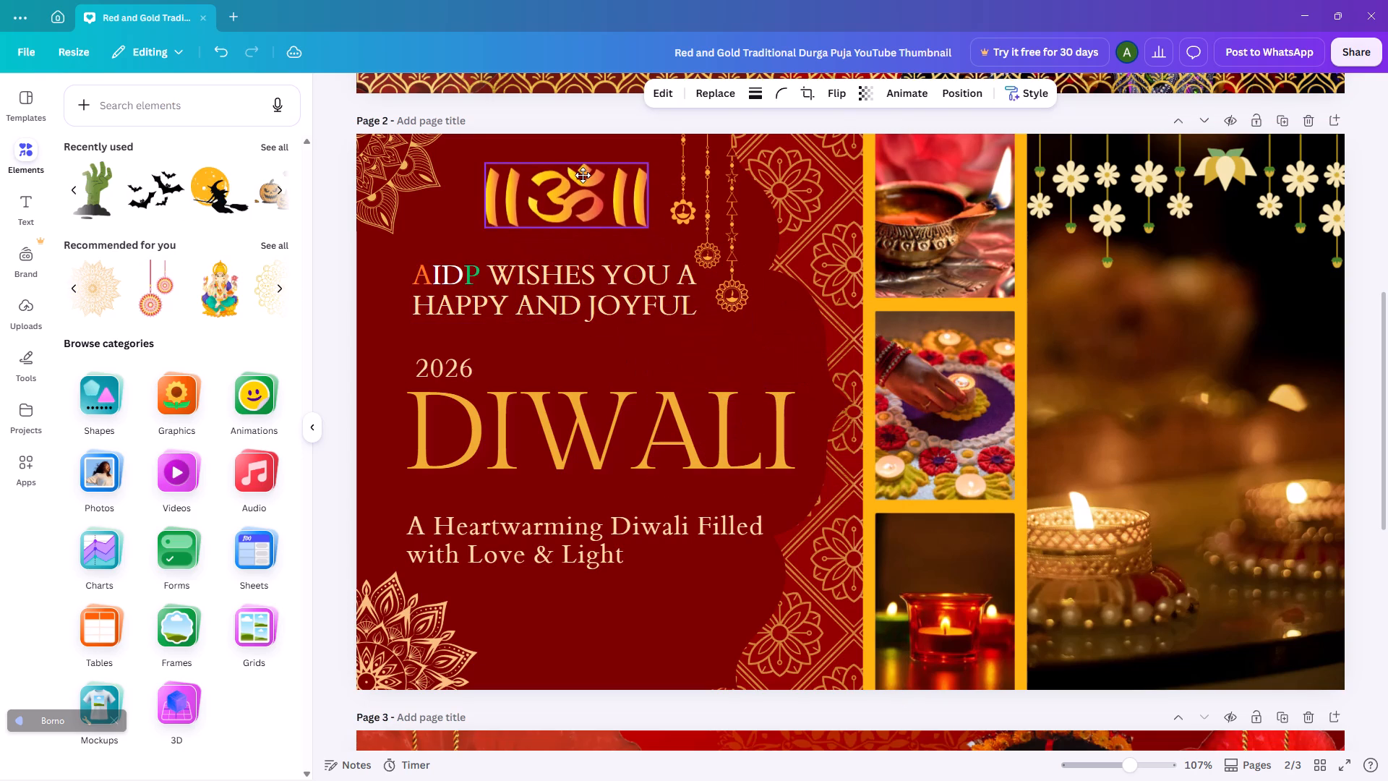
drag(583, 175, 560, 190)
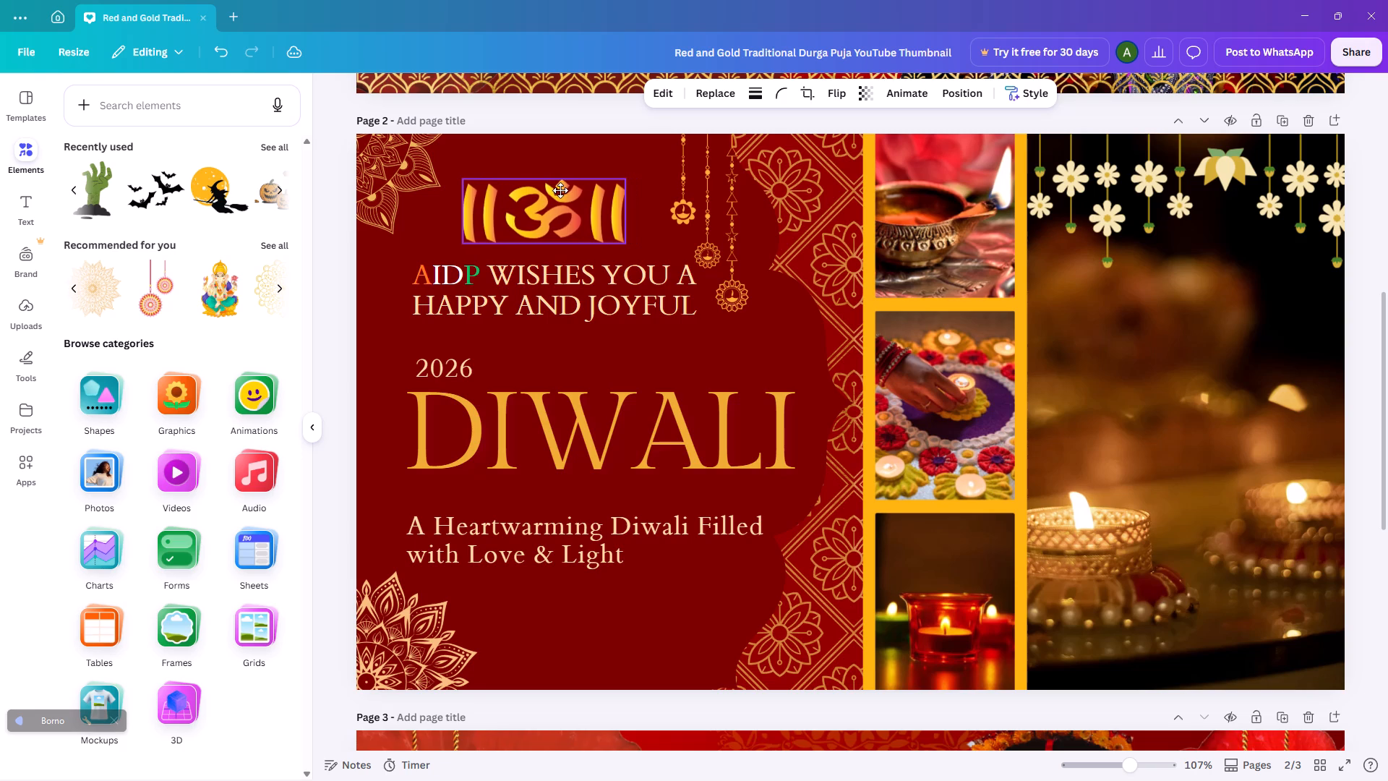
drag(560, 190, 555, 195)
click(560, 107)
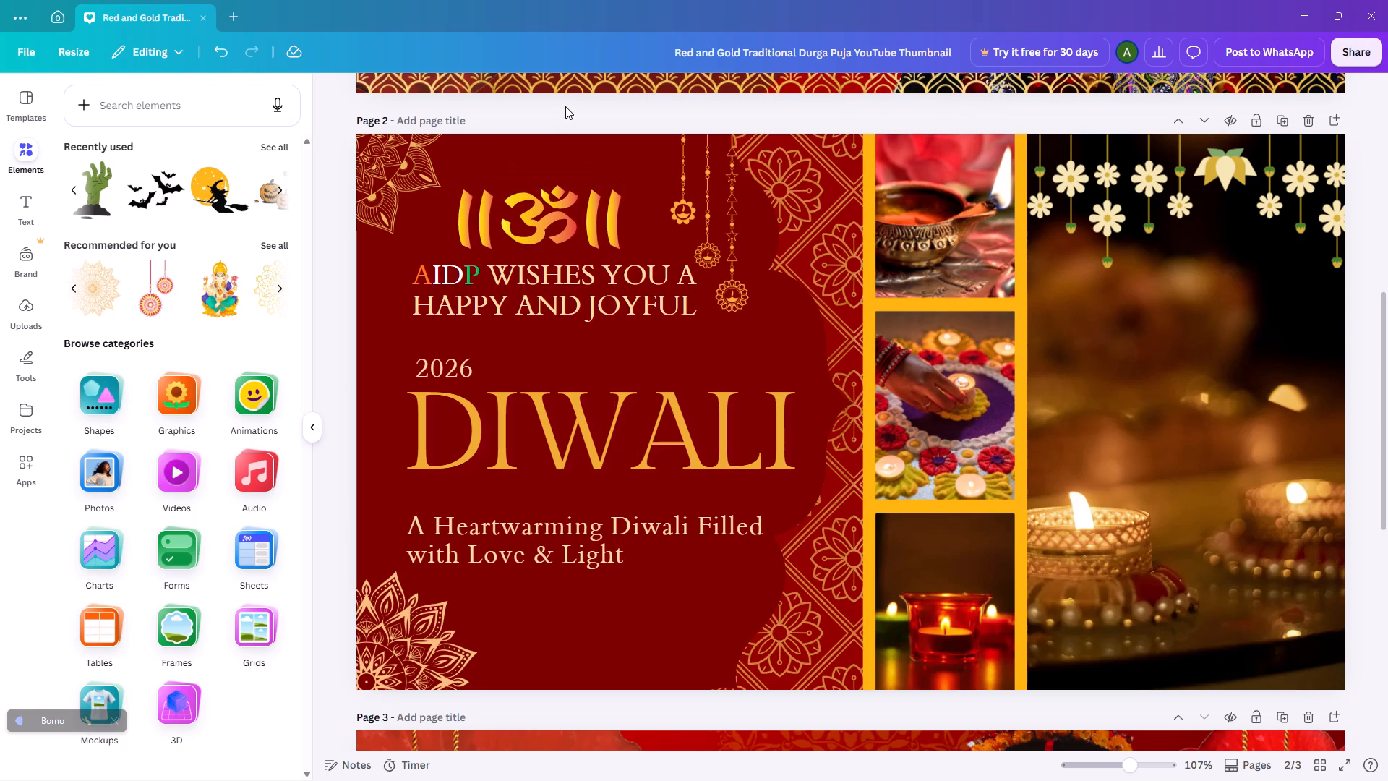
Shrink the Om graphic slightly more and centre it above the AIDP greeting with a small gap between them.
drag(544, 213, 554, 206)
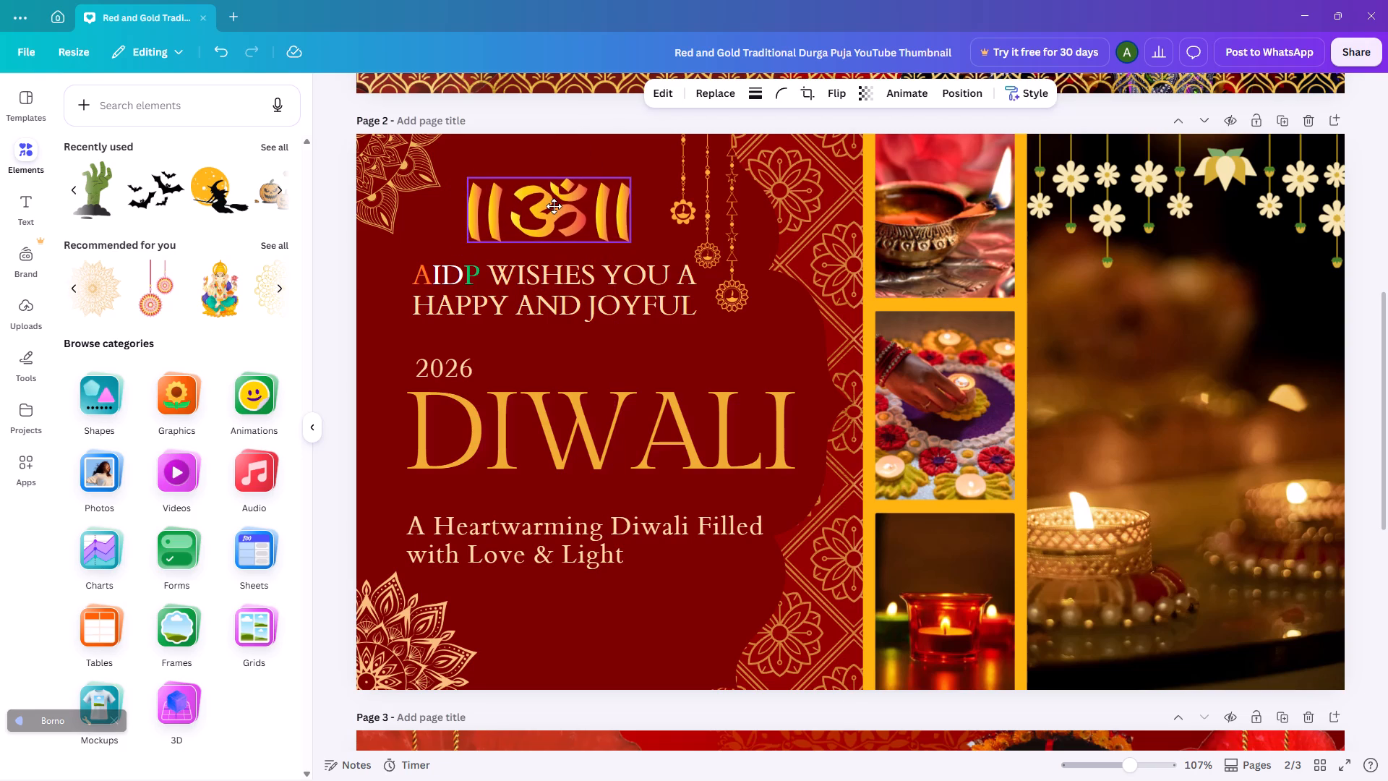
drag(554, 206, 563, 206)
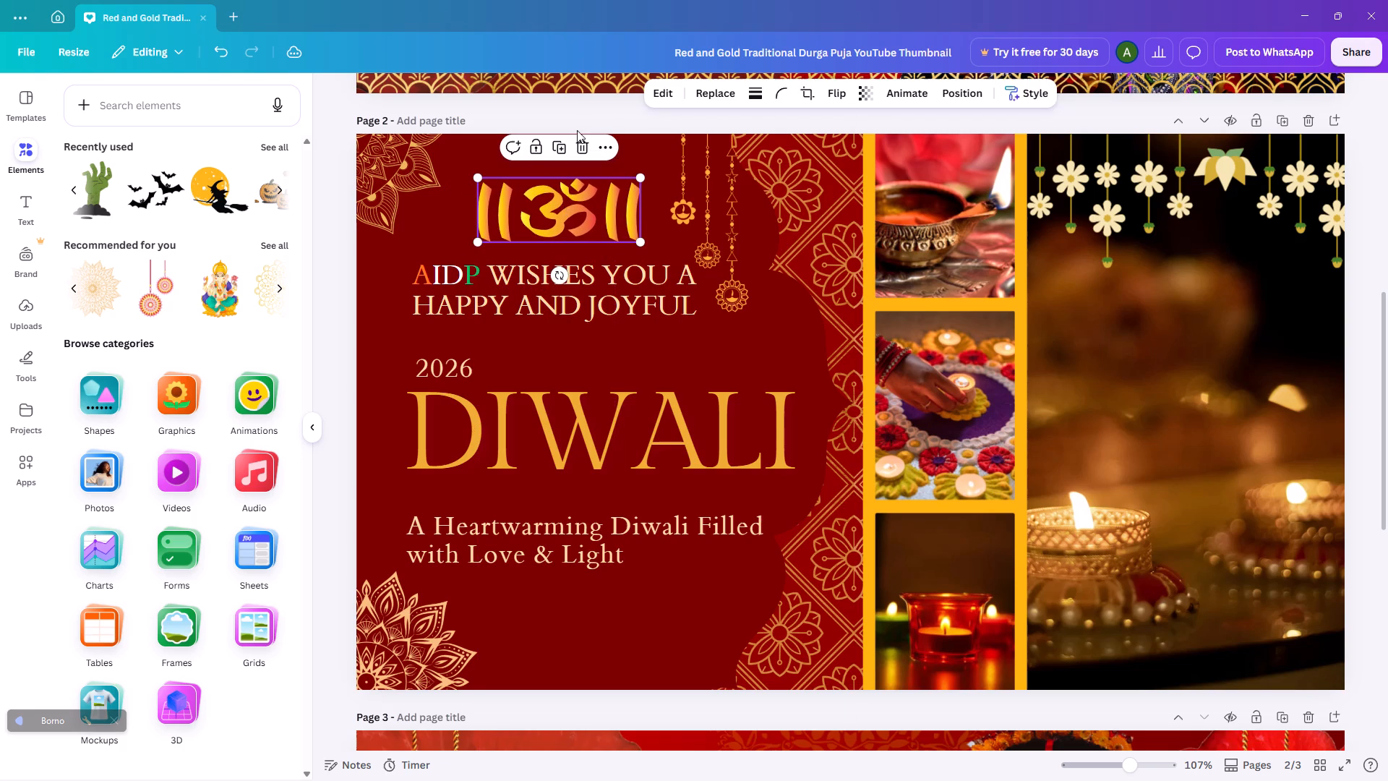
click(580, 108)
click(577, 210)
drag(641, 242, 612, 225)
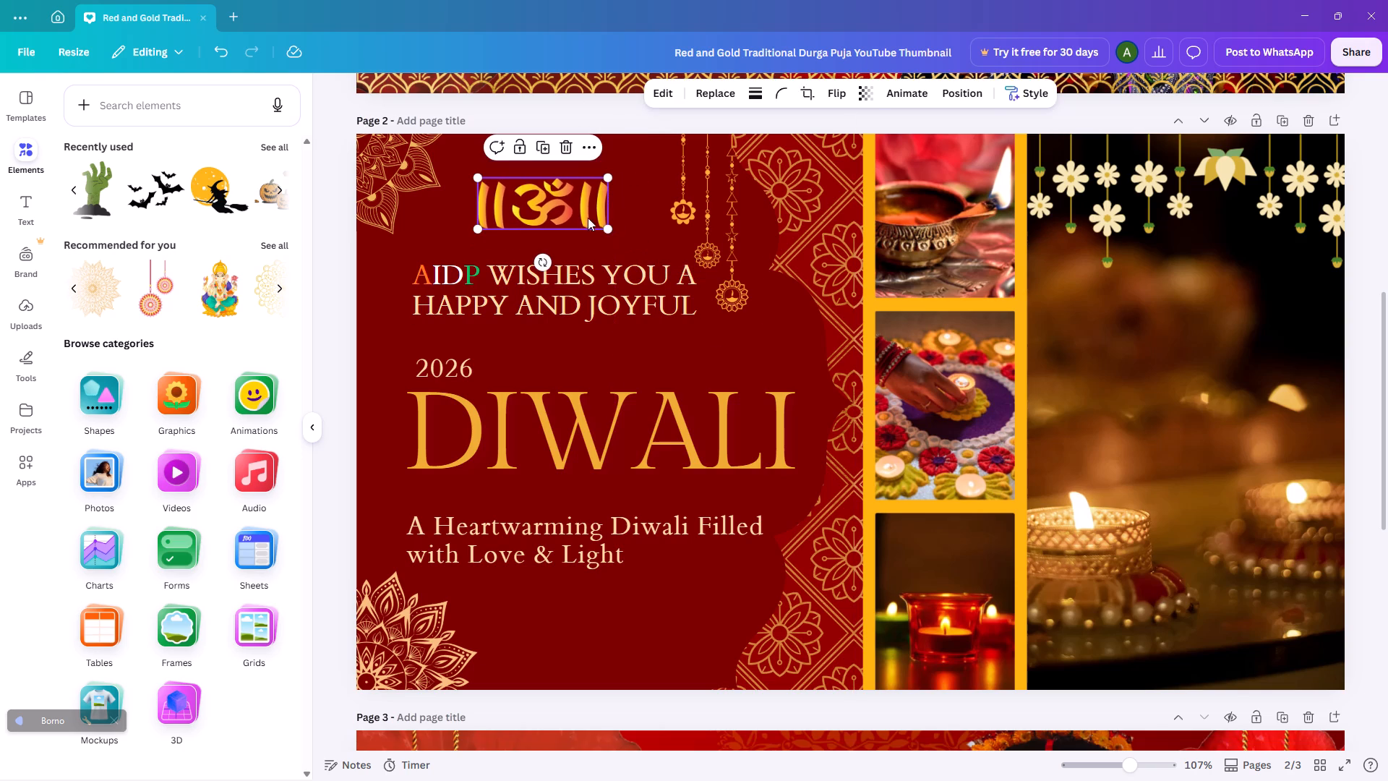
drag(545, 209, 560, 206)
click(563, 95)
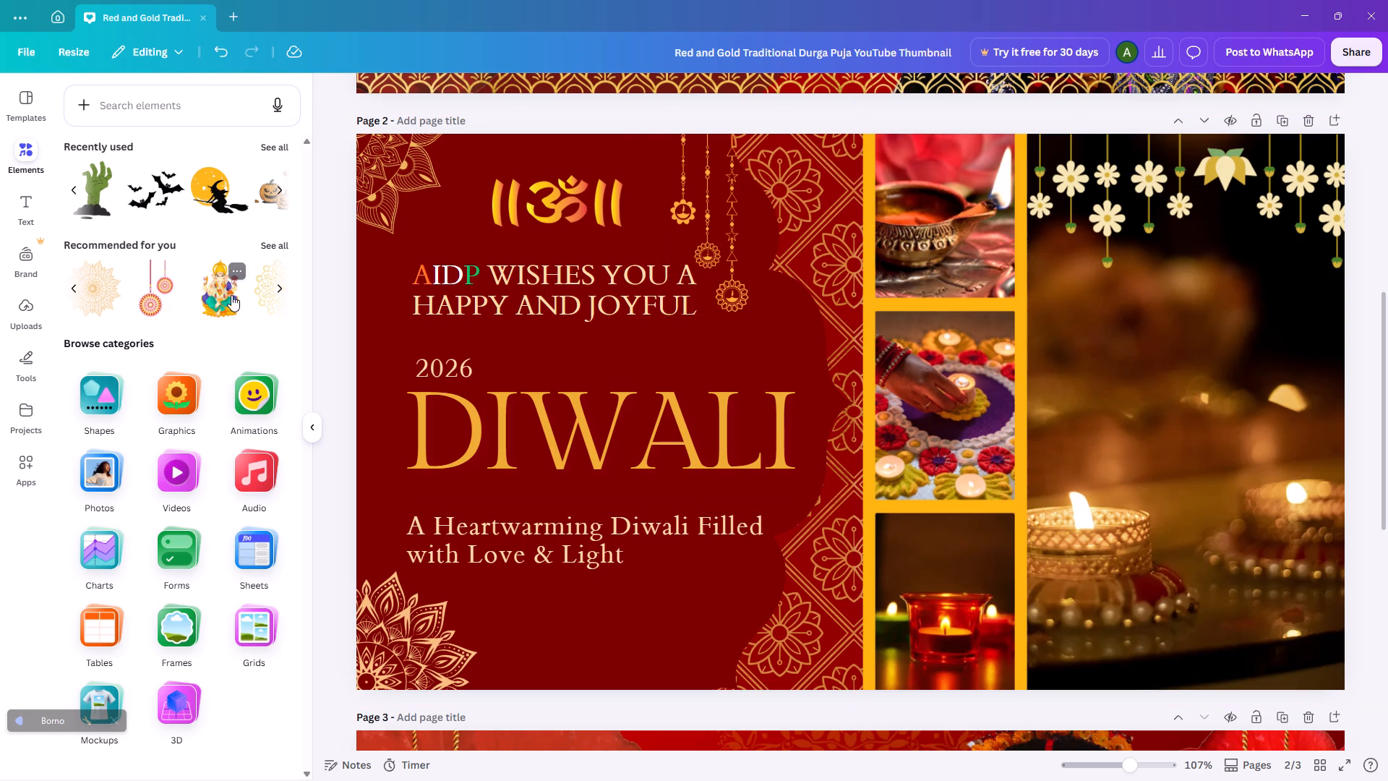
Add the recommended golden dotted line-art mandala and place it in the page's bottom-right corner, mostly cropped by the edges.
click(278, 291)
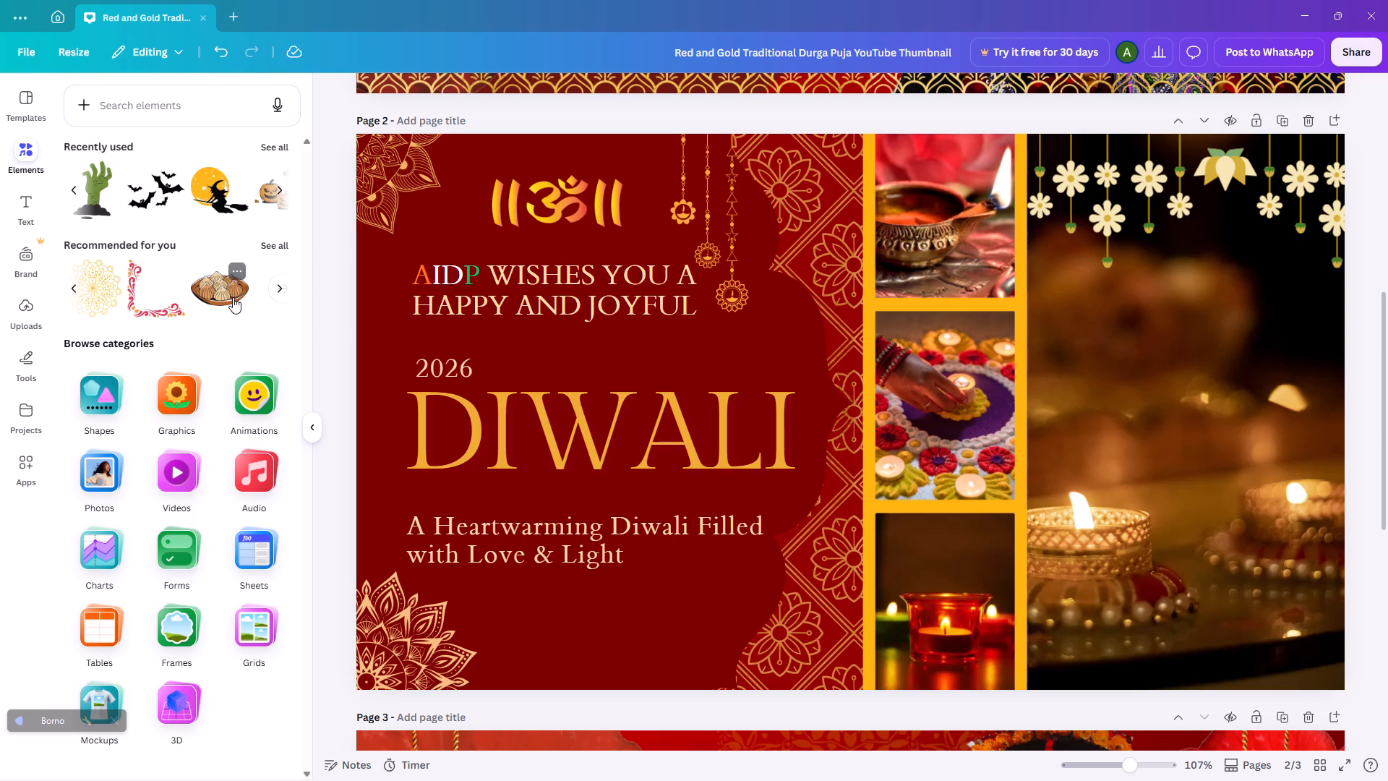
click(103, 302)
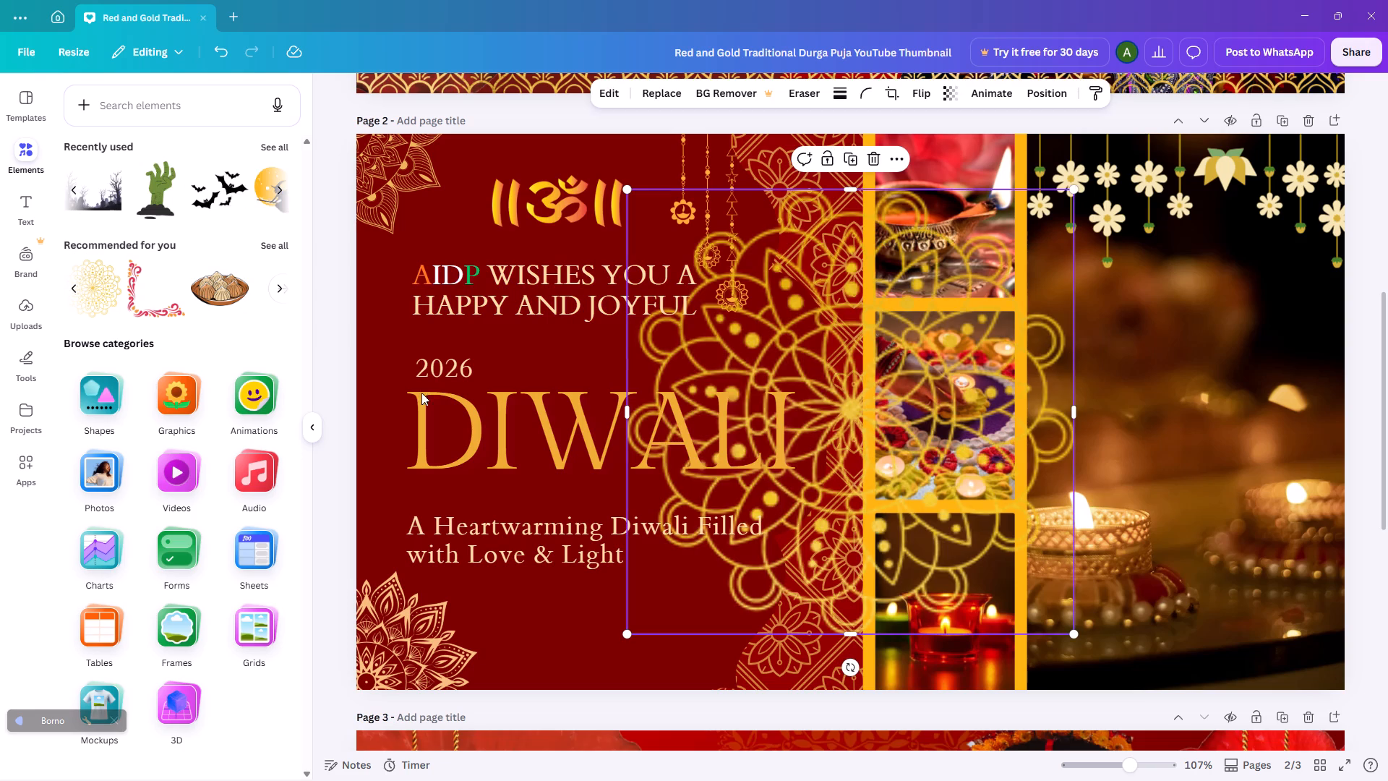
drag(937, 340, 876, 656)
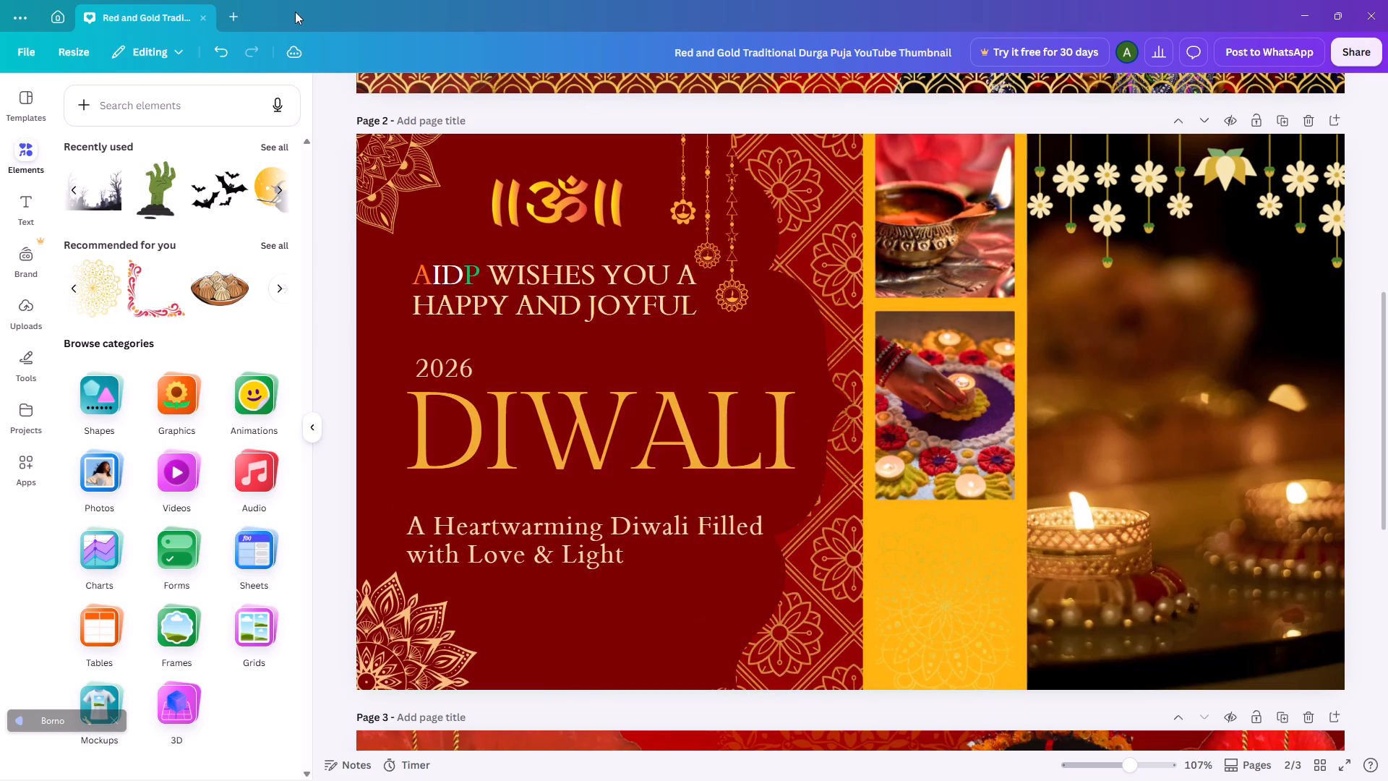
click(222, 50)
drag(864, 294, 788, 333)
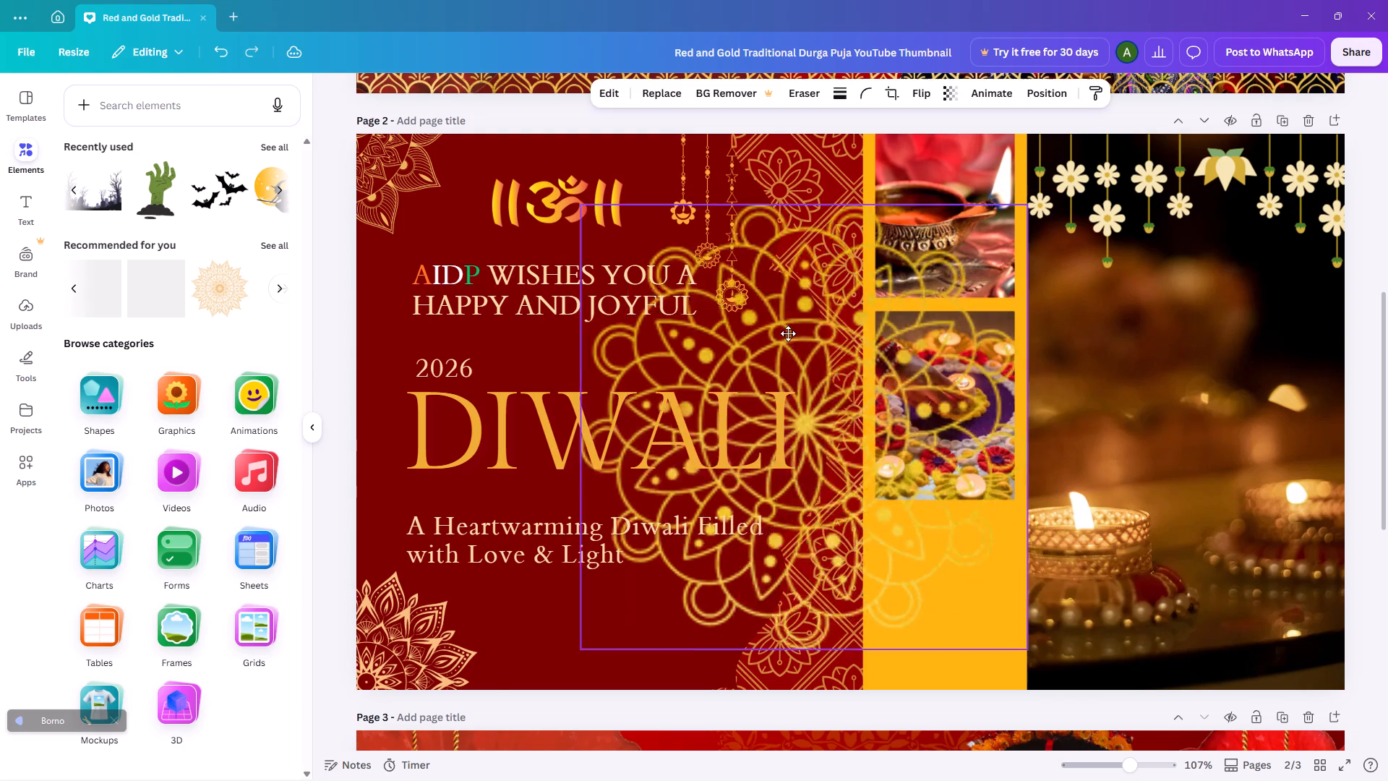
drag(788, 333, 641, 685)
drag(651, 665, 648, 675)
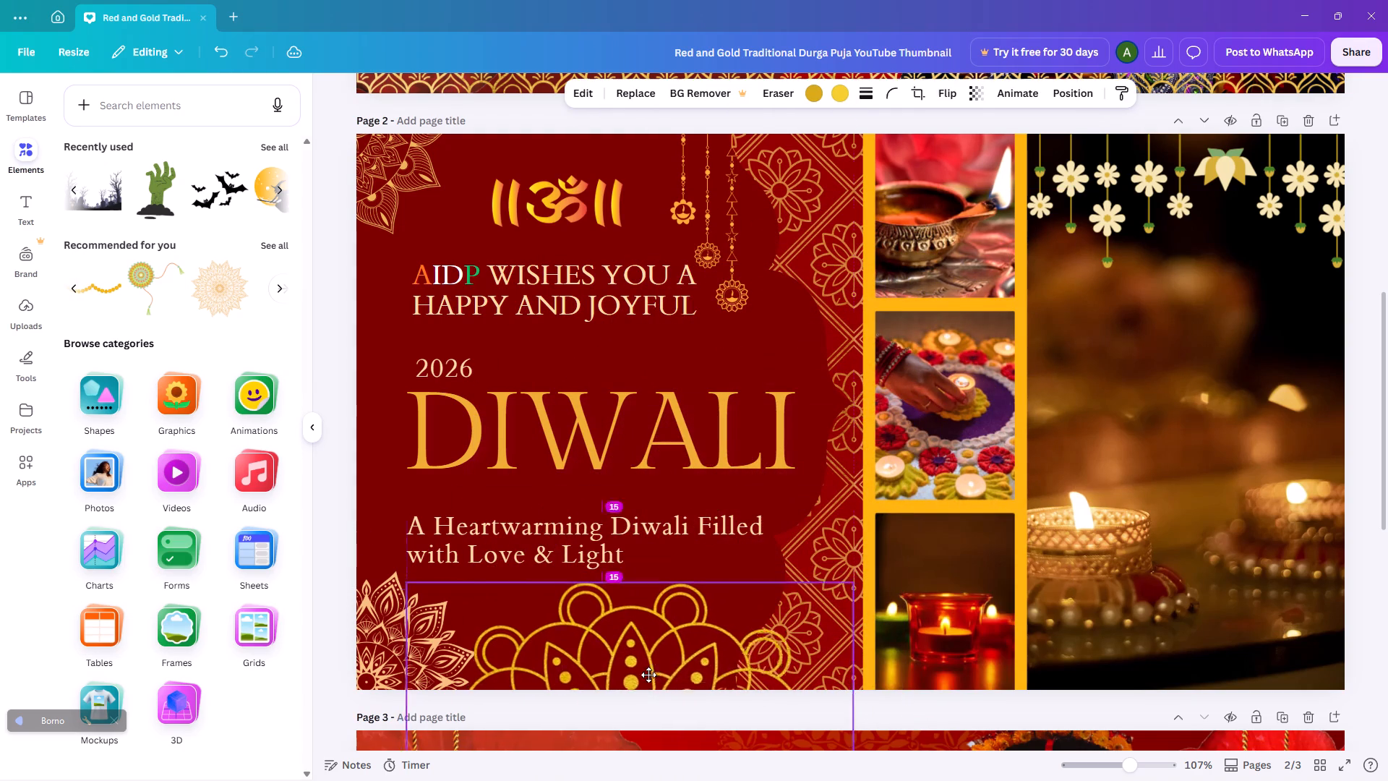
drag(648, 675, 629, 728)
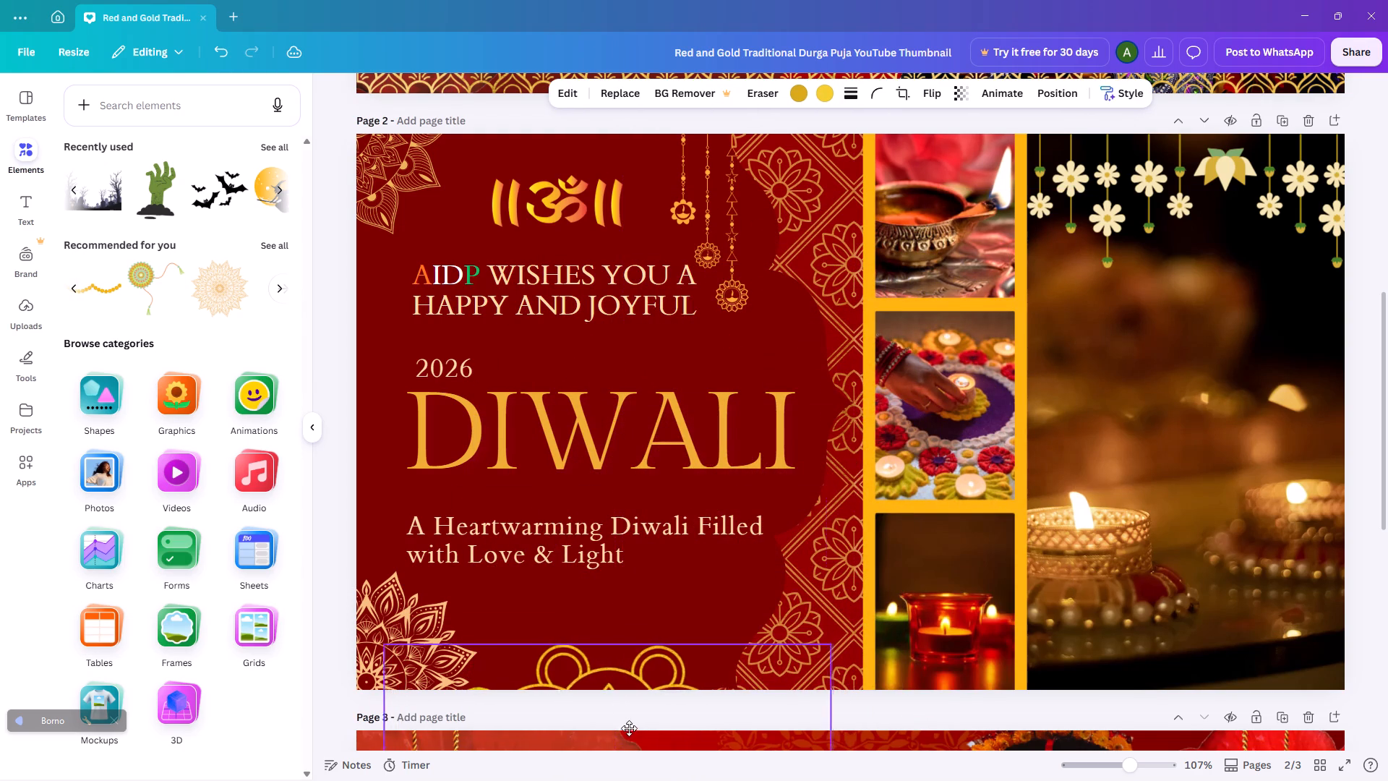
drag(629, 728, 677, 626)
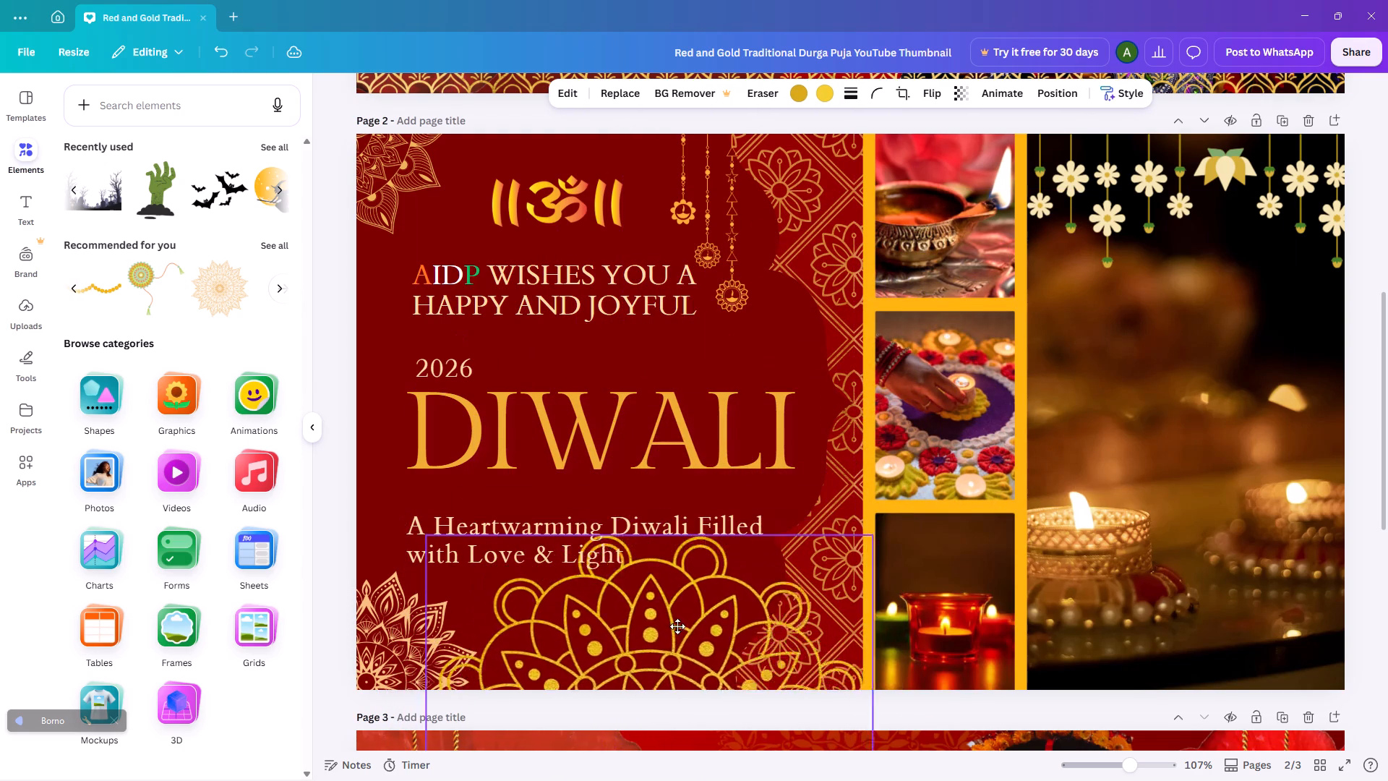
drag(677, 626, 1147, 330)
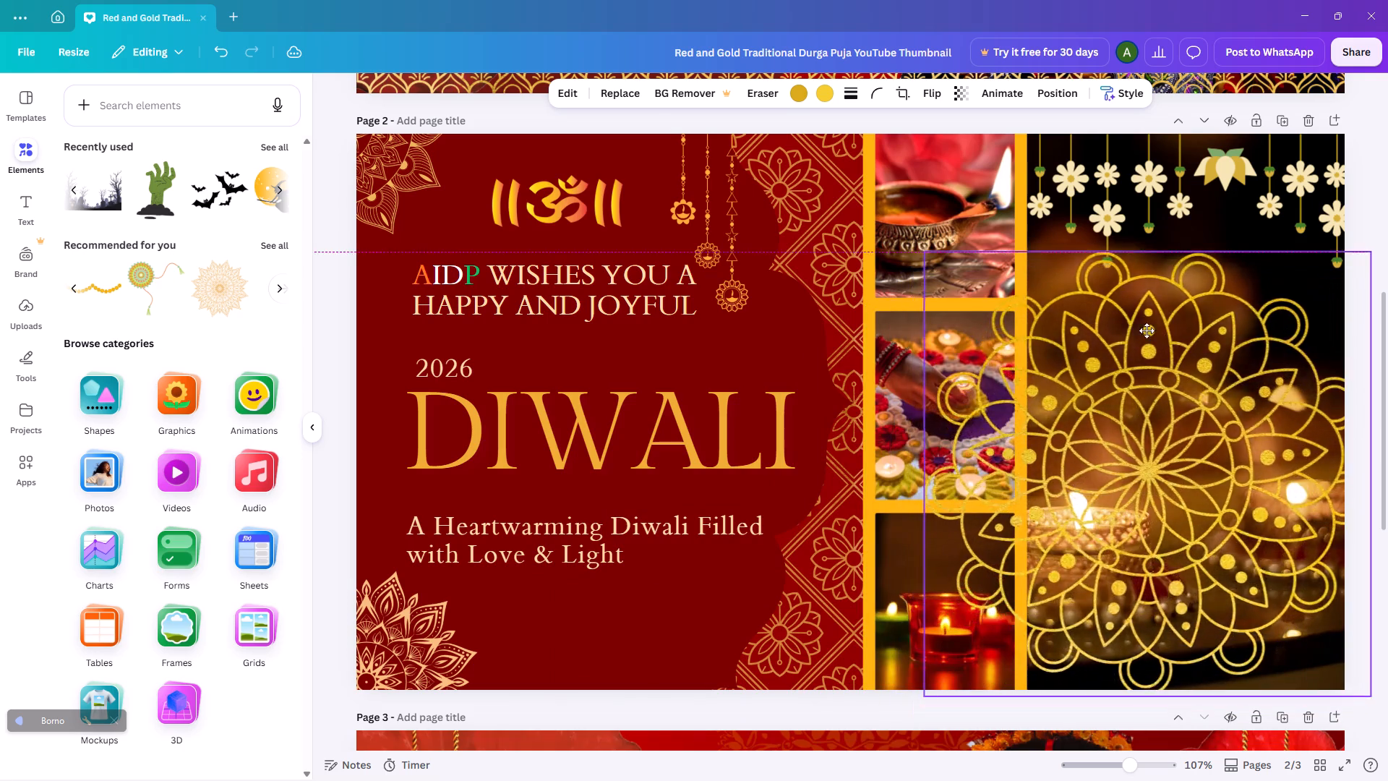
drag(1147, 330, 1228, 302)
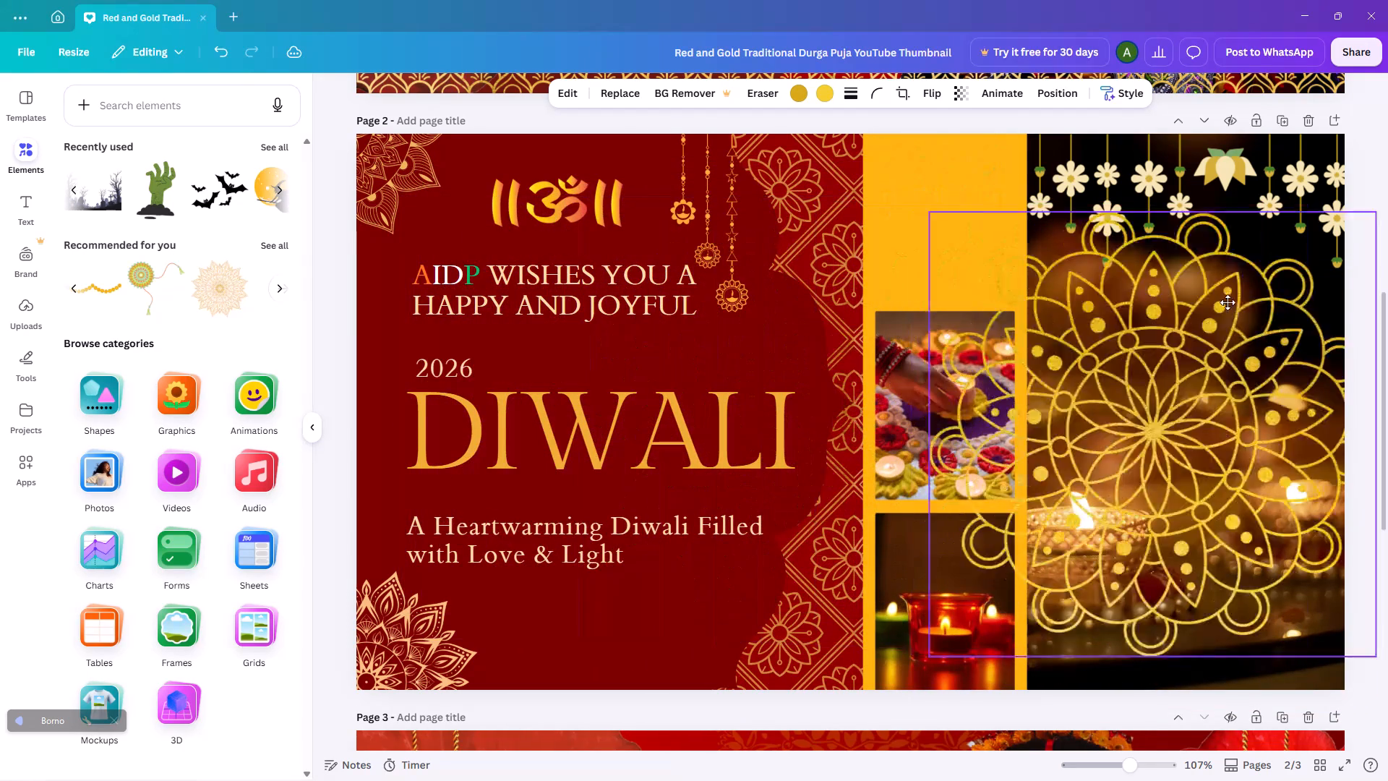
drag(1228, 302, 1387, 647)
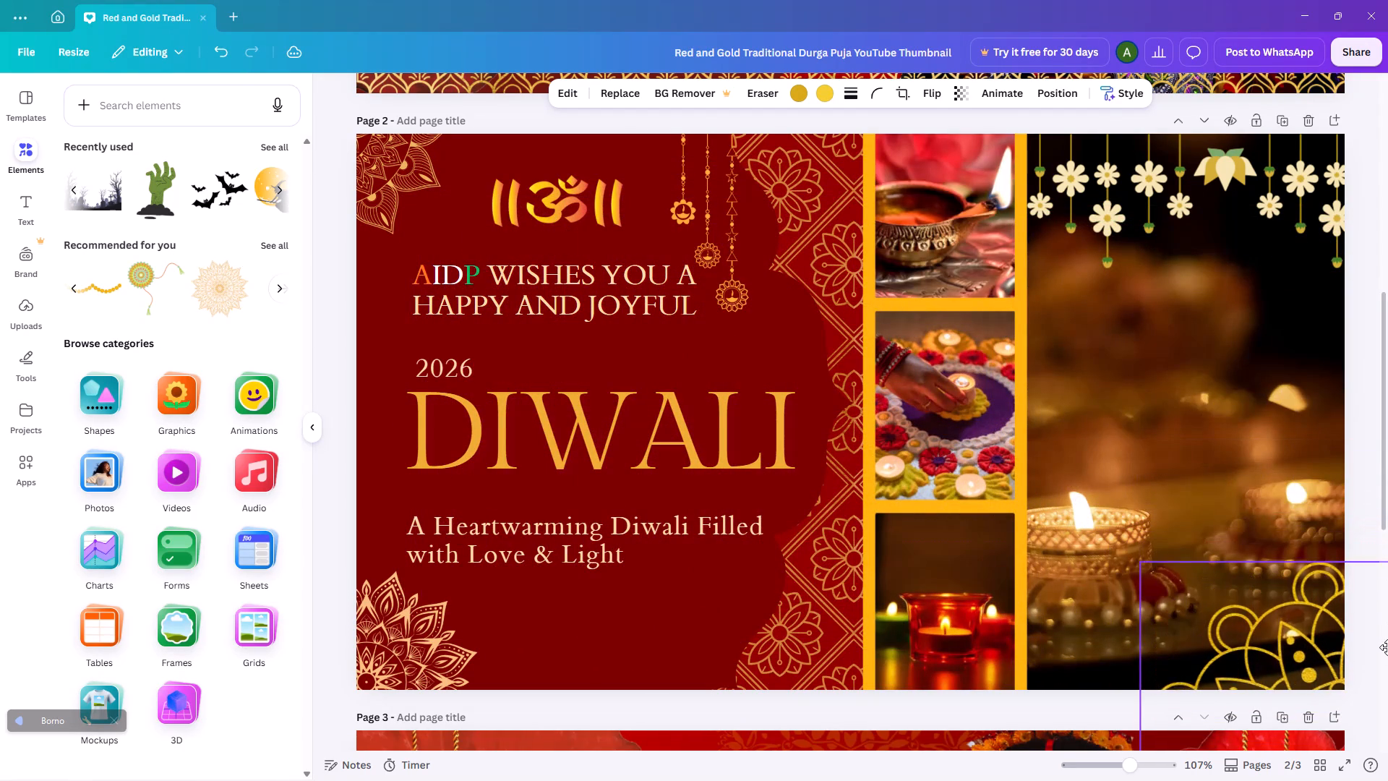
drag(1387, 647, 1387, 664)
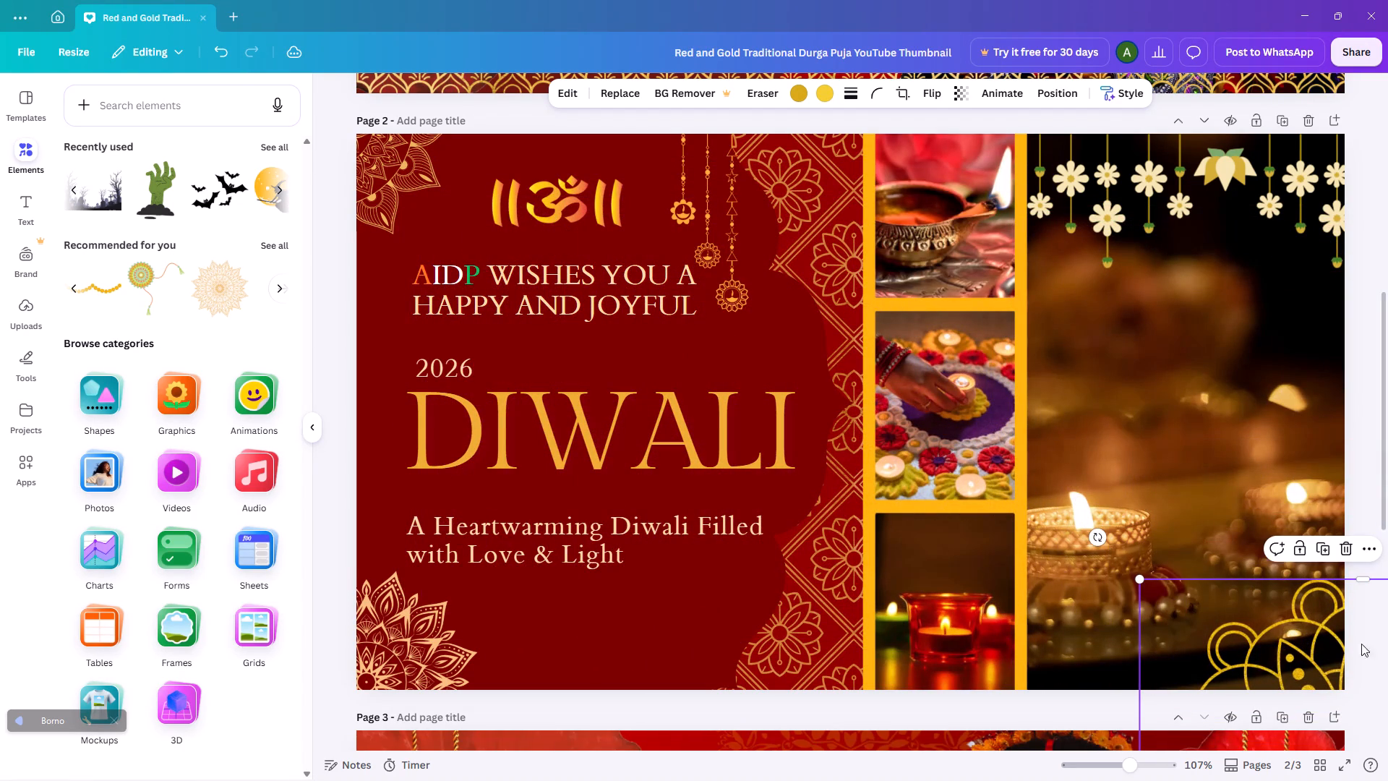
click(322, 132)
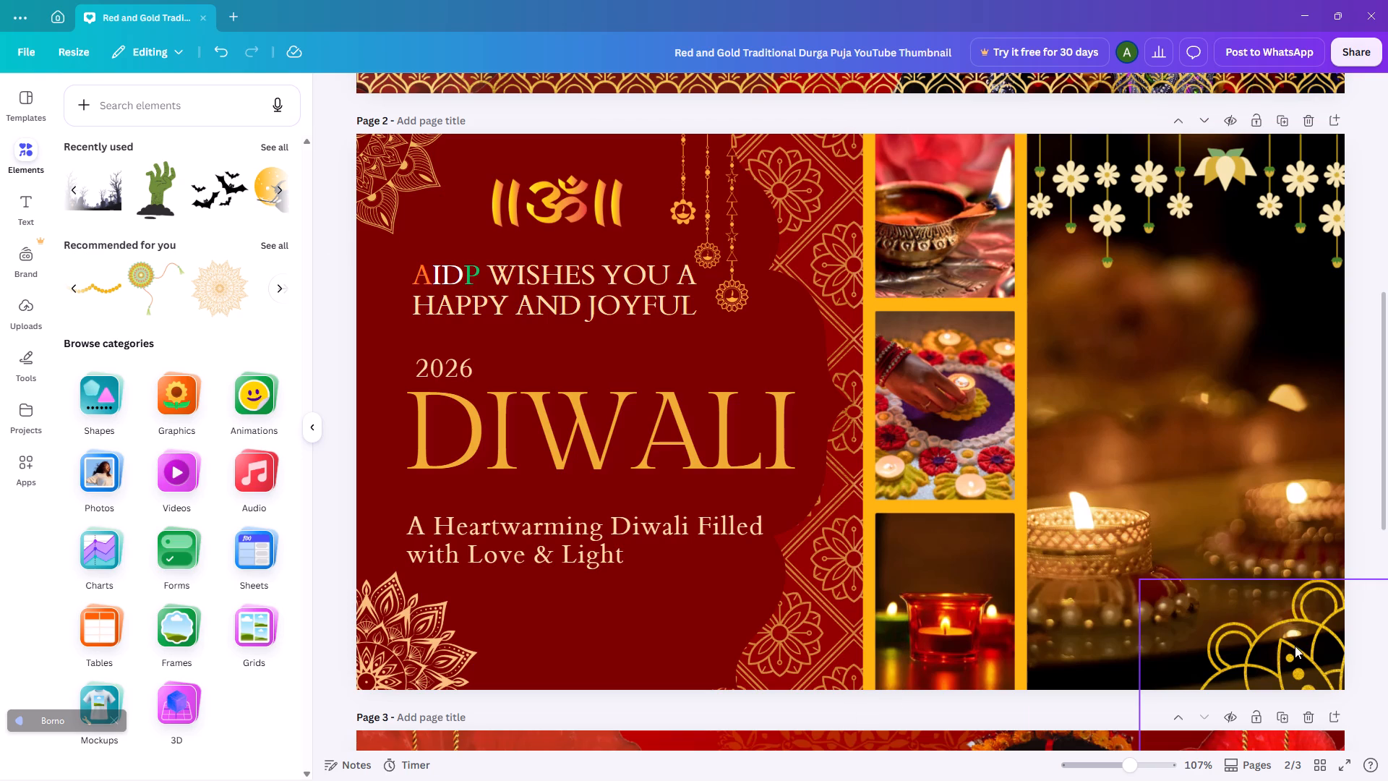
Delete the white flower garland hanging over the top of the large candle photo.
click(1220, 187)
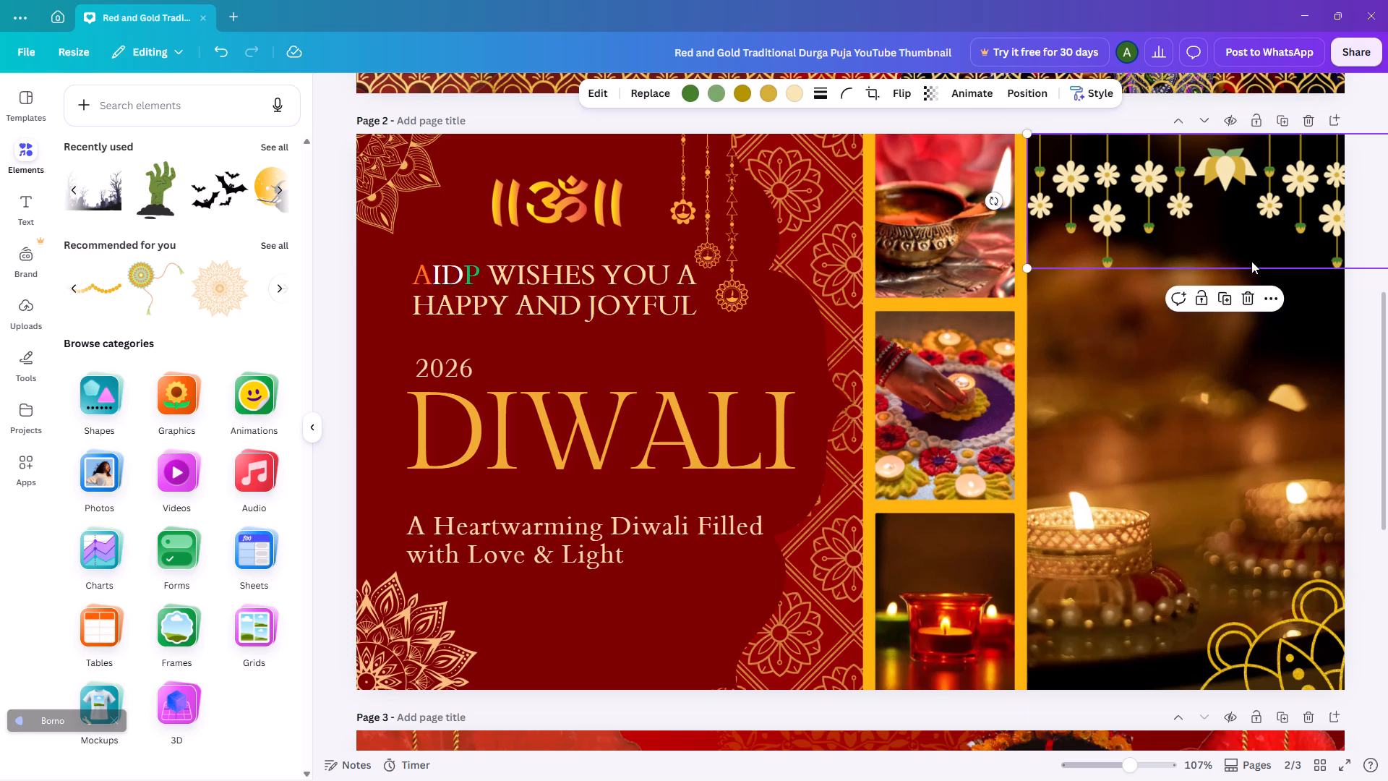
click(1248, 304)
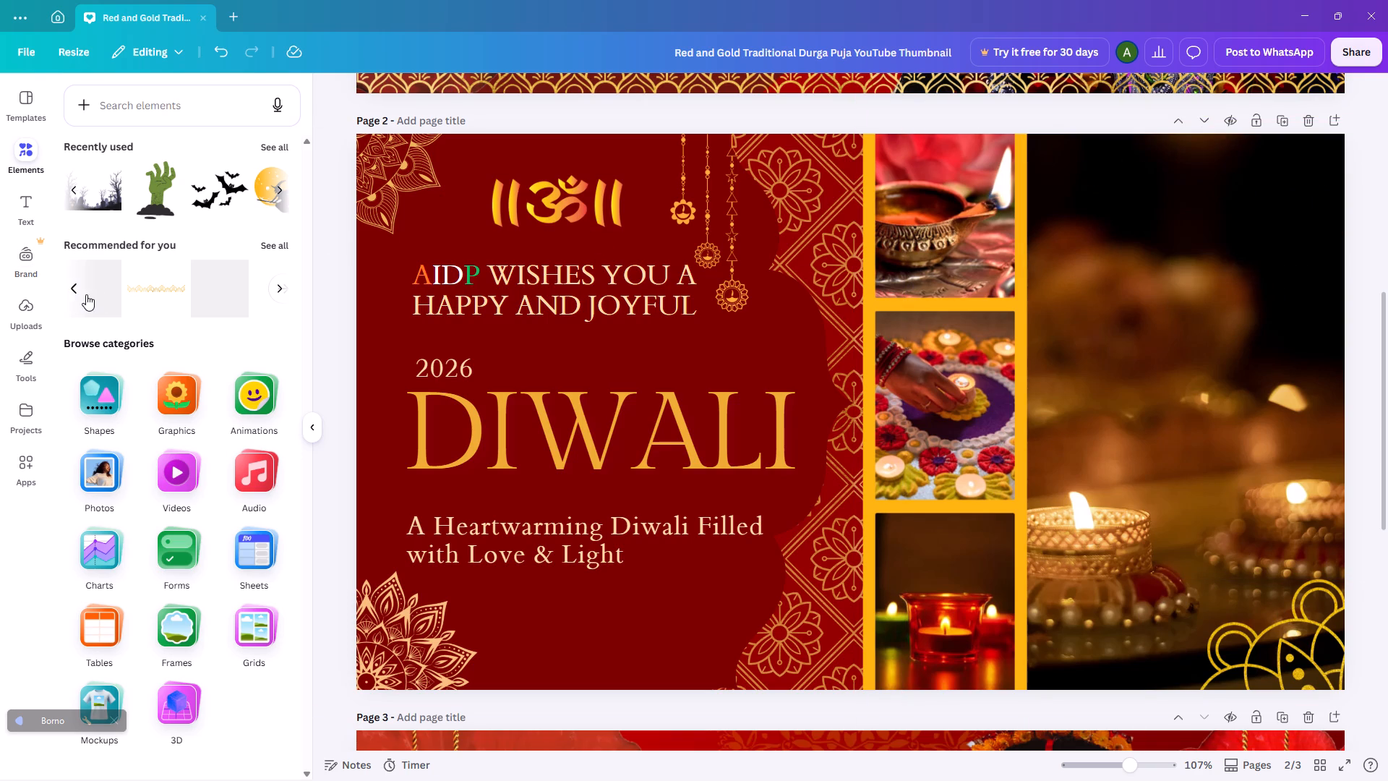
Add the recommended golden lace border, narrow it slightly, and place it along the page's bottom edge beside the corner mandala.
click(146, 294)
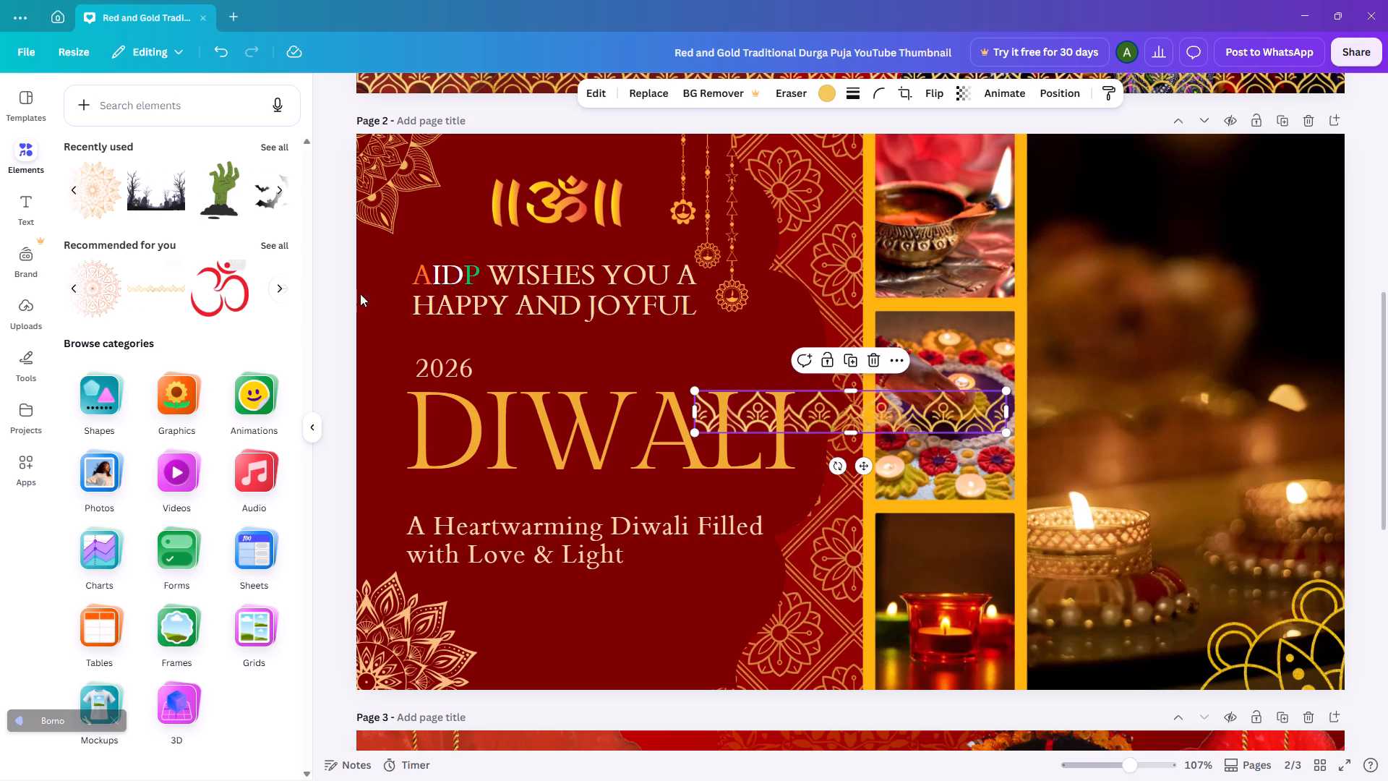
drag(819, 416, 1209, 252)
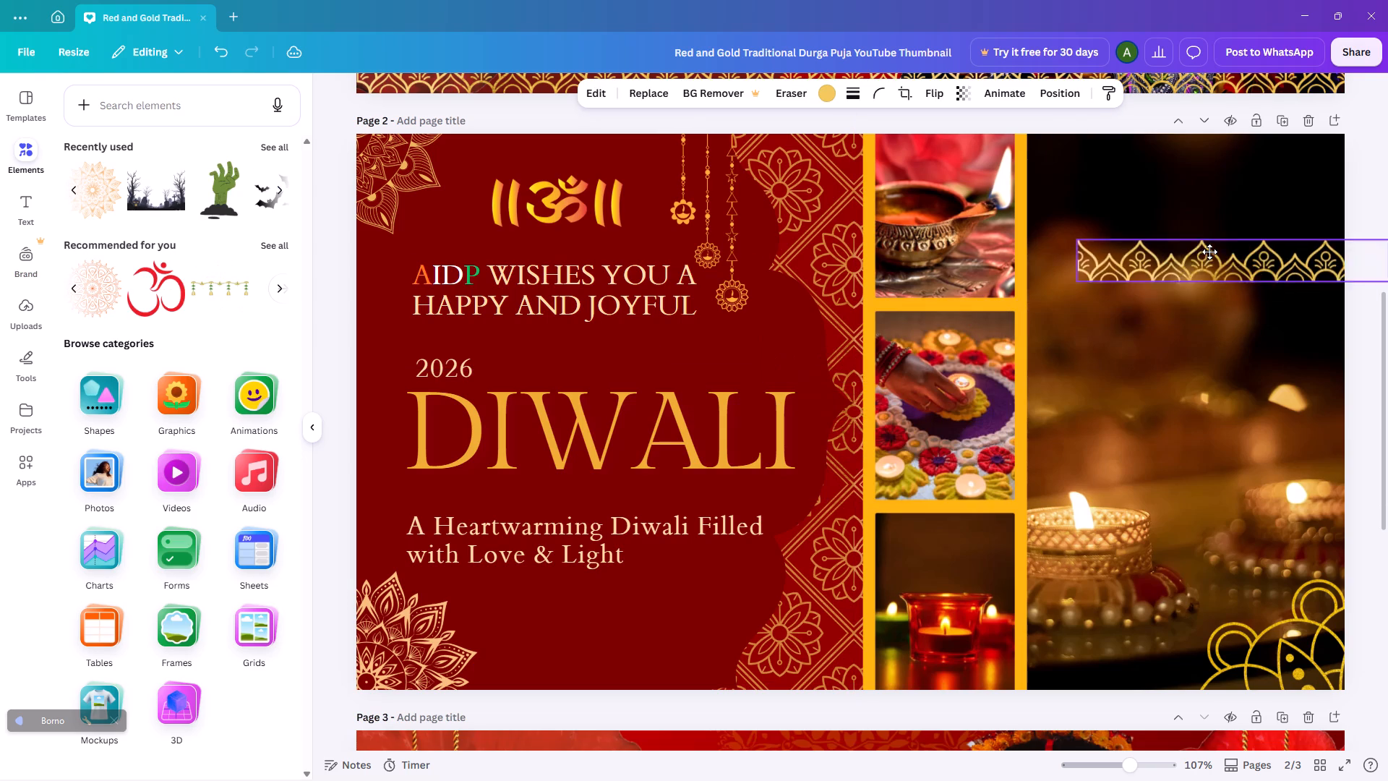
drag(1209, 252, 596, 597)
drag(618, 577, 628, 610)
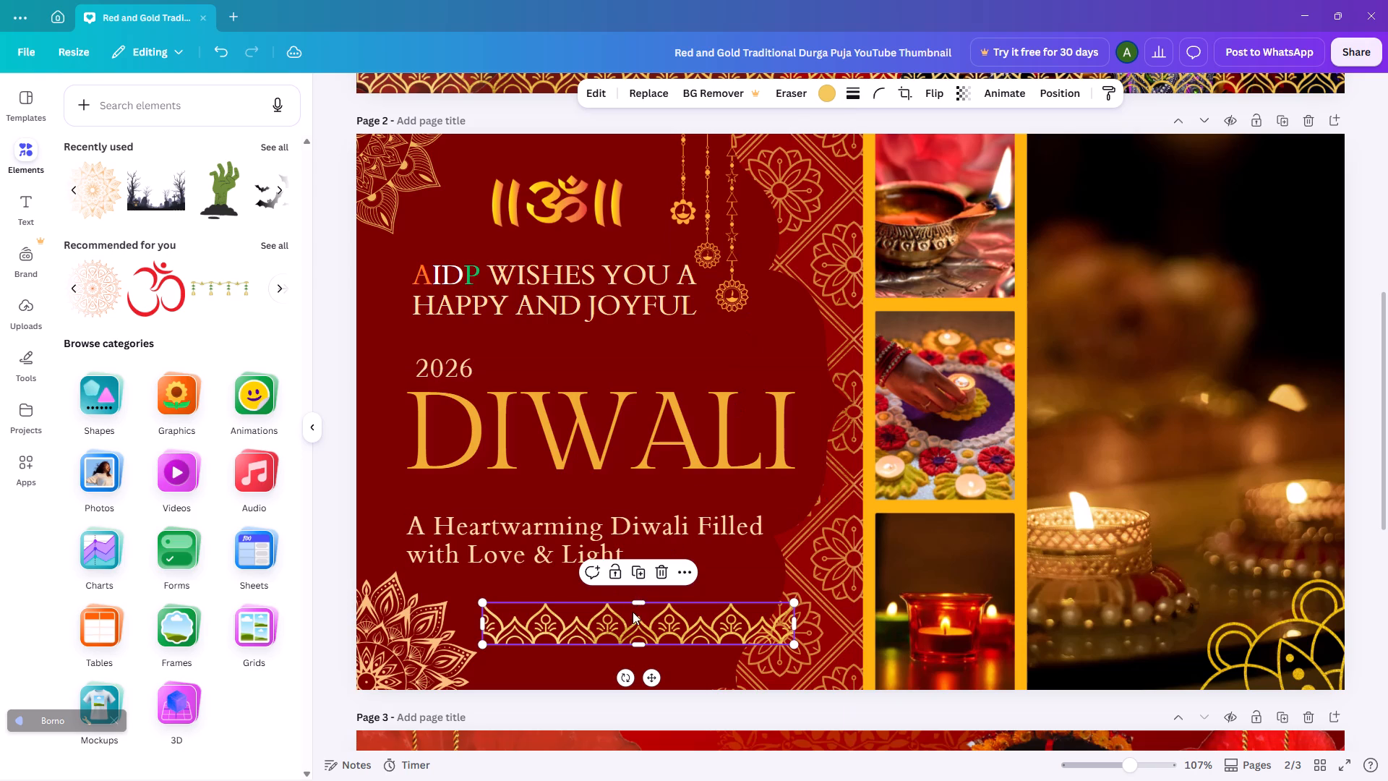
drag(625, 621, 611, 672)
drag(784, 670, 740, 667)
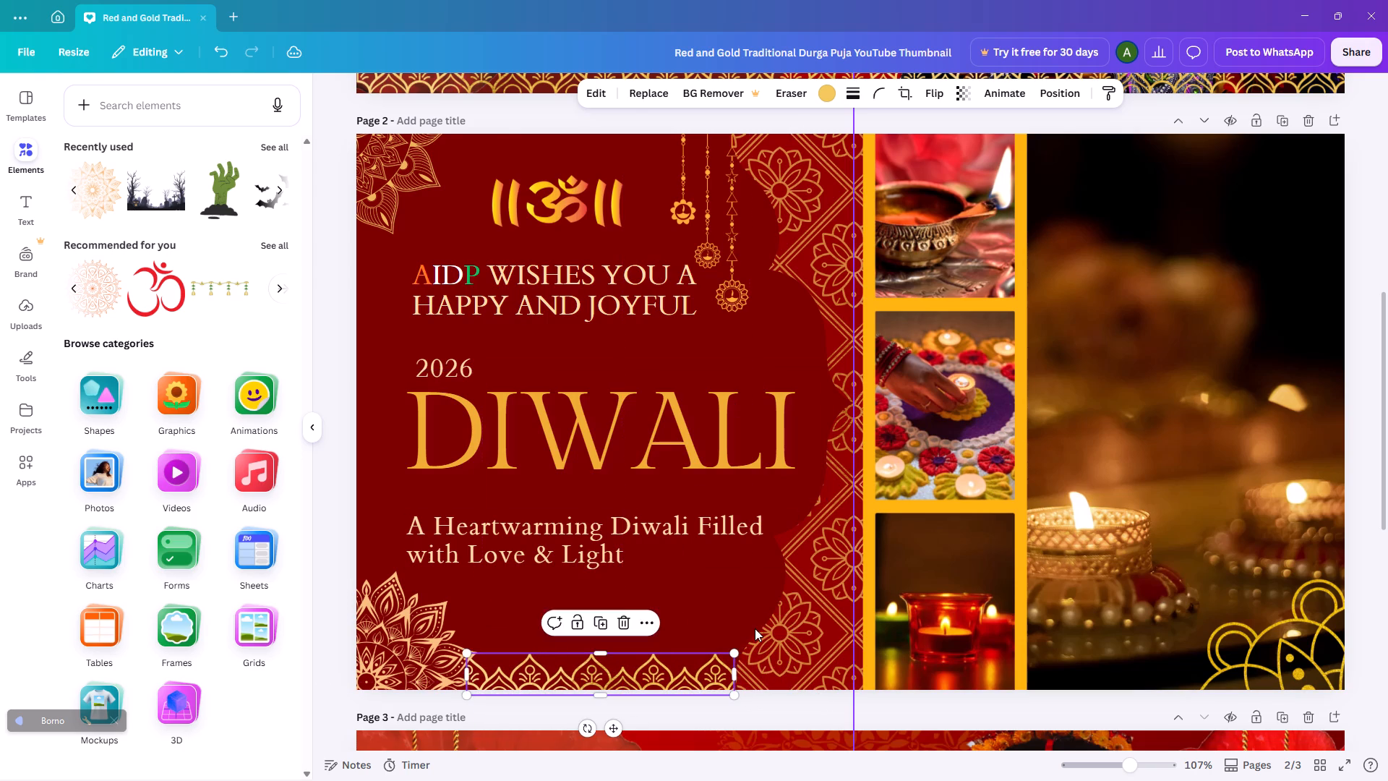
click(755, 613)
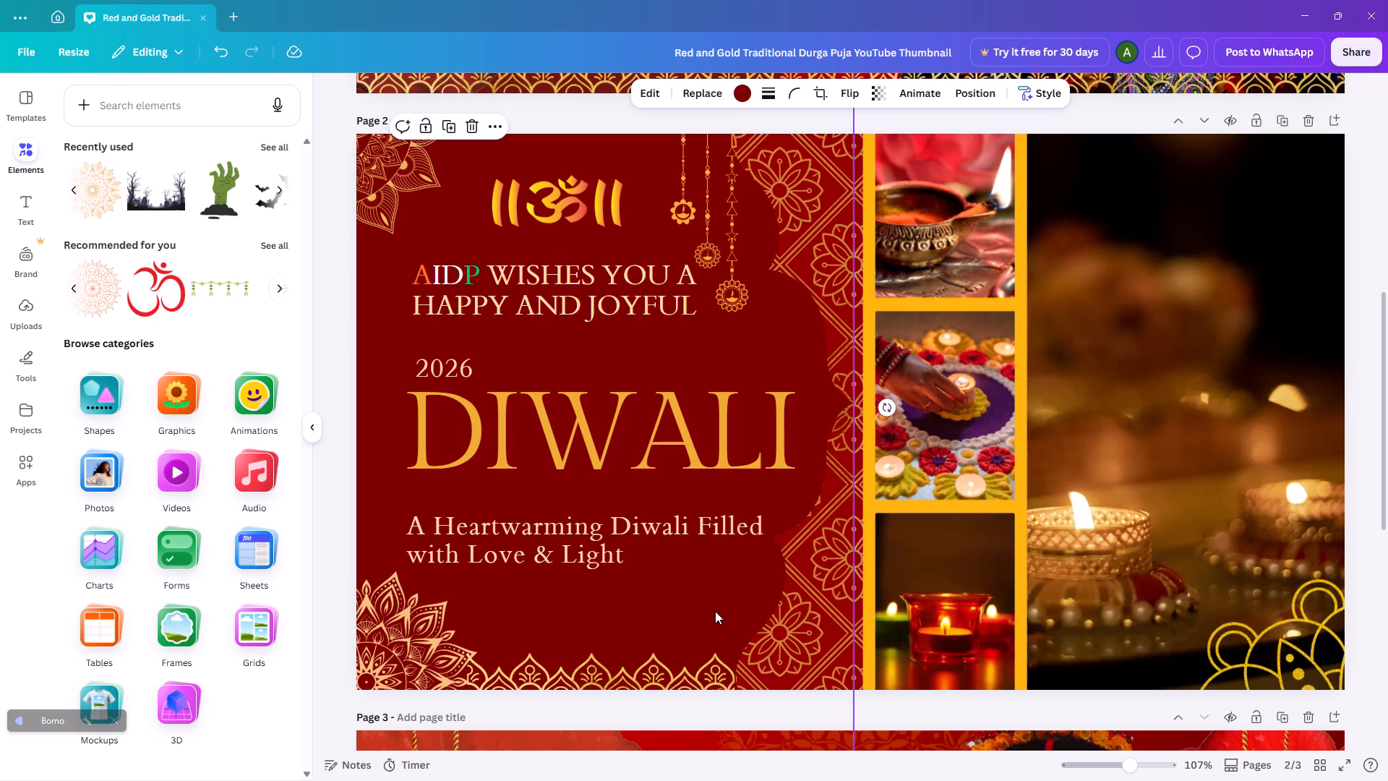
Add a second copy of the recently used golden lace border and rotate it upside down to 180°, perfectly level.
scroll(715, 611, down, 1)
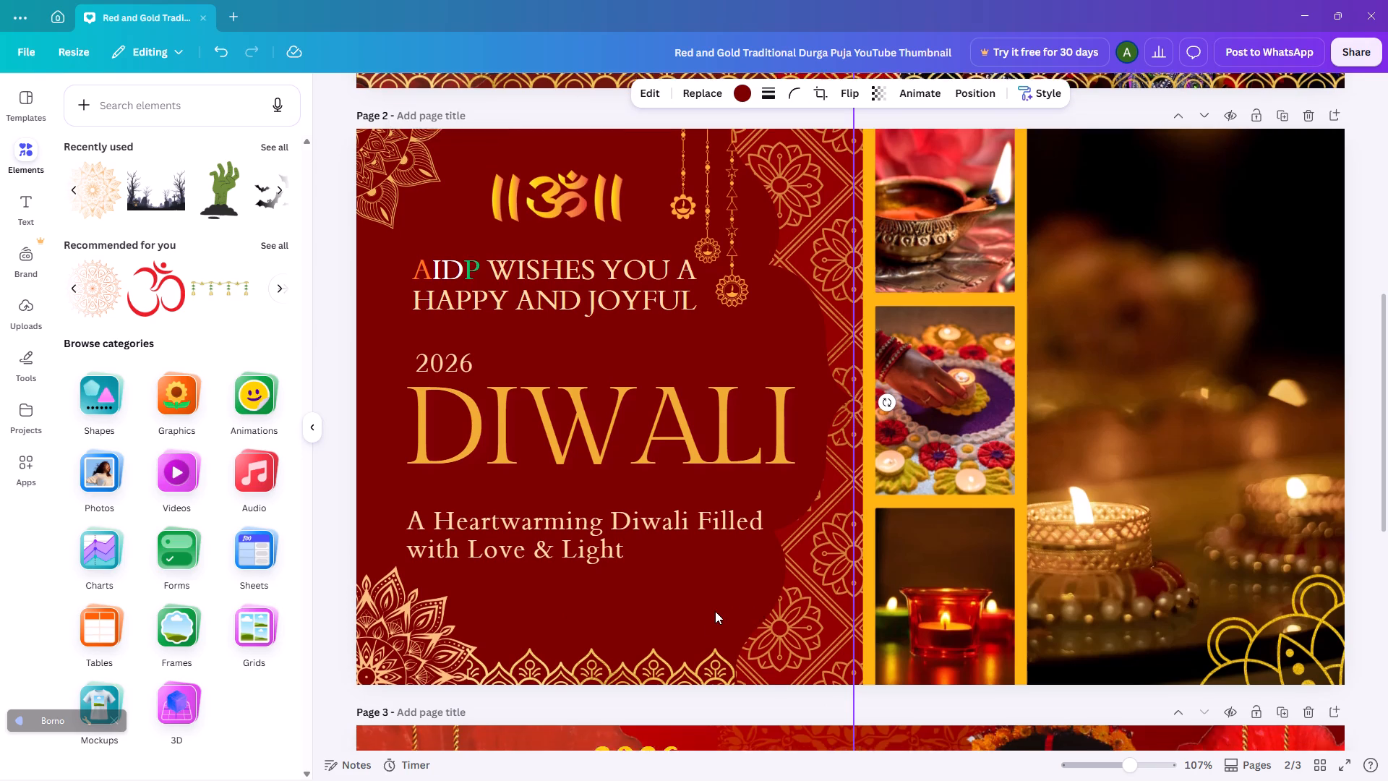
scroll(715, 611, up, 1)
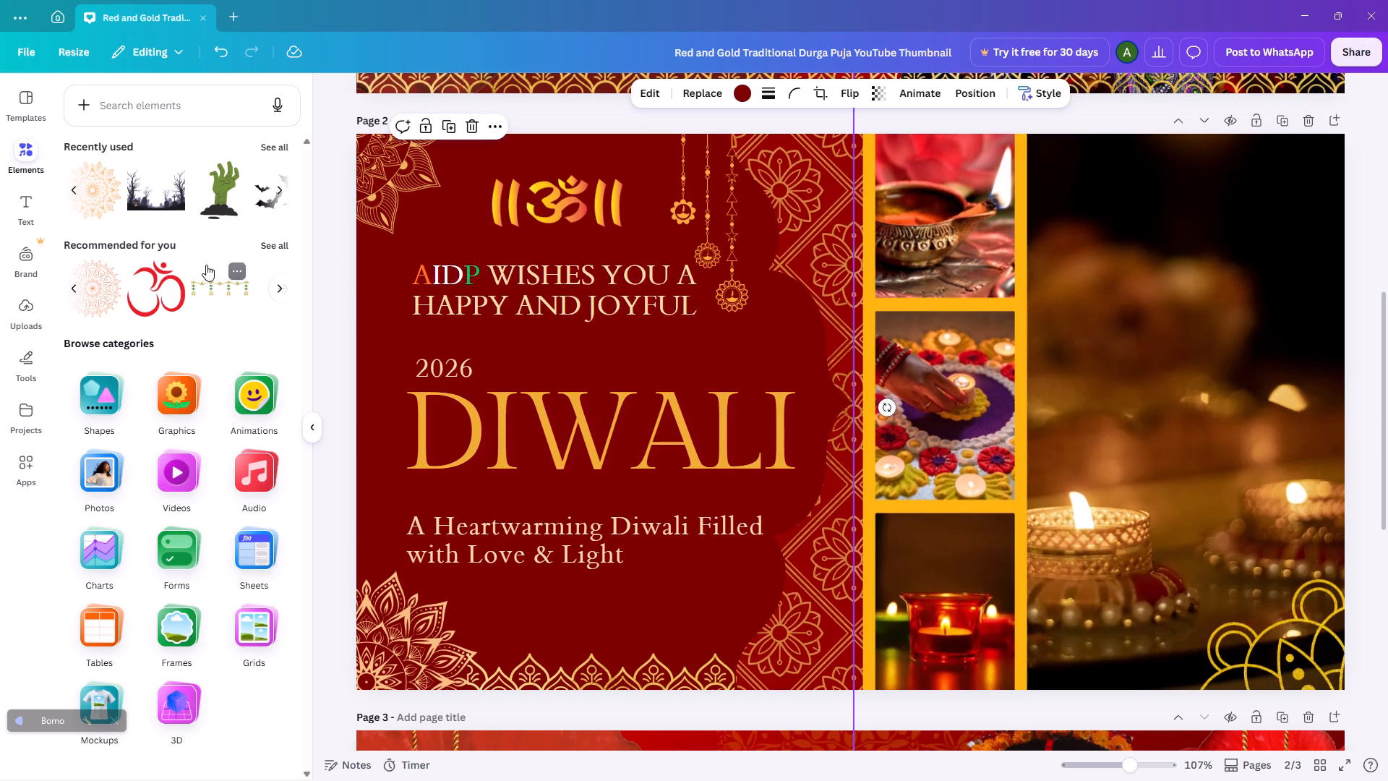
click(78, 195)
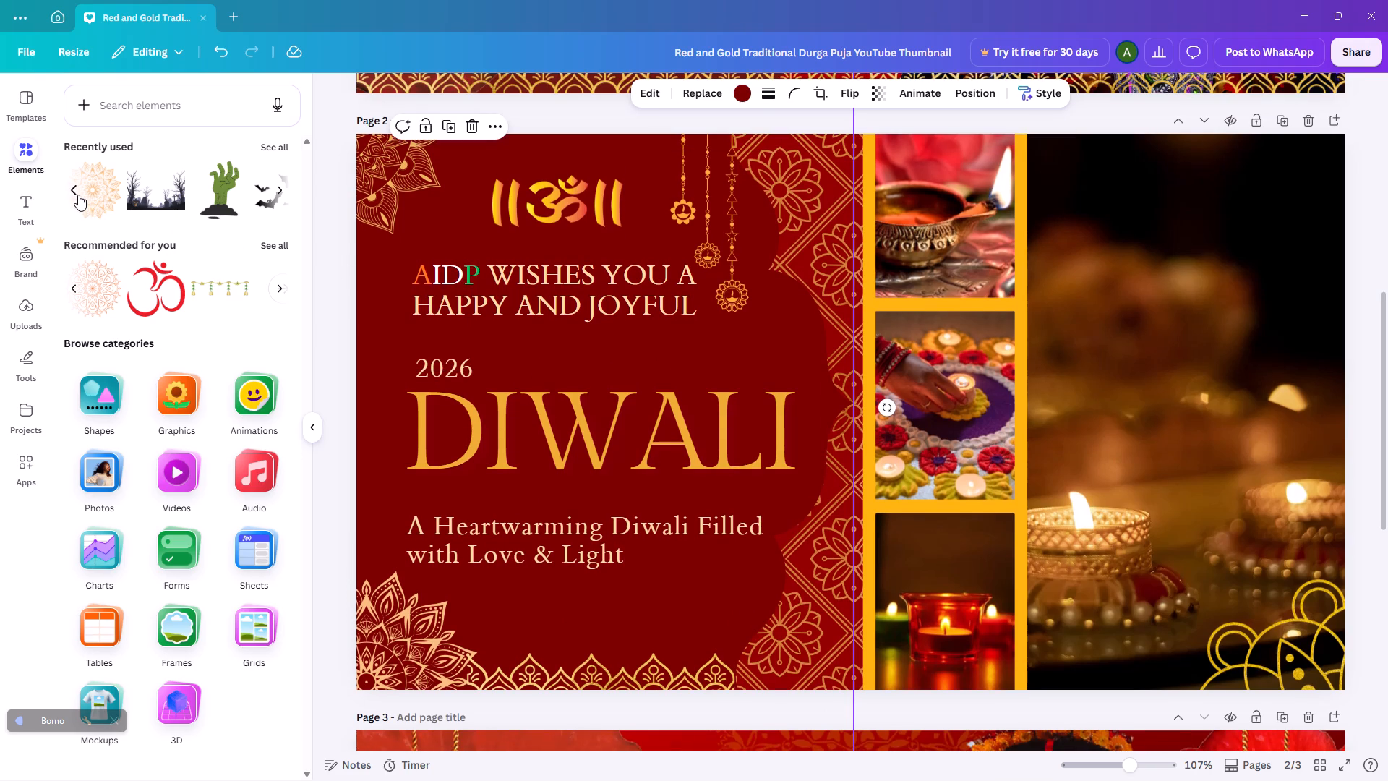
click(77, 195)
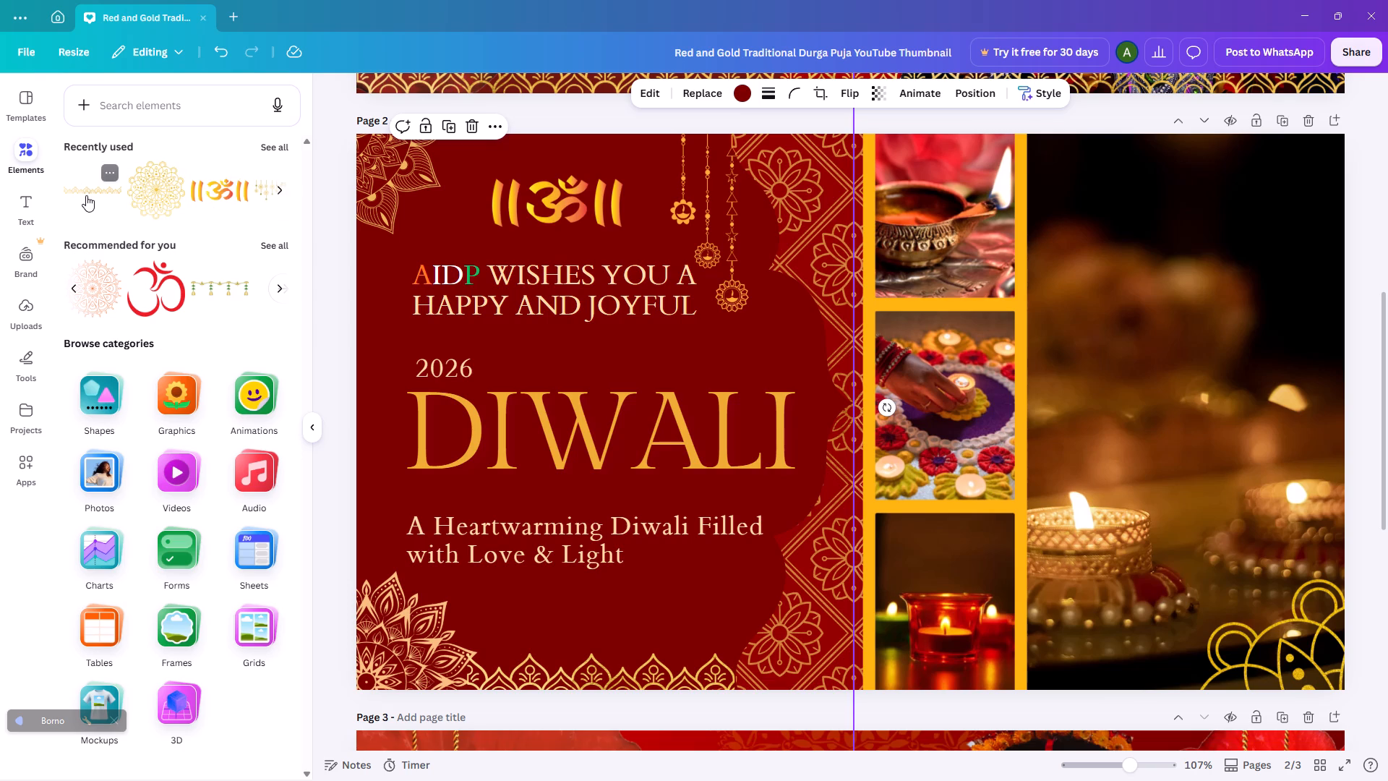
click(86, 195)
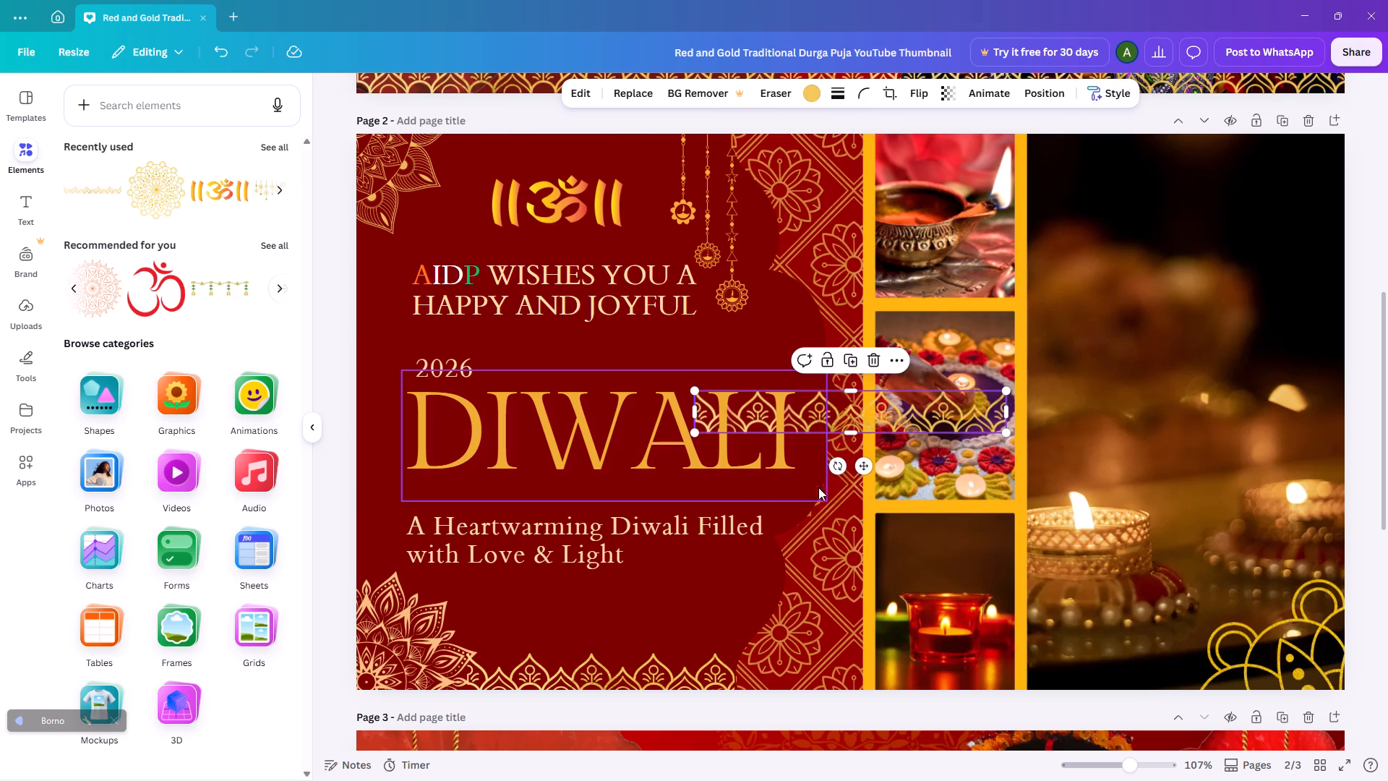
drag(865, 469, 753, 500)
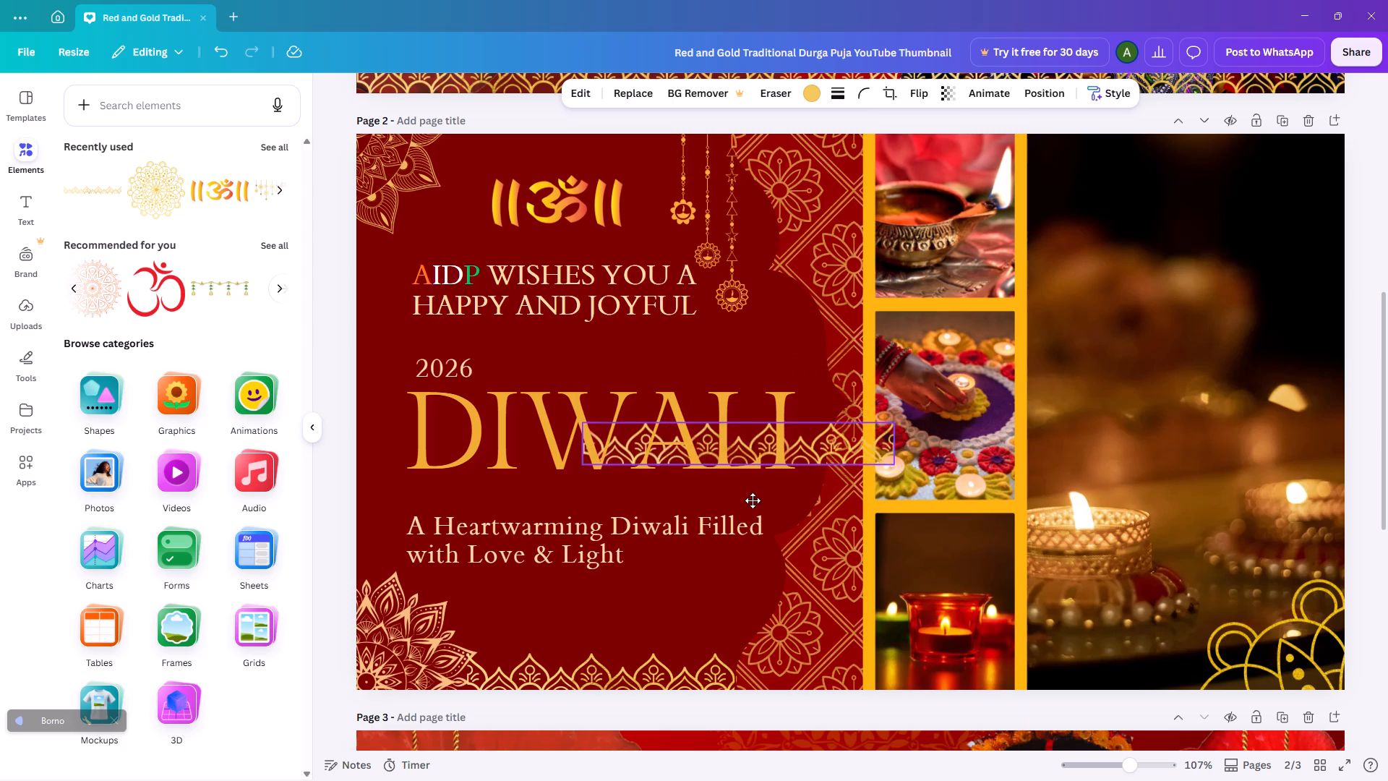
drag(753, 500, 768, 492)
drag(742, 487, 854, 343)
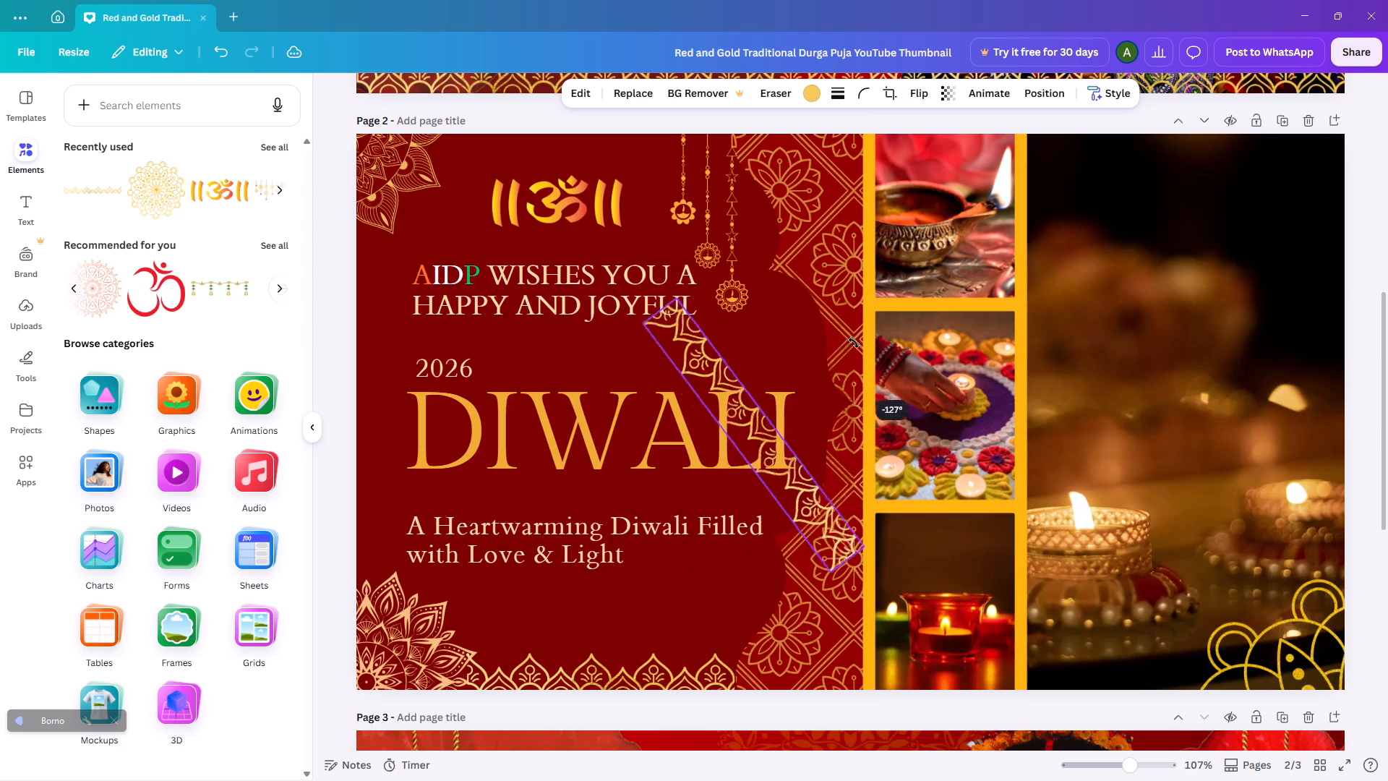
drag(854, 343, 750, 213)
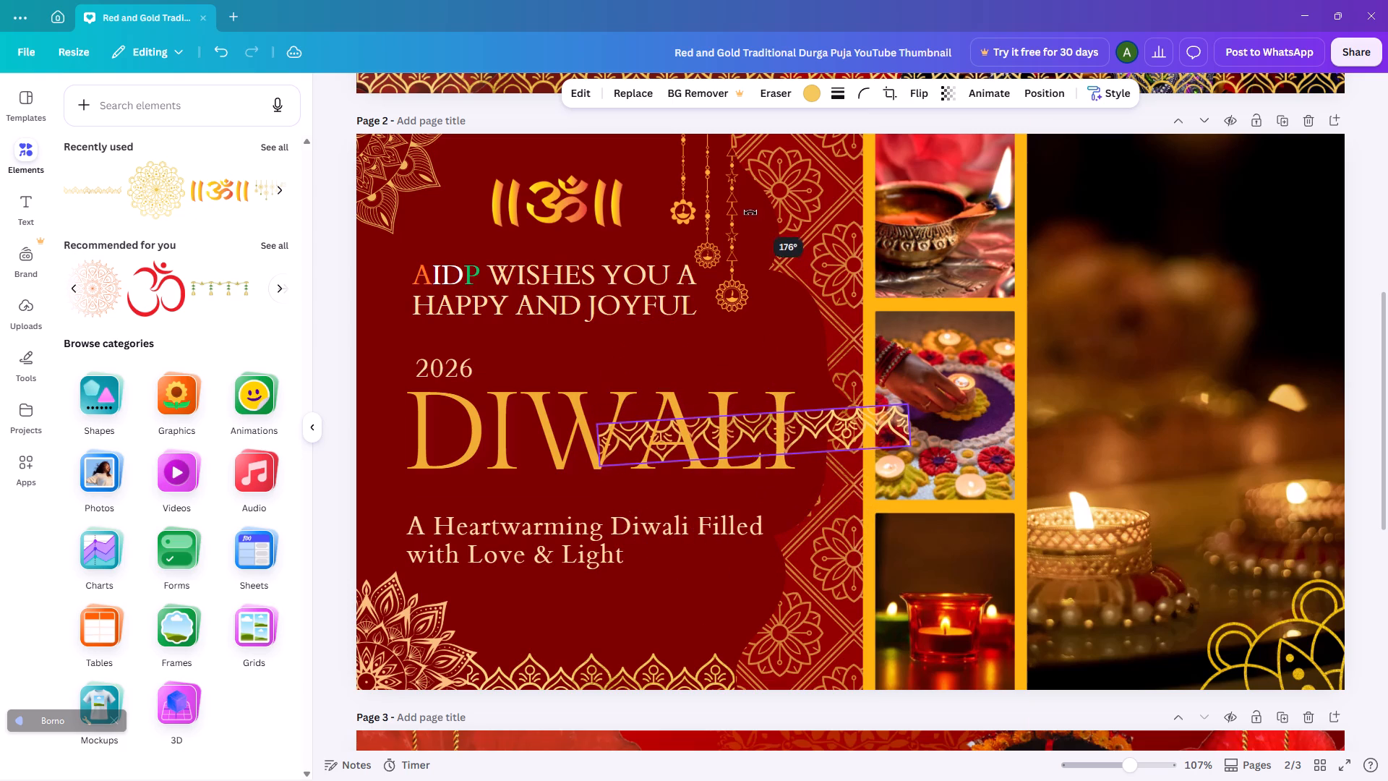
drag(750, 213, 760, 236)
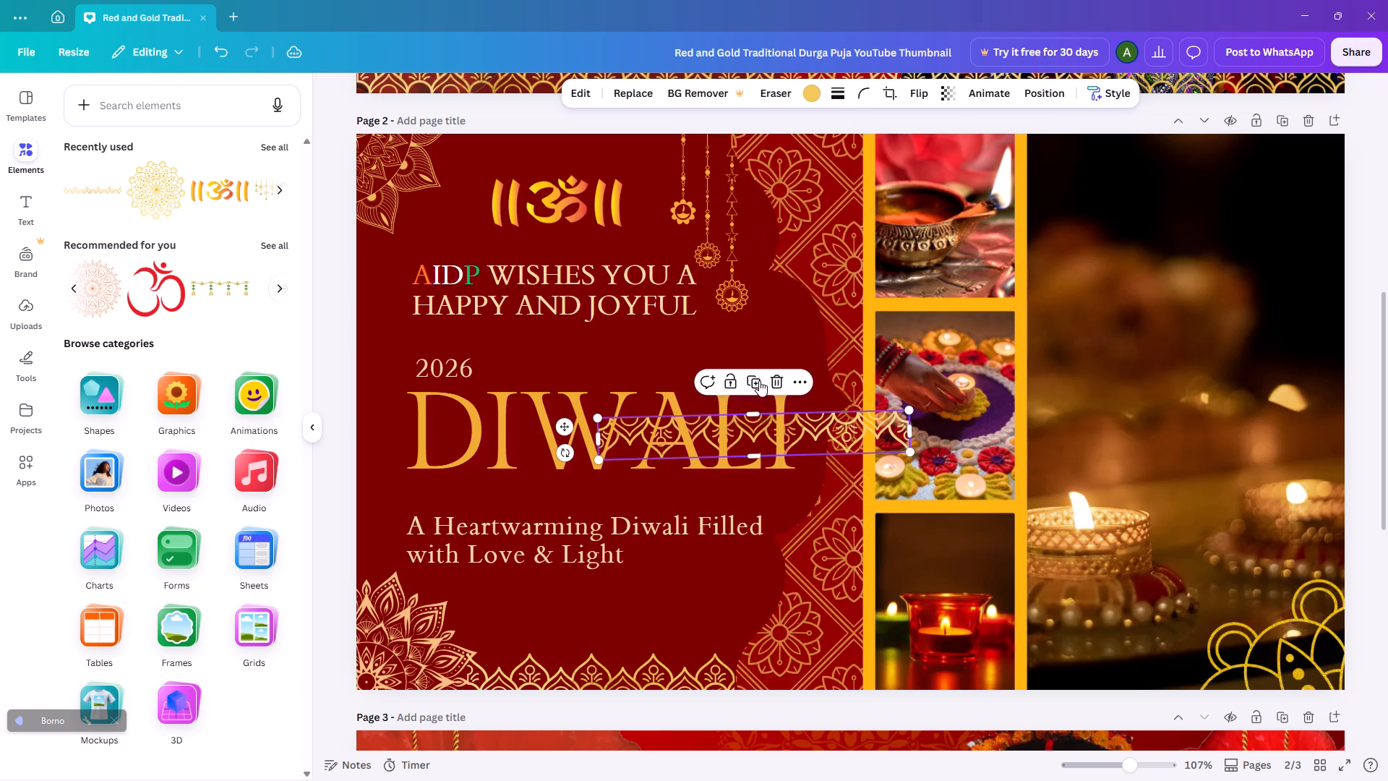
click(800, 385)
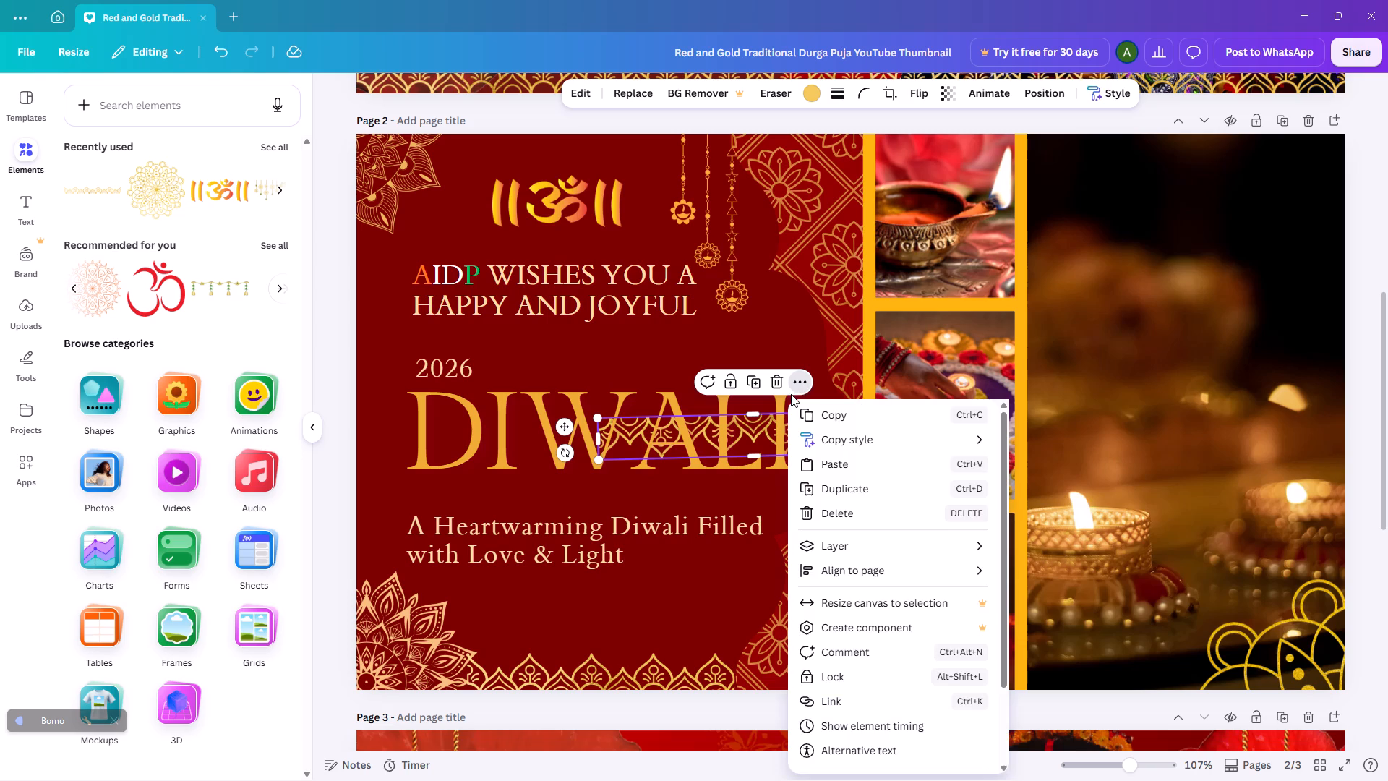
click(690, 419)
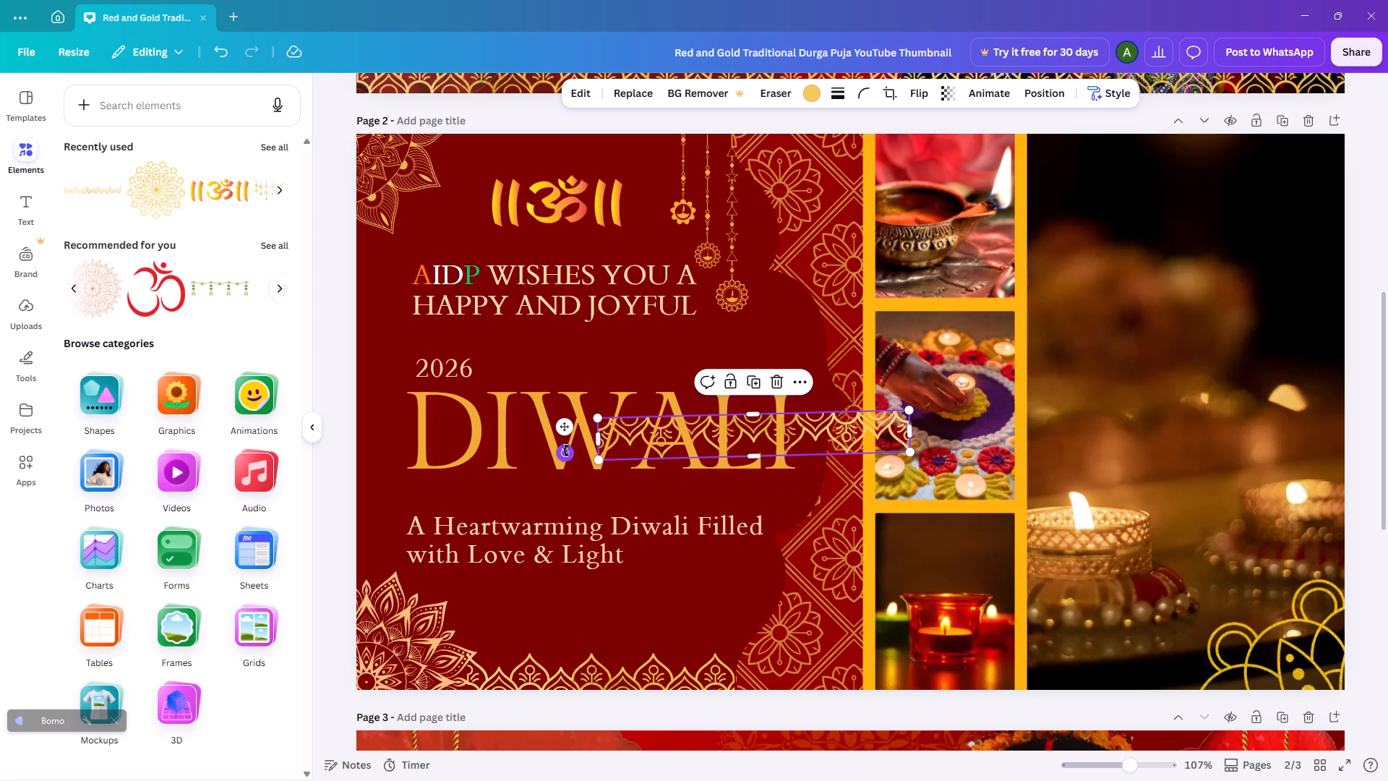
drag(565, 452, 565, 445)
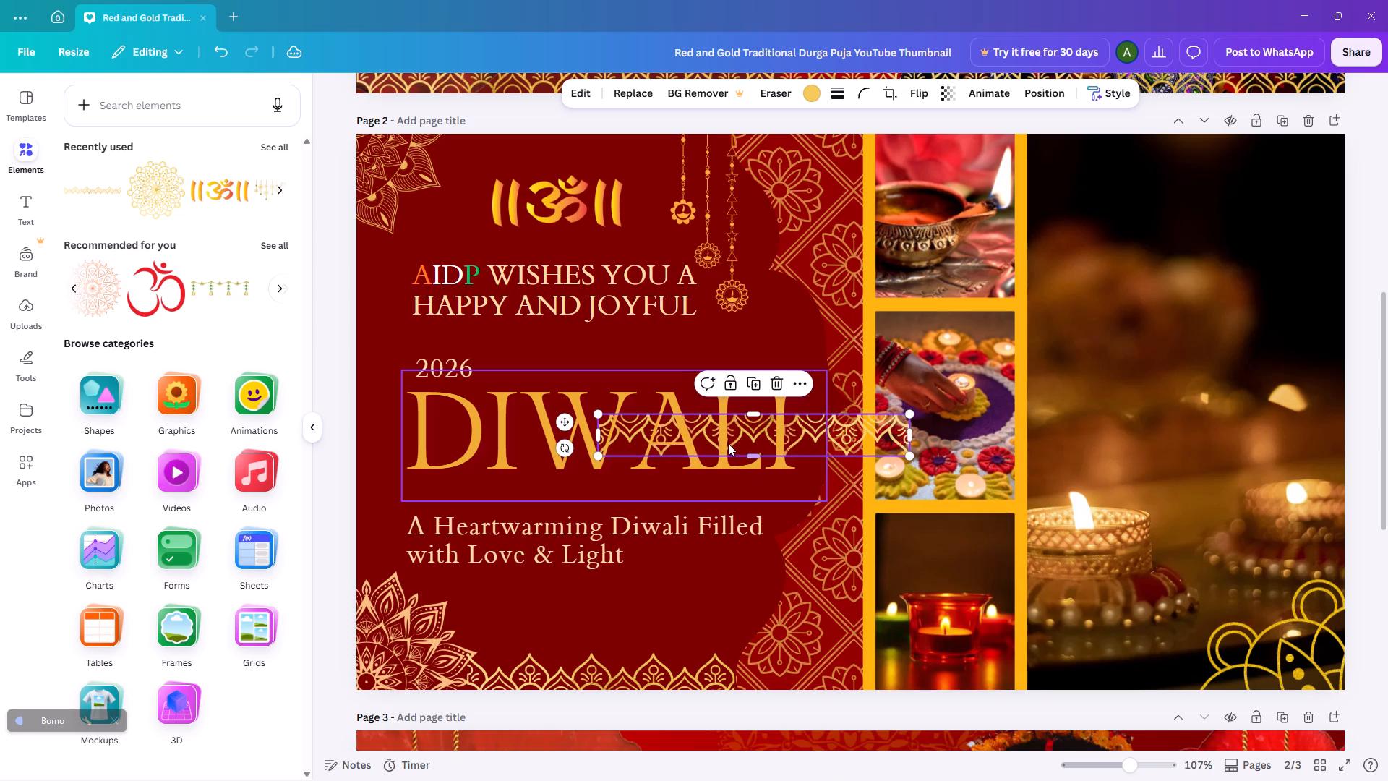
Place the upside-down lace border along the top edge of the large candle photo, starting at the photo's left edge.
drag(728, 440, 1162, 168)
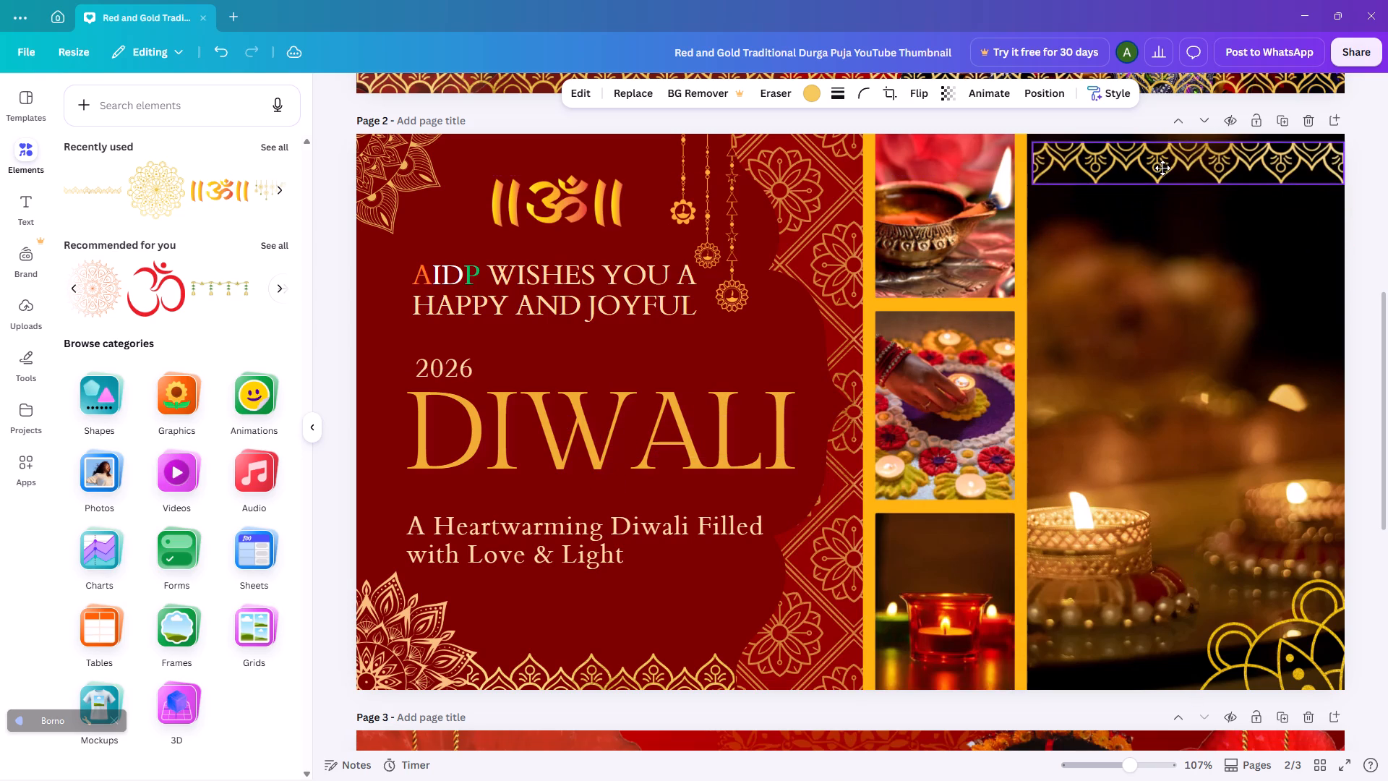
drag(1162, 168, 1157, 161)
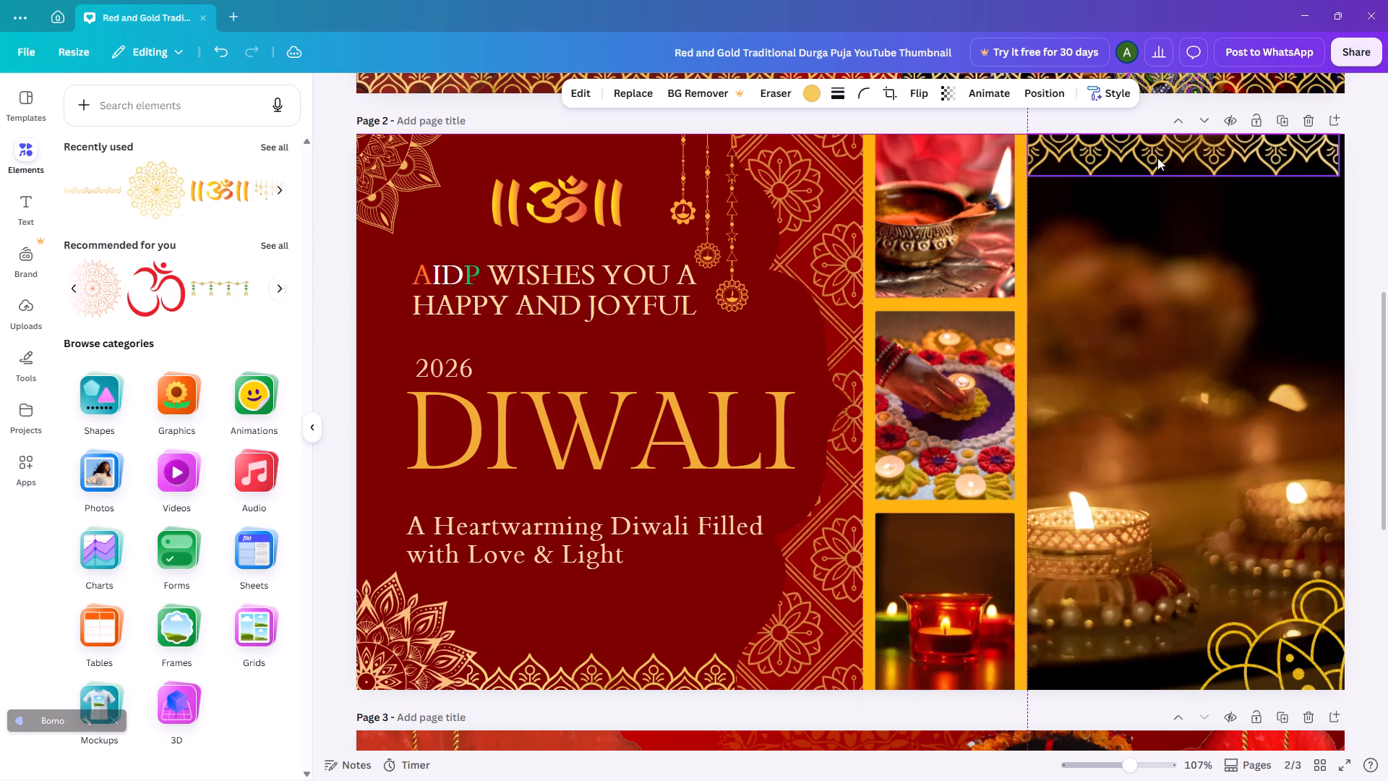
click(532, 107)
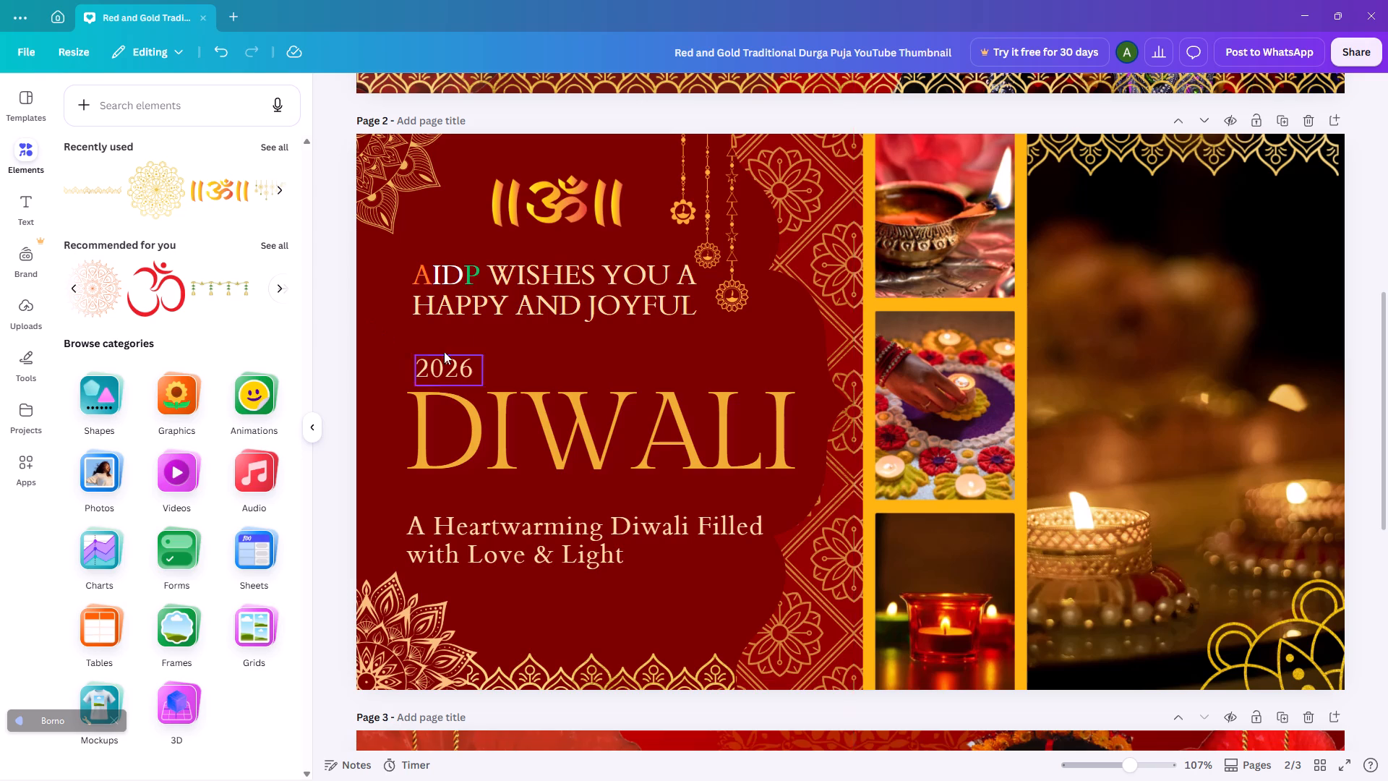
Move the AIDP greeting slightly down towards the 2026 line and lower the Om graphic by a similar amount.
drag(532, 294, 532, 302)
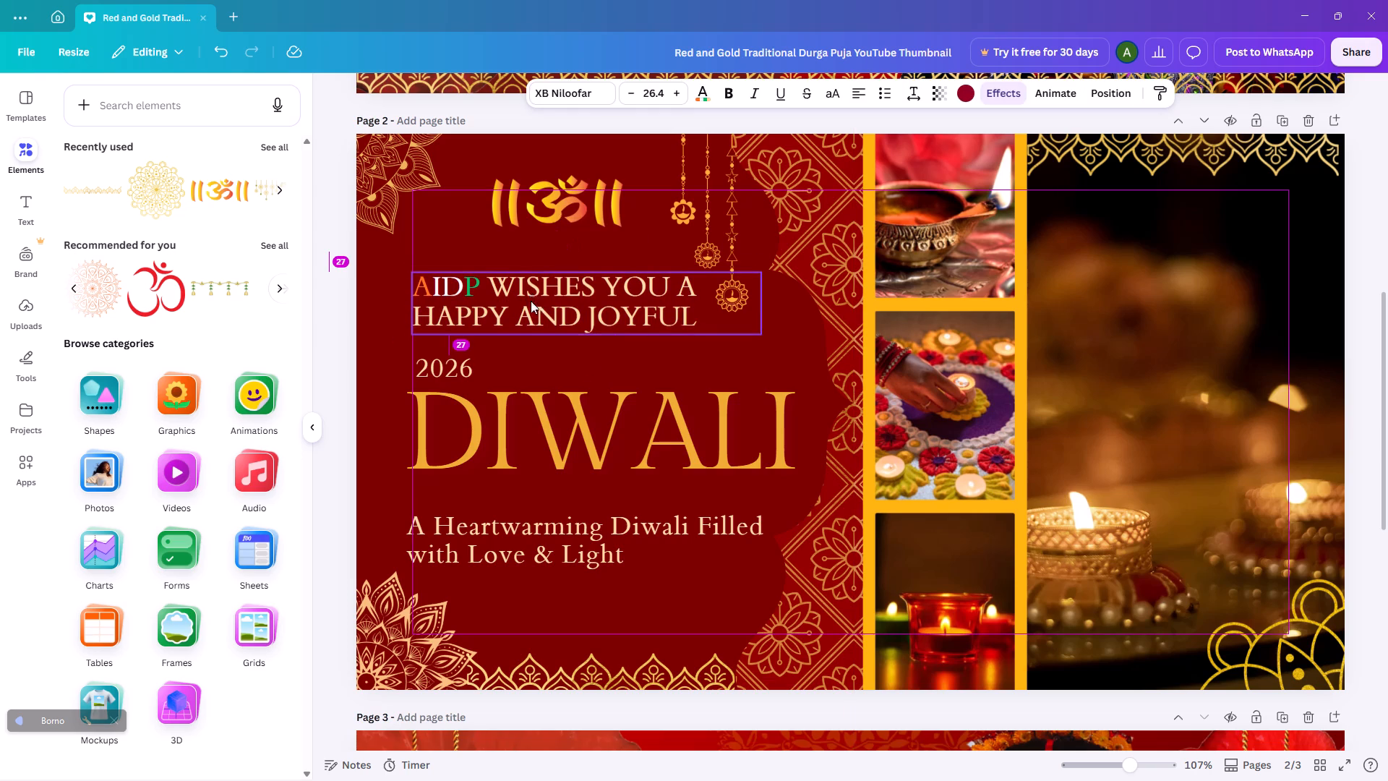
click(504, 117)
drag(563, 200, 563, 200)
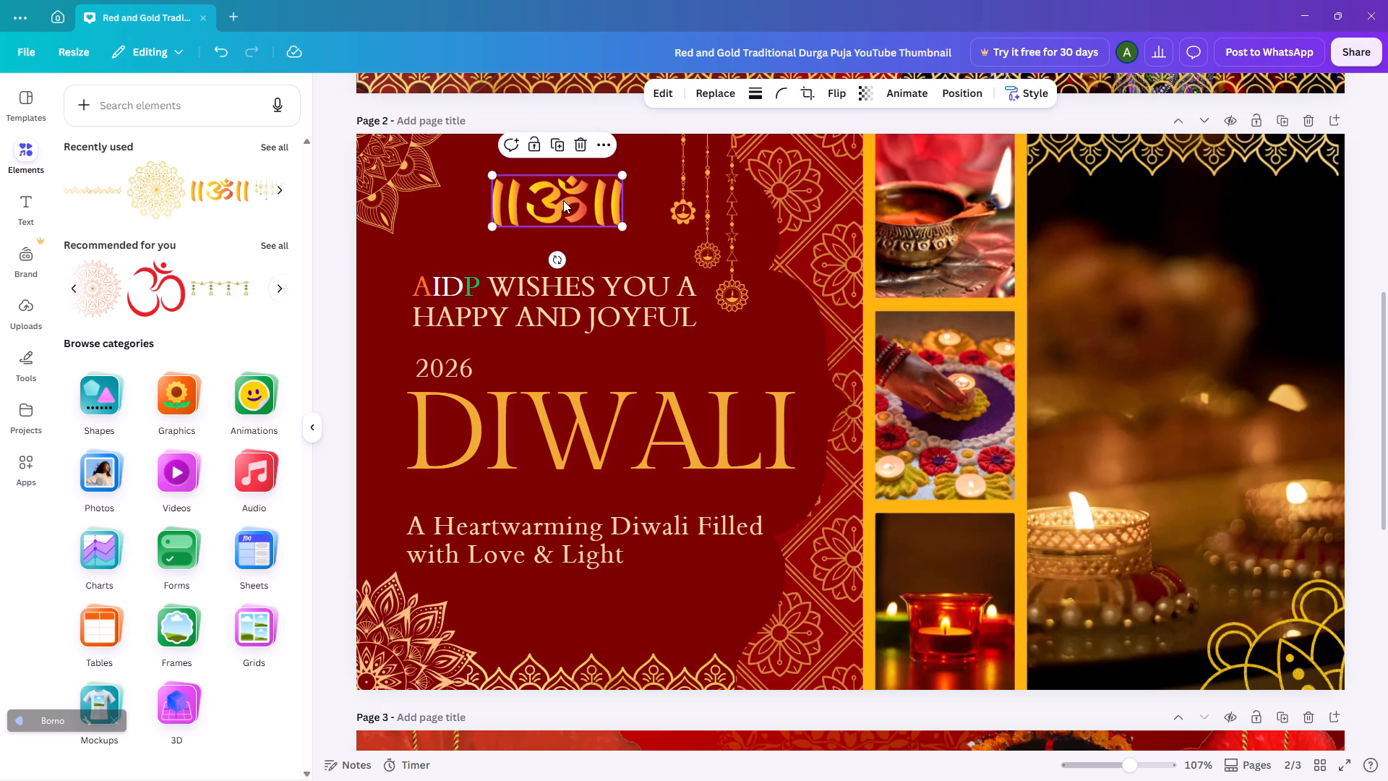
drag(563, 200, 563, 208)
click(544, 116)
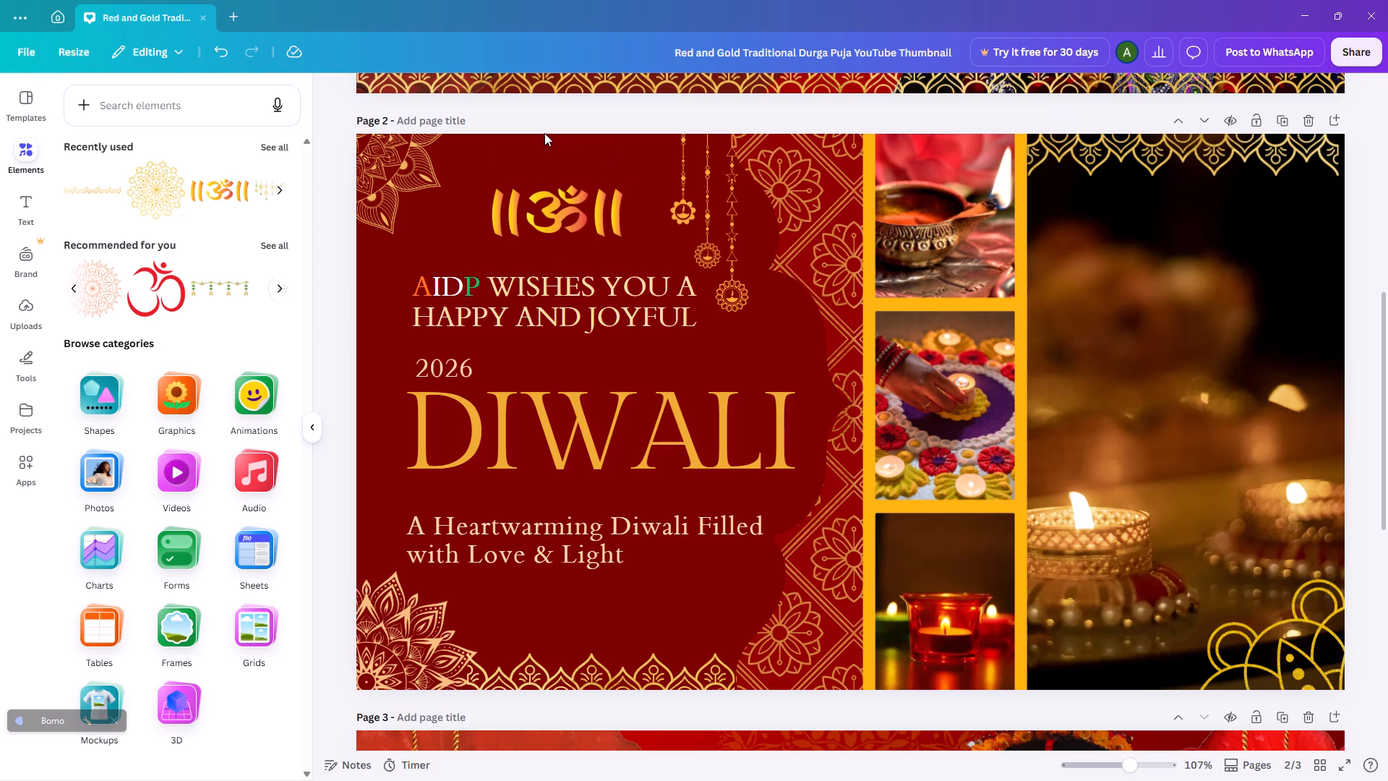
Open the Graphics category of the elements library.
click(175, 396)
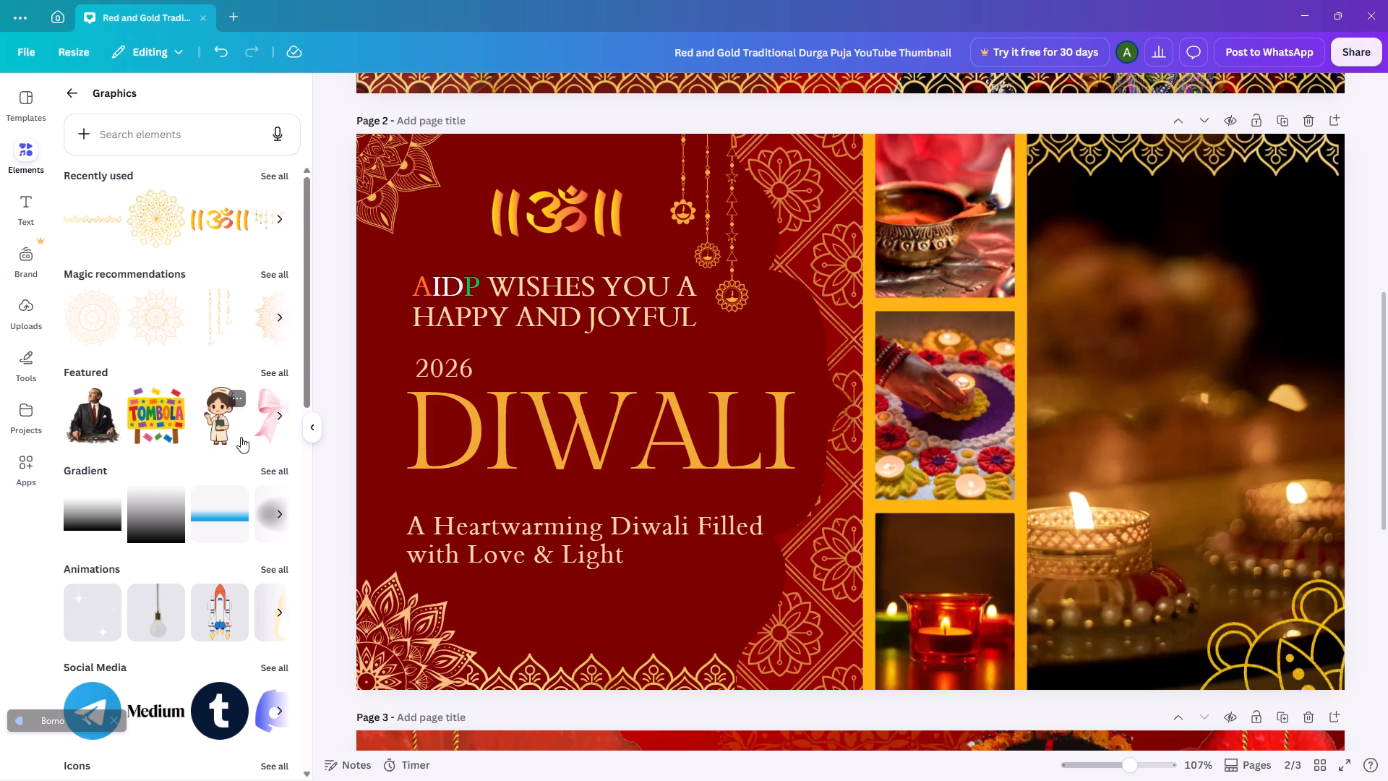
key(F9)
key(F9)
key(space)
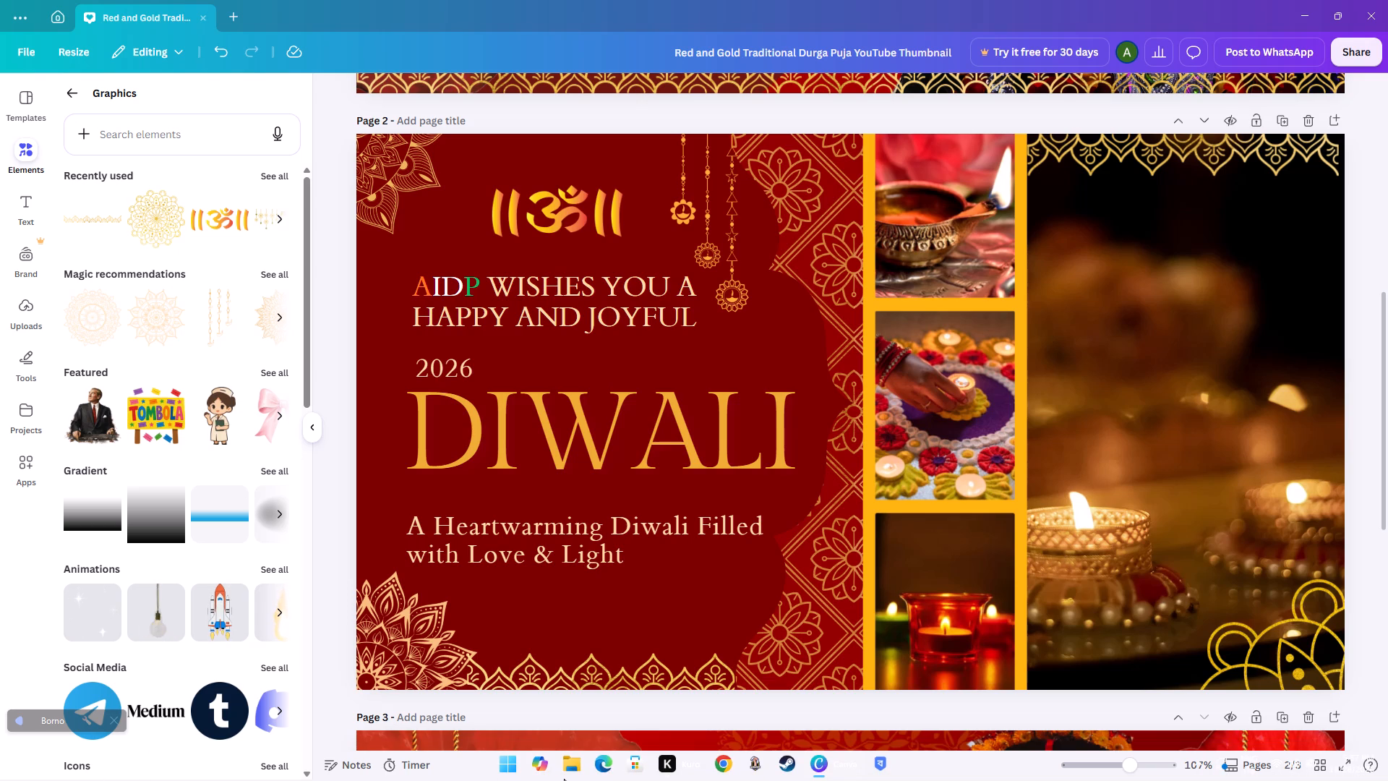
Search the computer for "ar", open Armoury Crate, and move its window up to view the system usage.
click(499, 767)
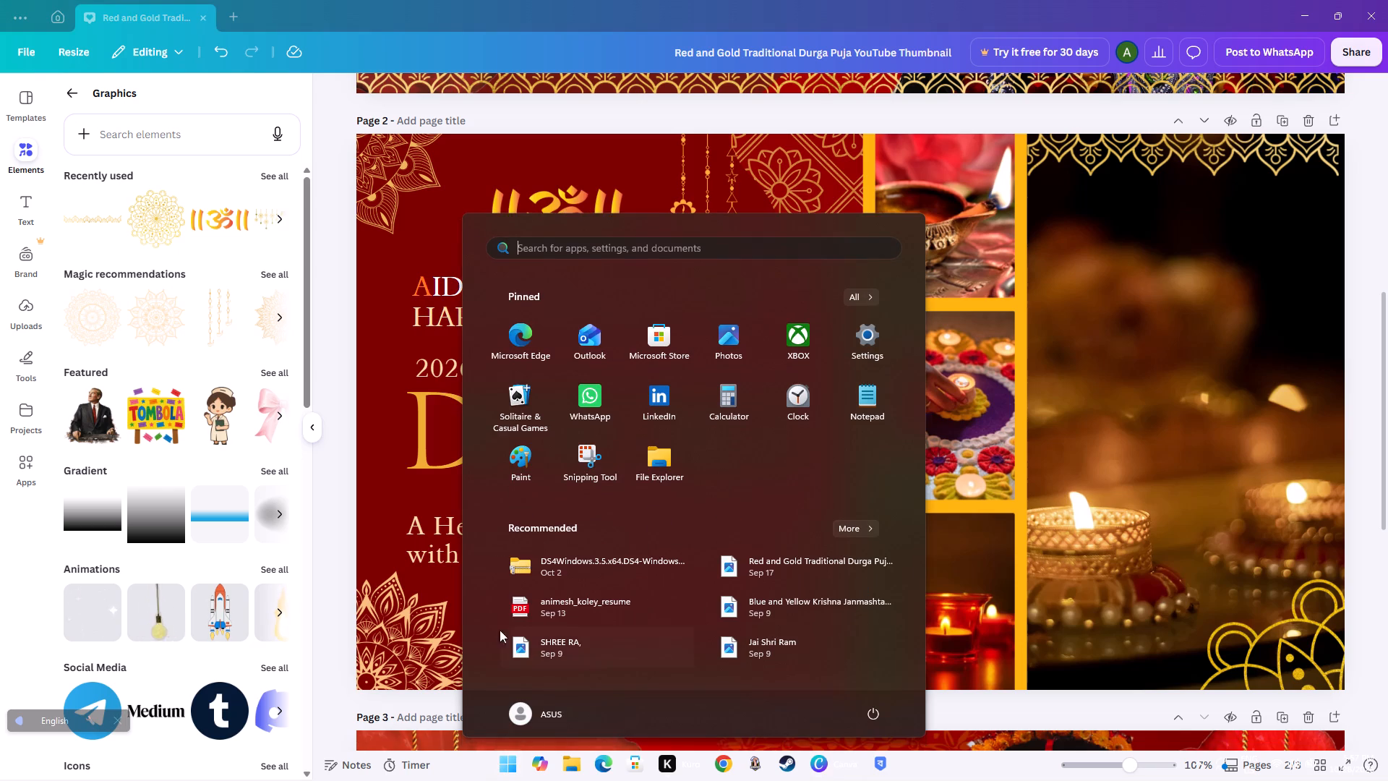
click(639, 250)
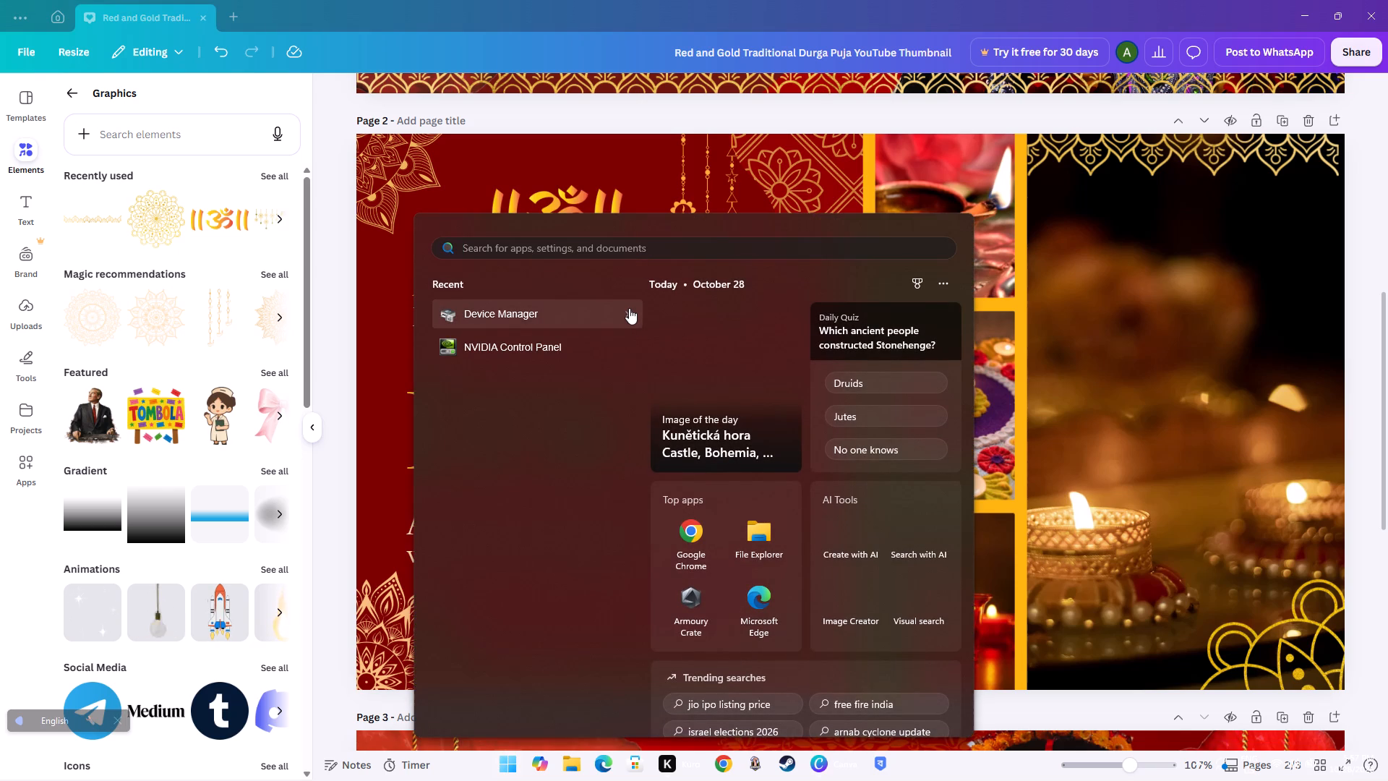
text(ar)
click(742, 464)
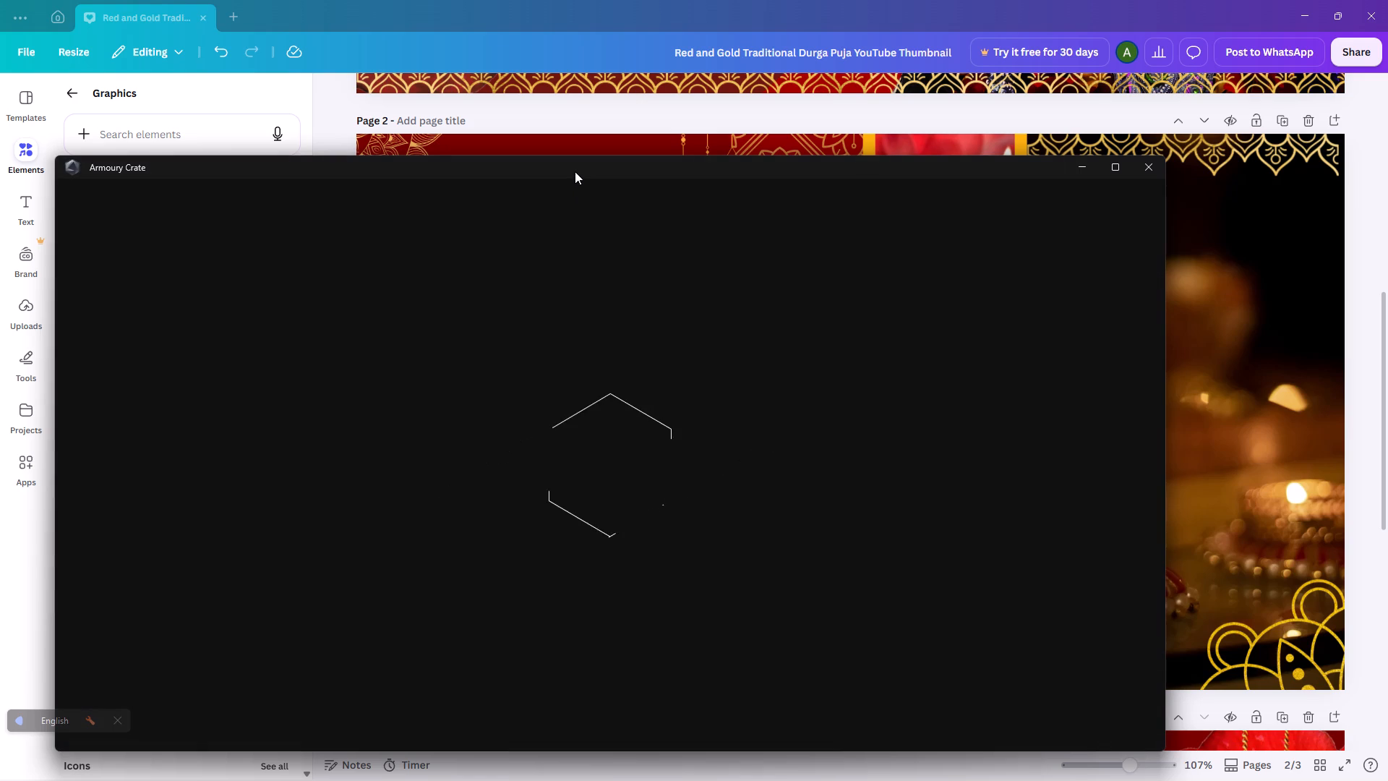
drag(575, 171, 597, 104)
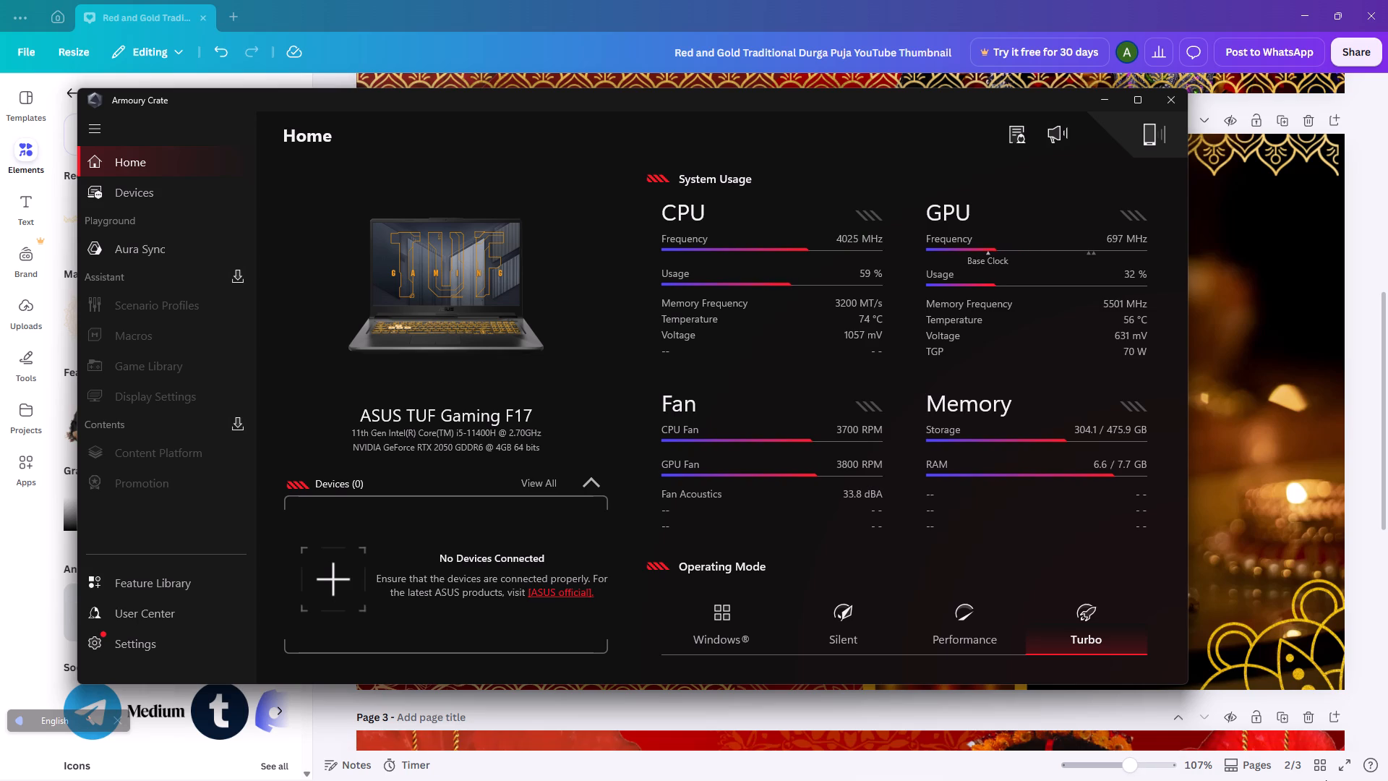
click(1201, 766)
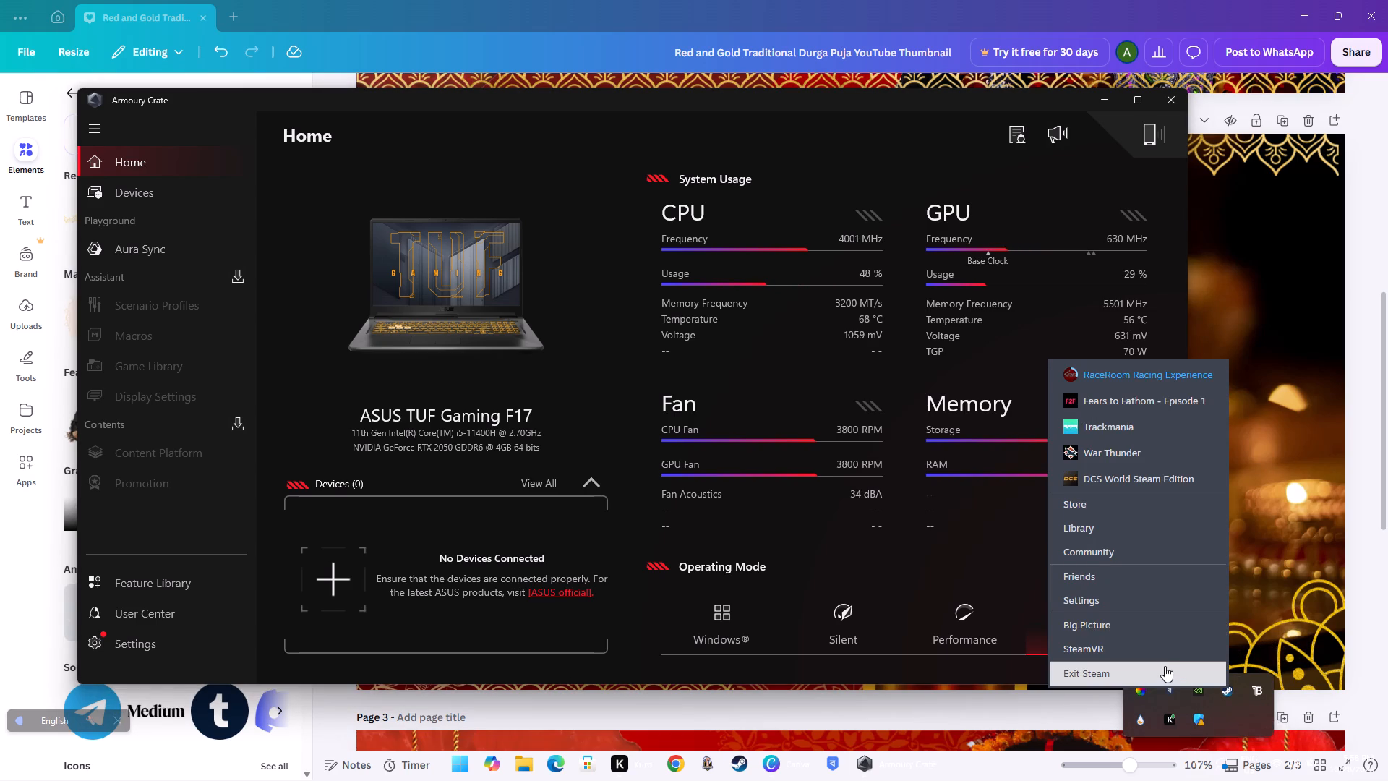
click(1141, 669)
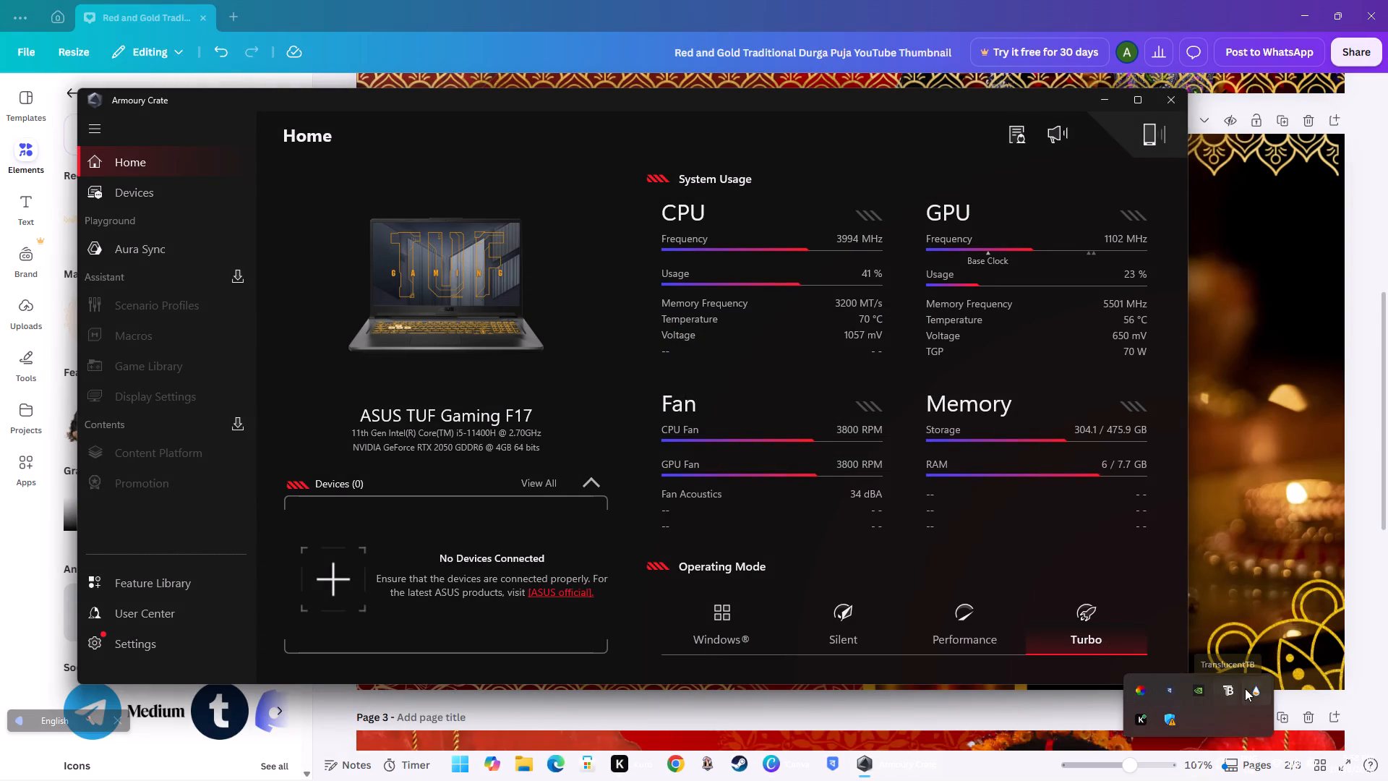
right_click(1162, 692)
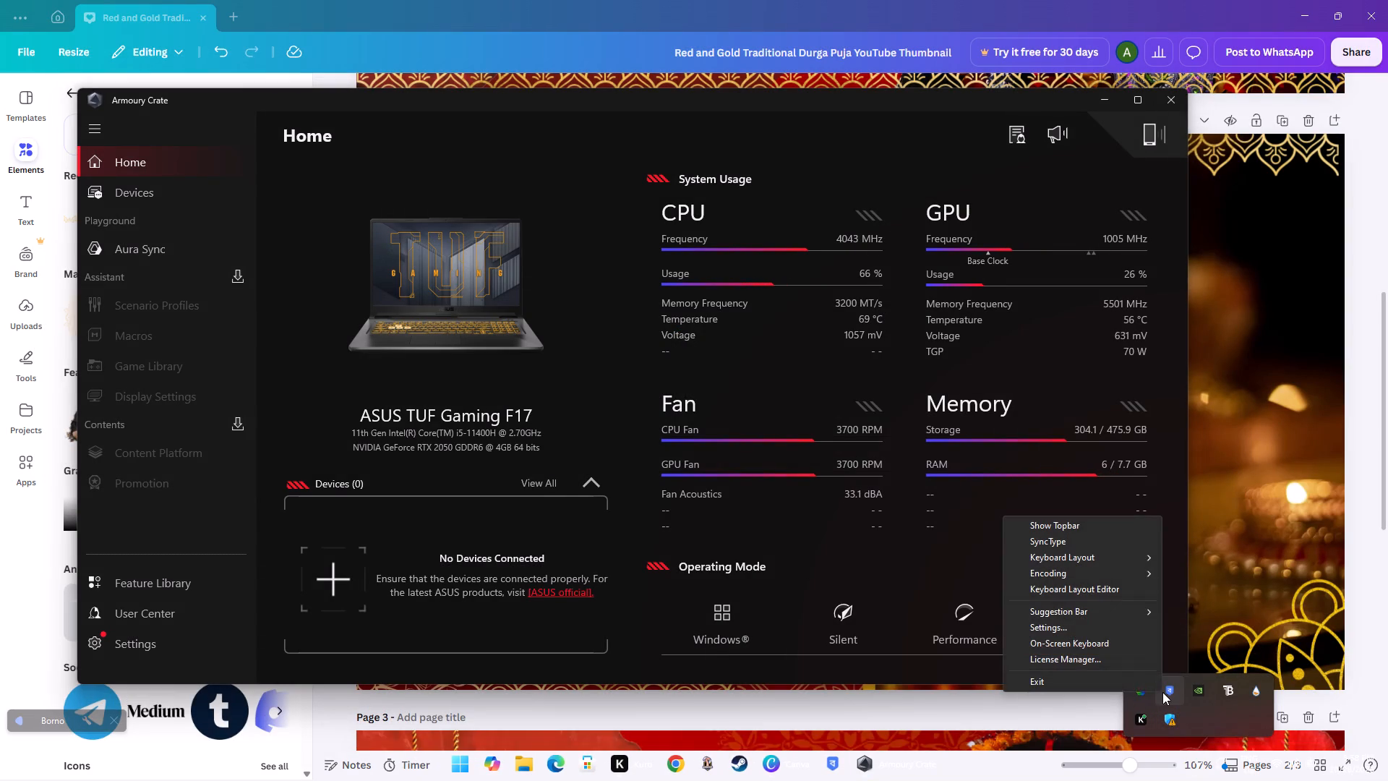
click(1130, 683)
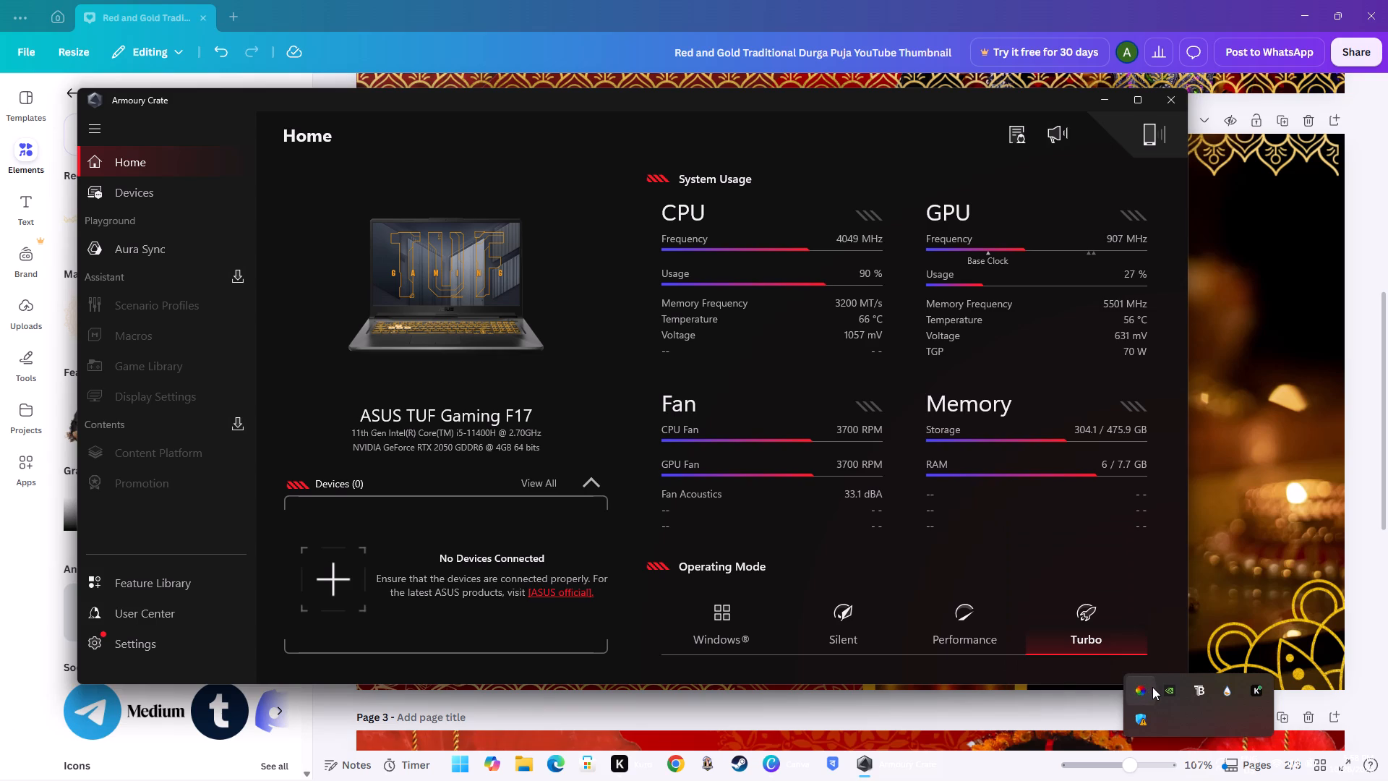
right_click(1175, 690)
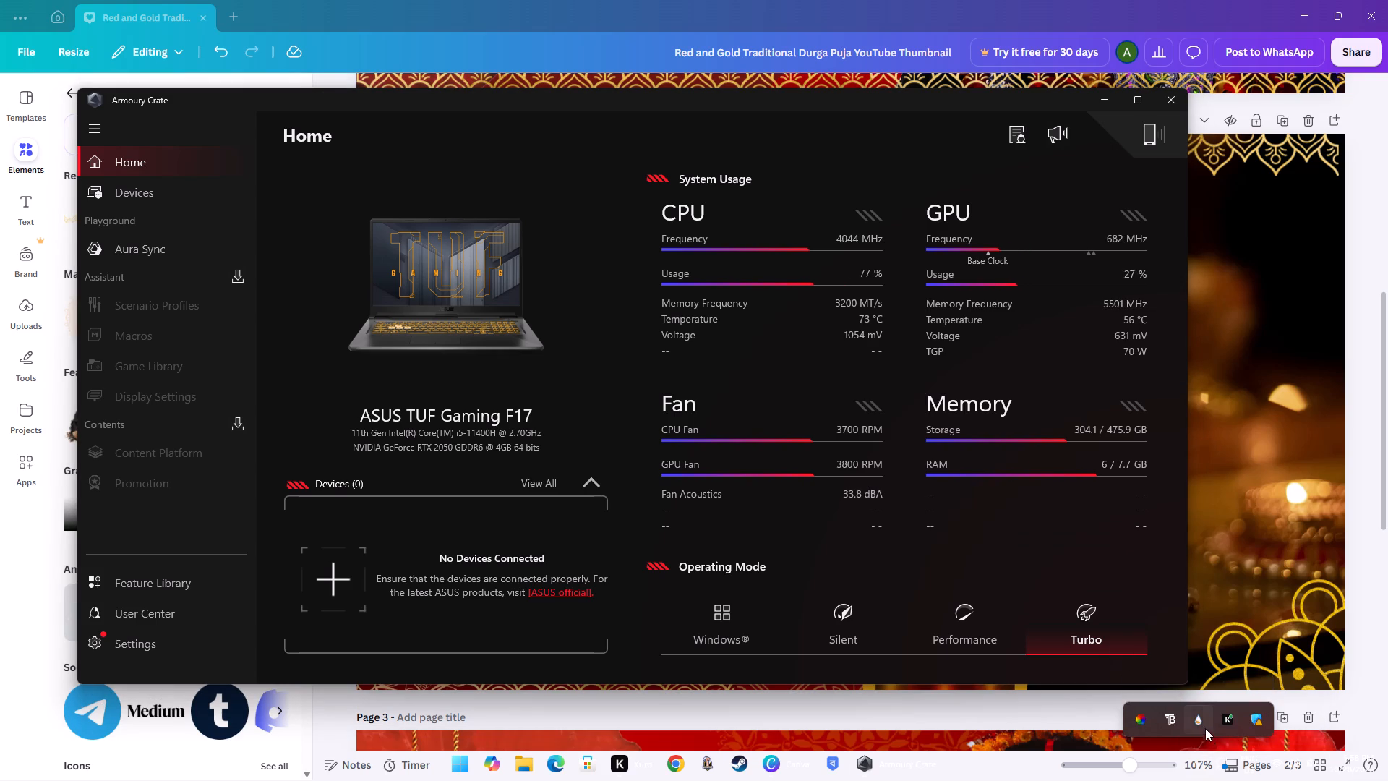
click(1243, 780)
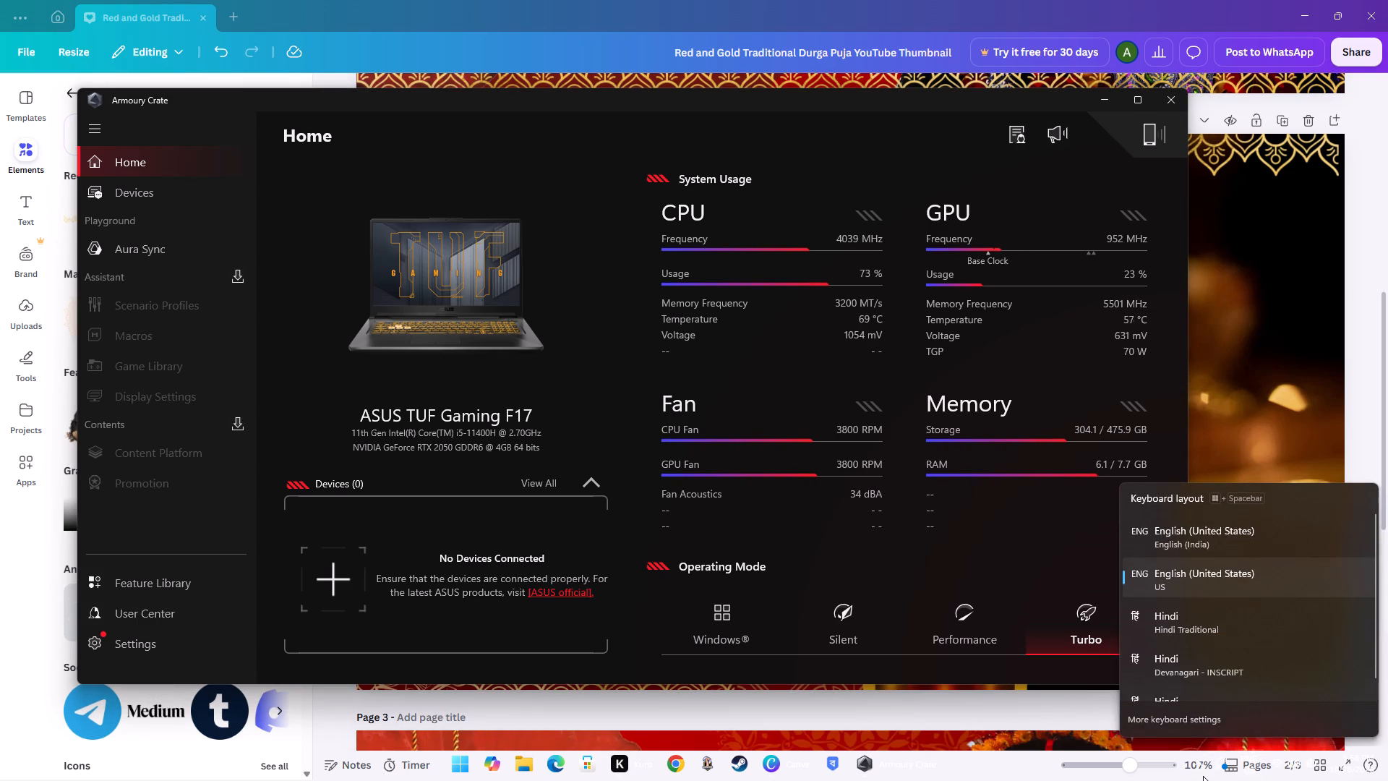
click(1202, 775)
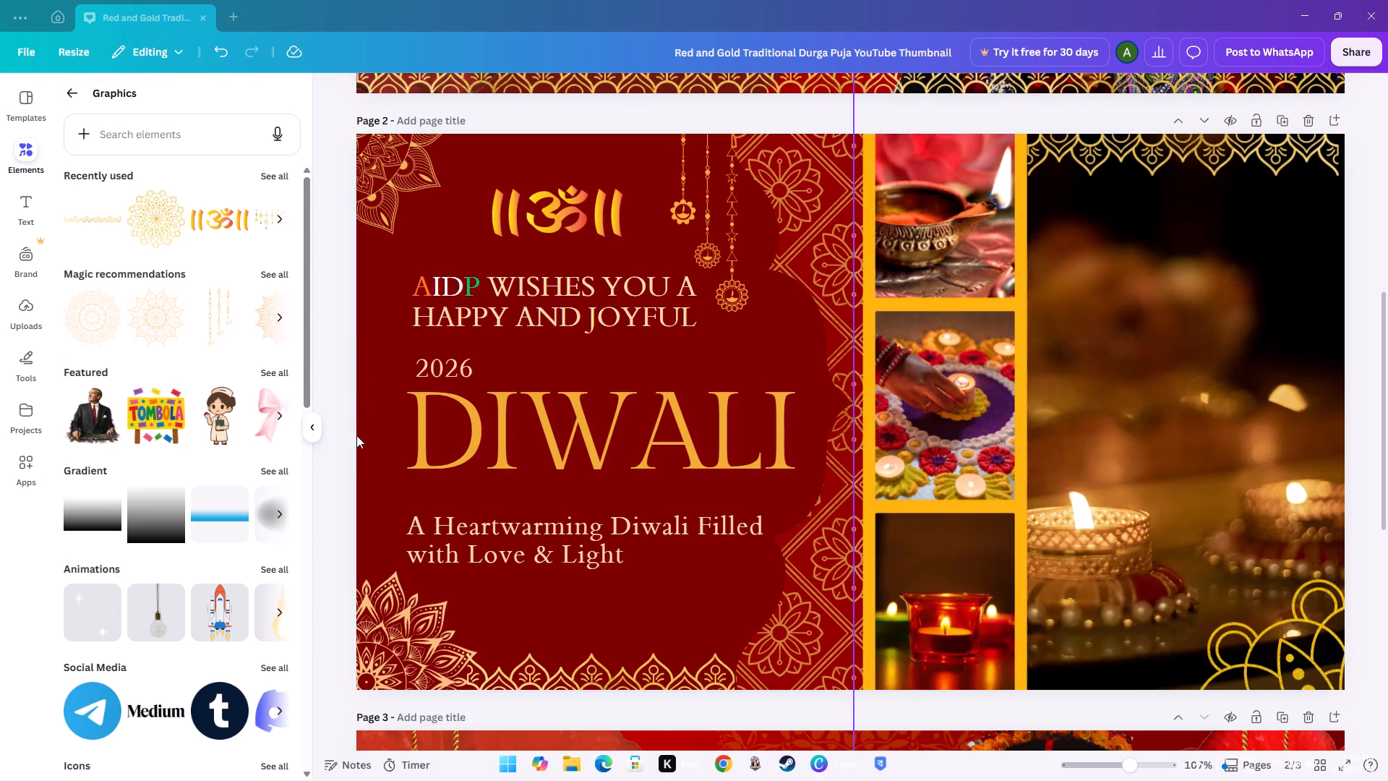
Collapse the elements library and shift the vertical strip of three Diwali photos slightly right on page 2, keeping it spanning the page height.
click(309, 427)
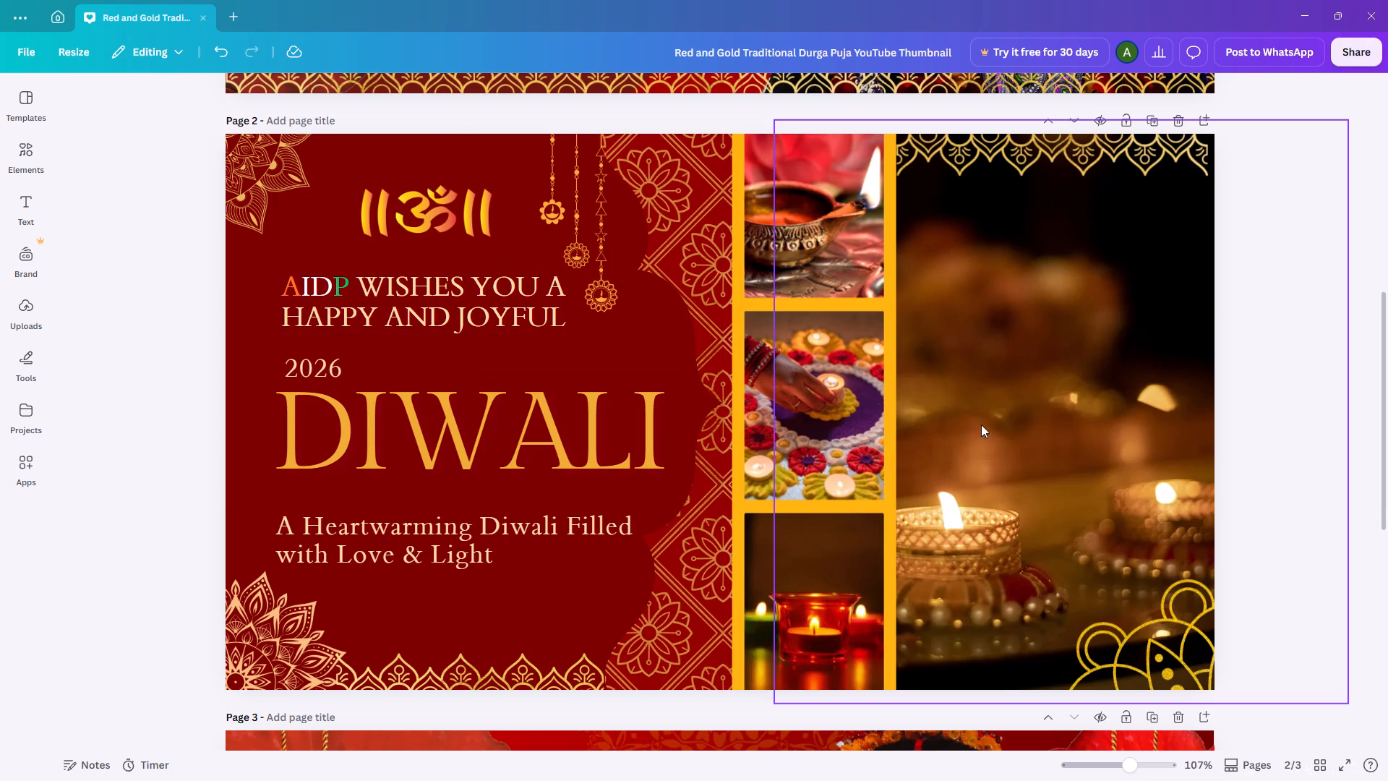
click(831, 388)
drag(831, 388, 835, 409)
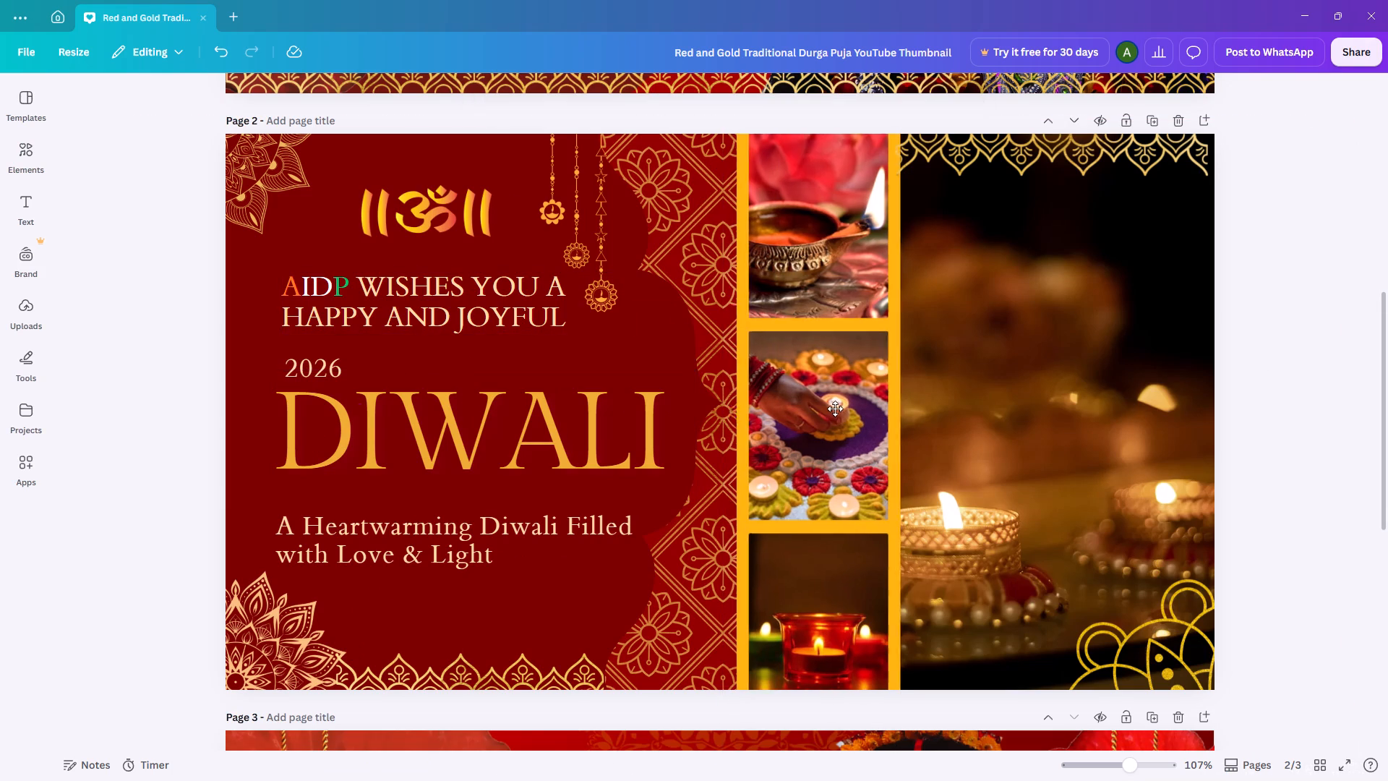
drag(835, 409, 831, 286)
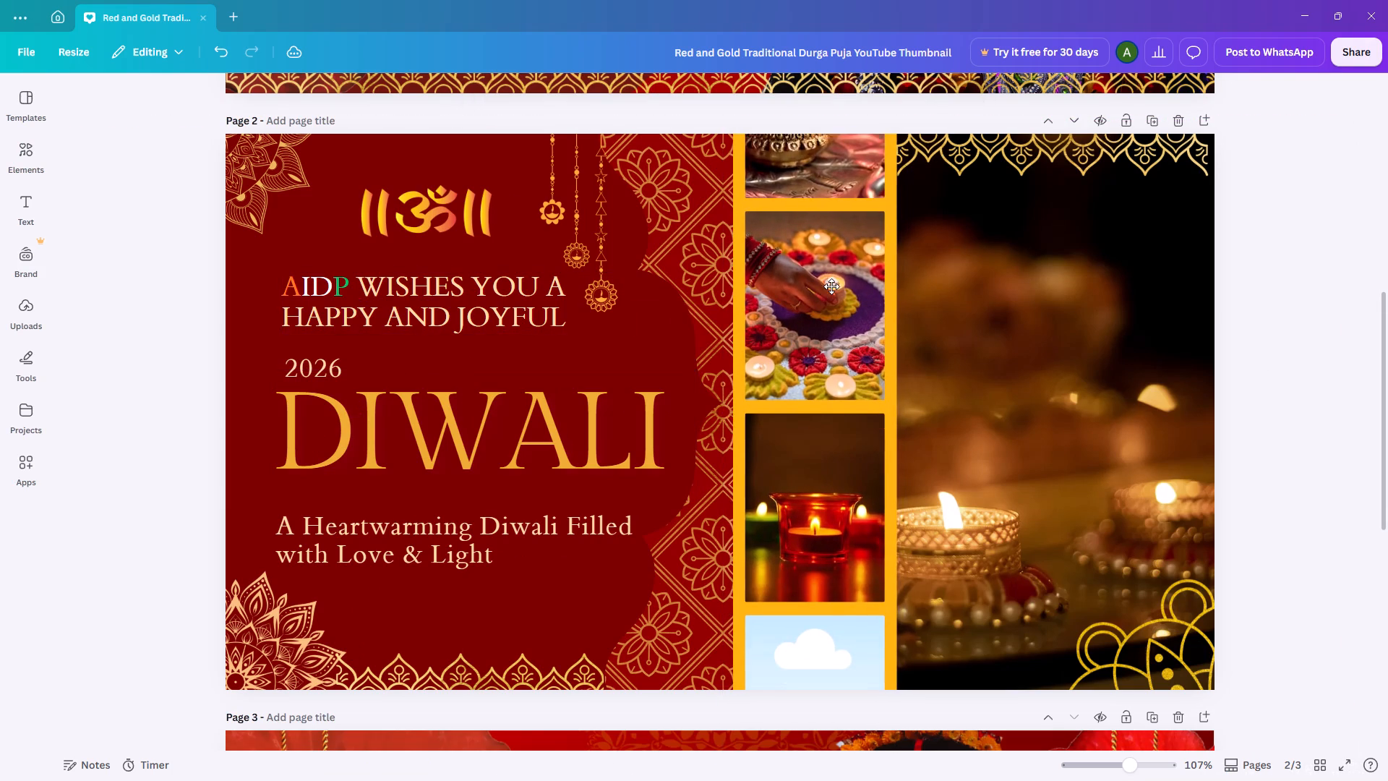
drag(831, 286, 820, 338)
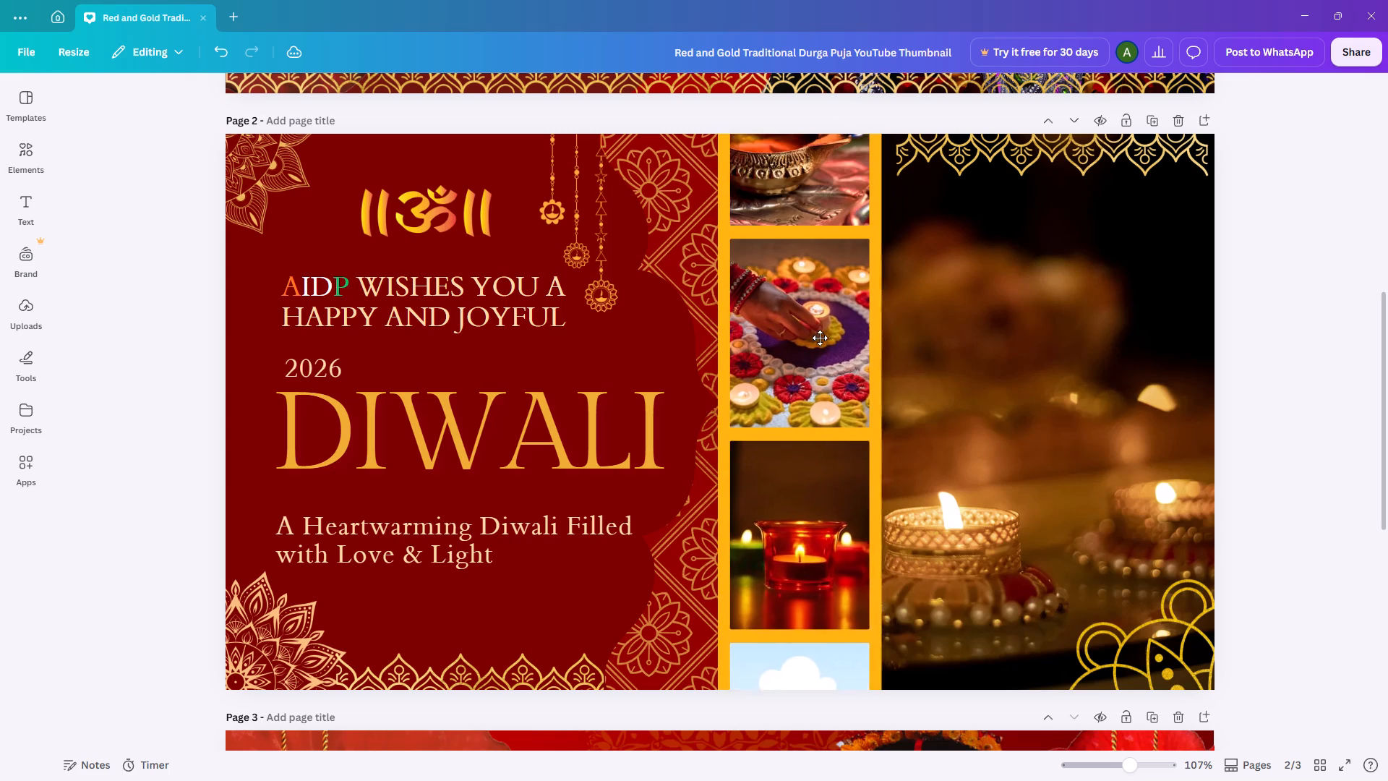
drag(820, 338, 835, 362)
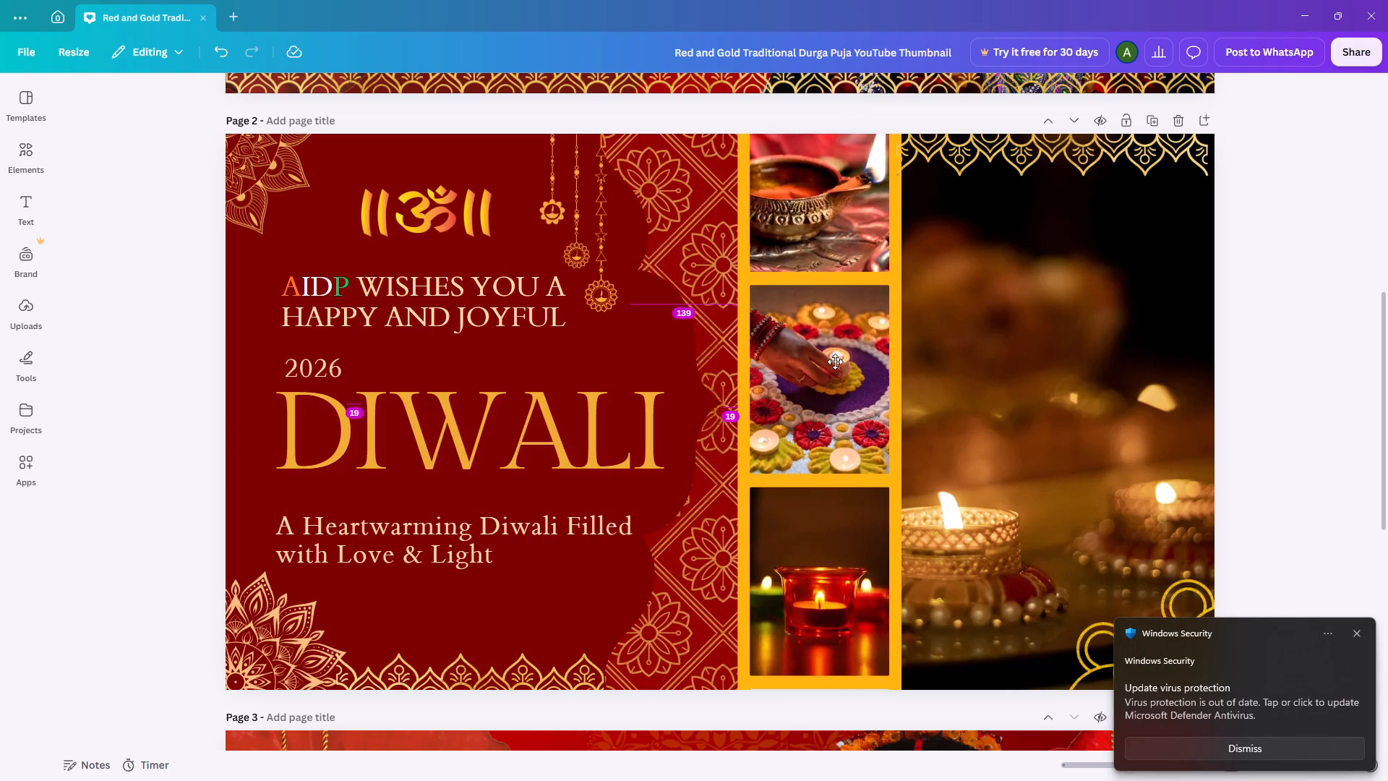
drag(835, 362, 835, 372)
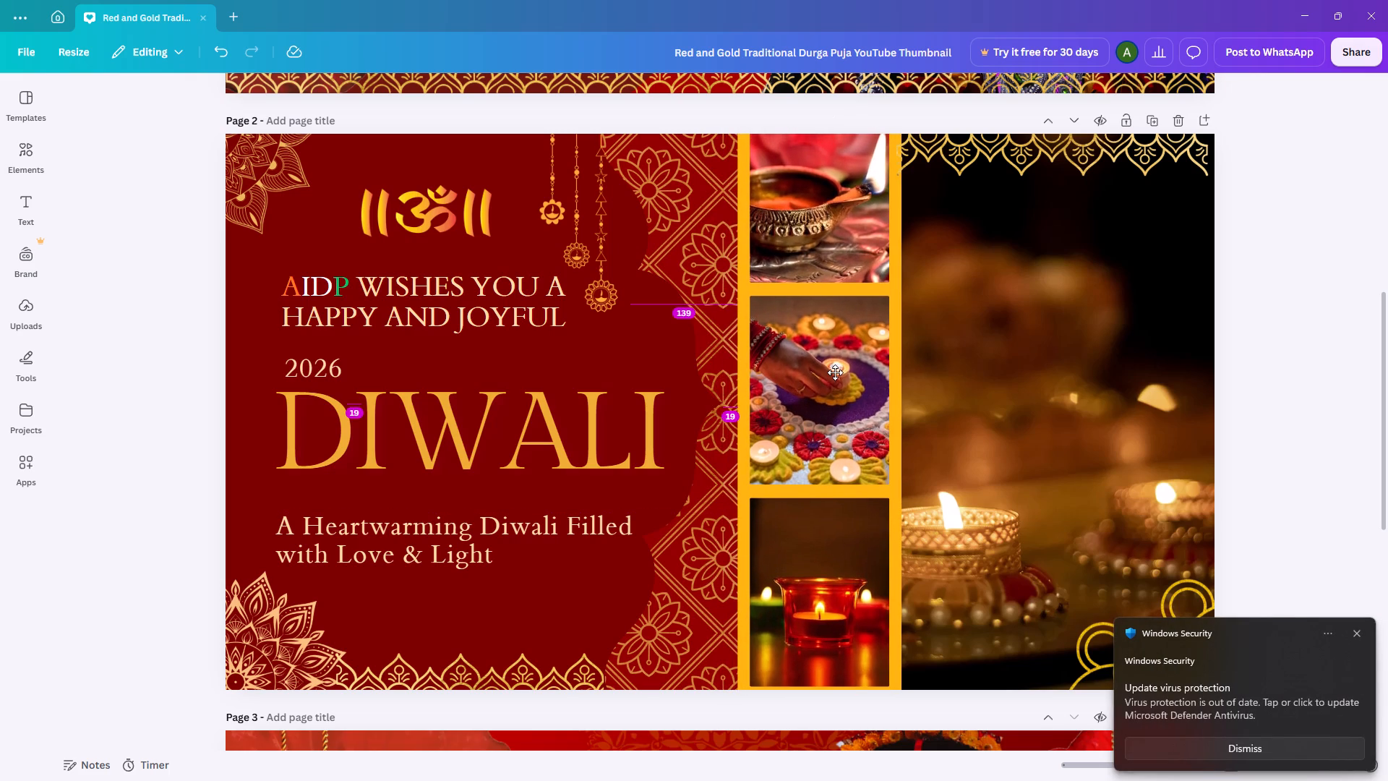
drag(835, 372, 835, 375)
drag(861, 364, 863, 364)
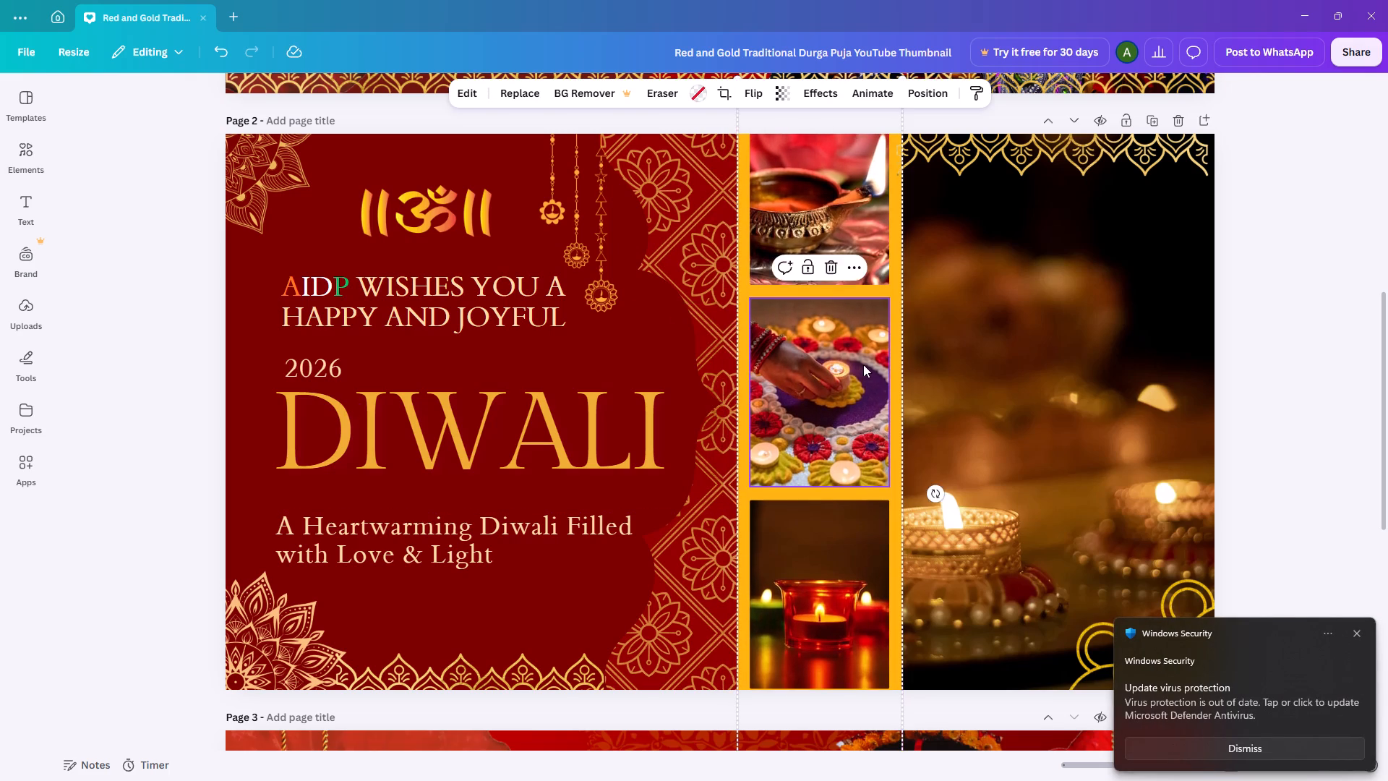
drag(863, 364, 901, 376)
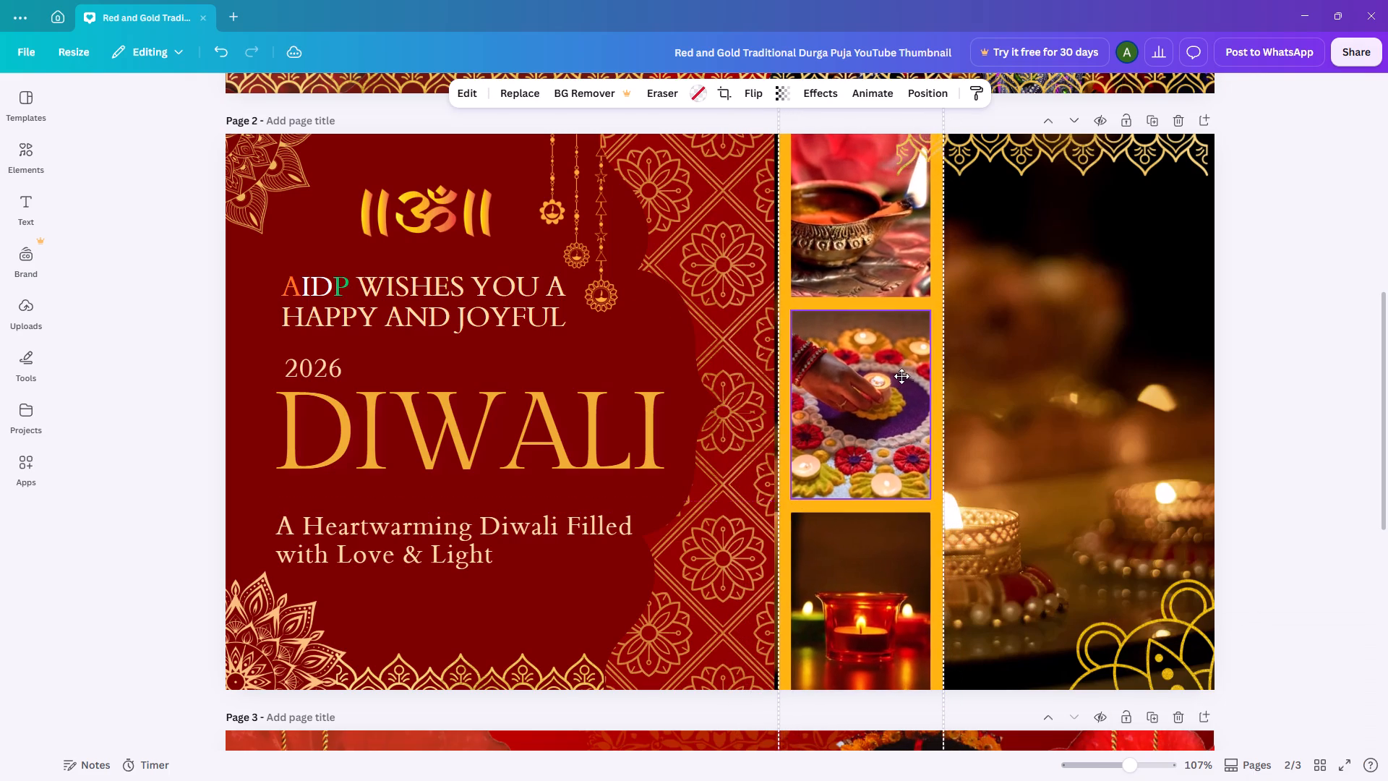
drag(901, 376, 888, 376)
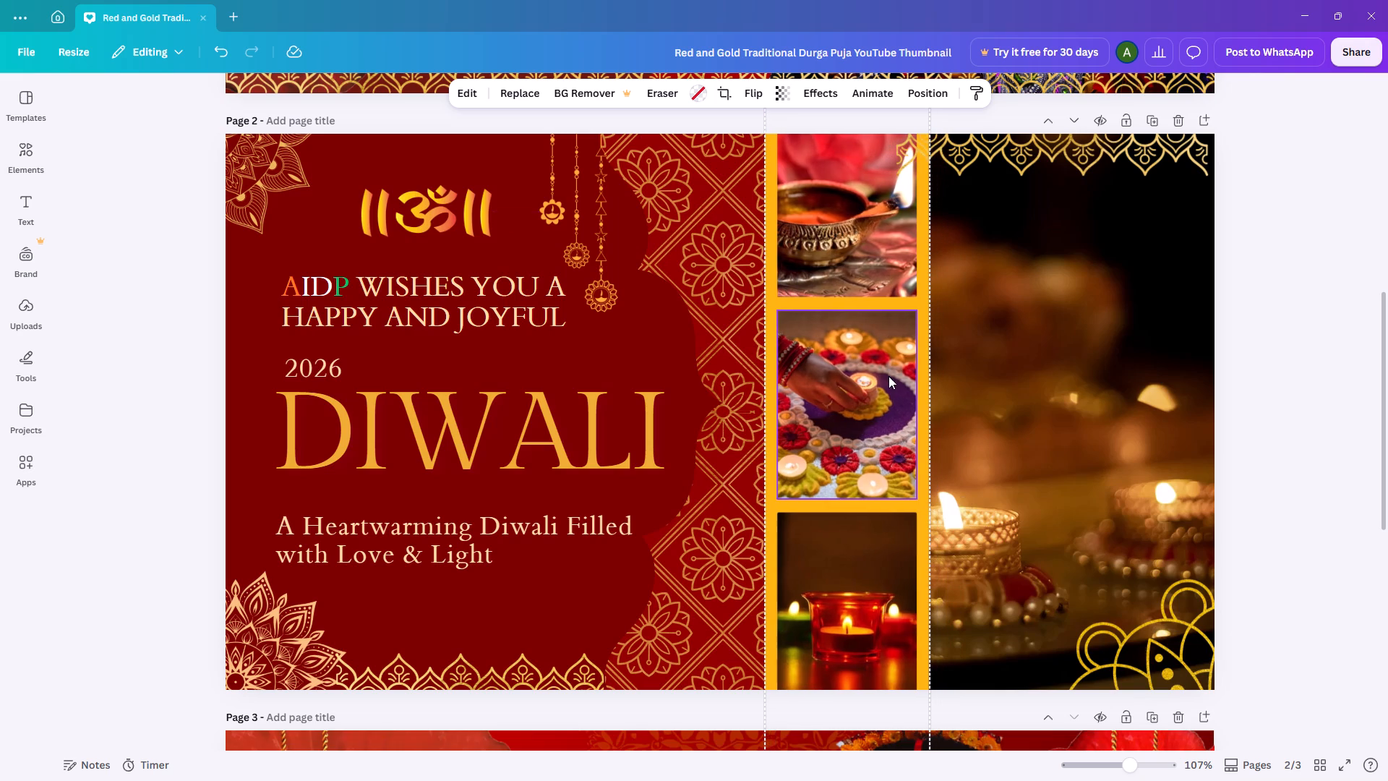
click(1358, 385)
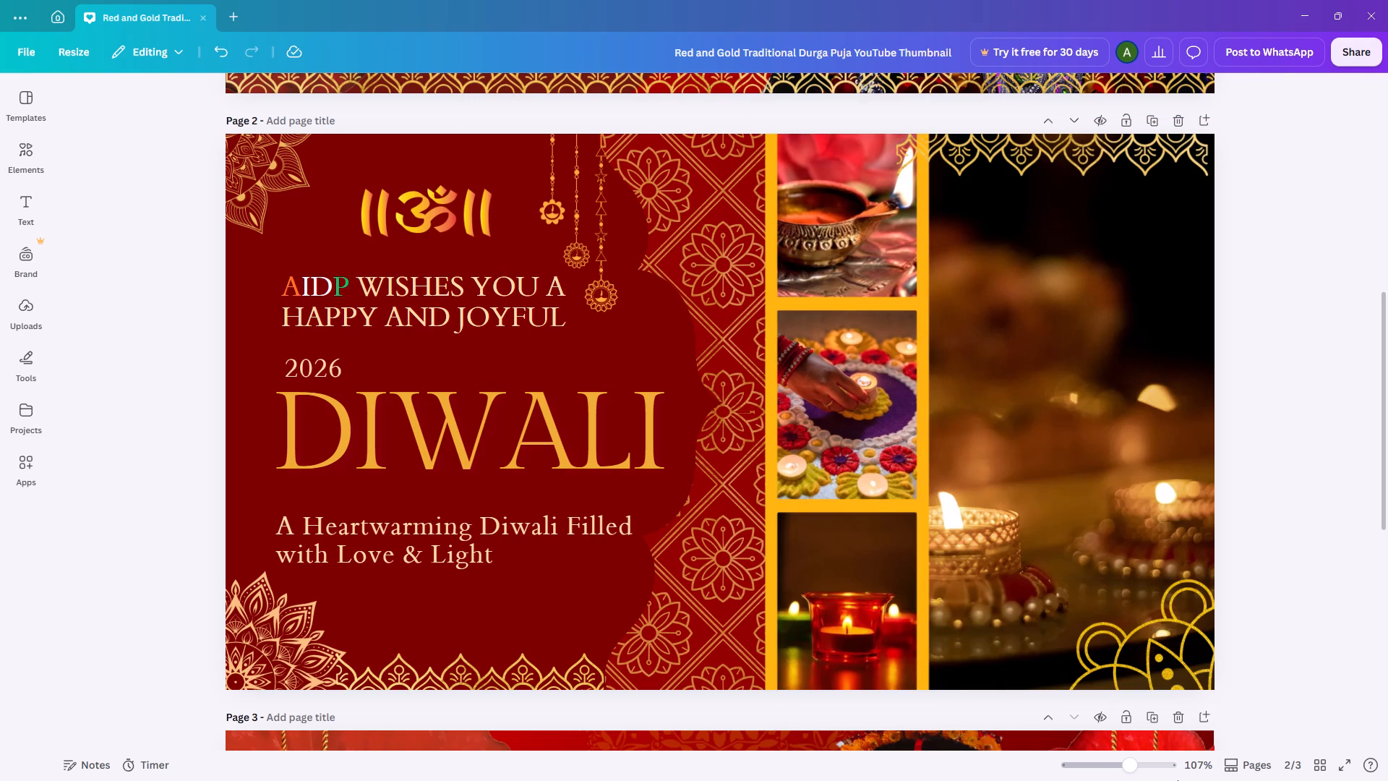
Search the computer for "a", open Armoury Crate to check the system usage, and close it.
right_click(1087, 779)
click(1141, 707)
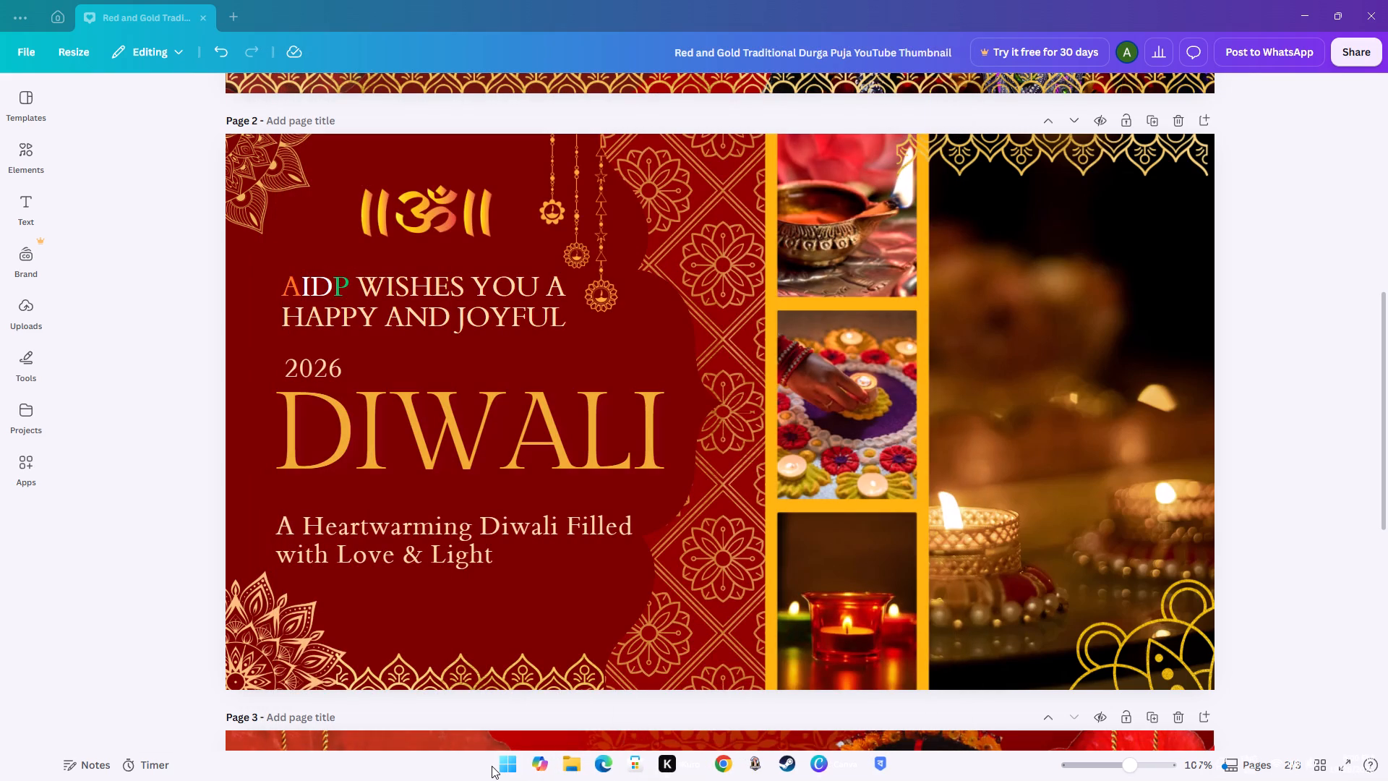
click(499, 764)
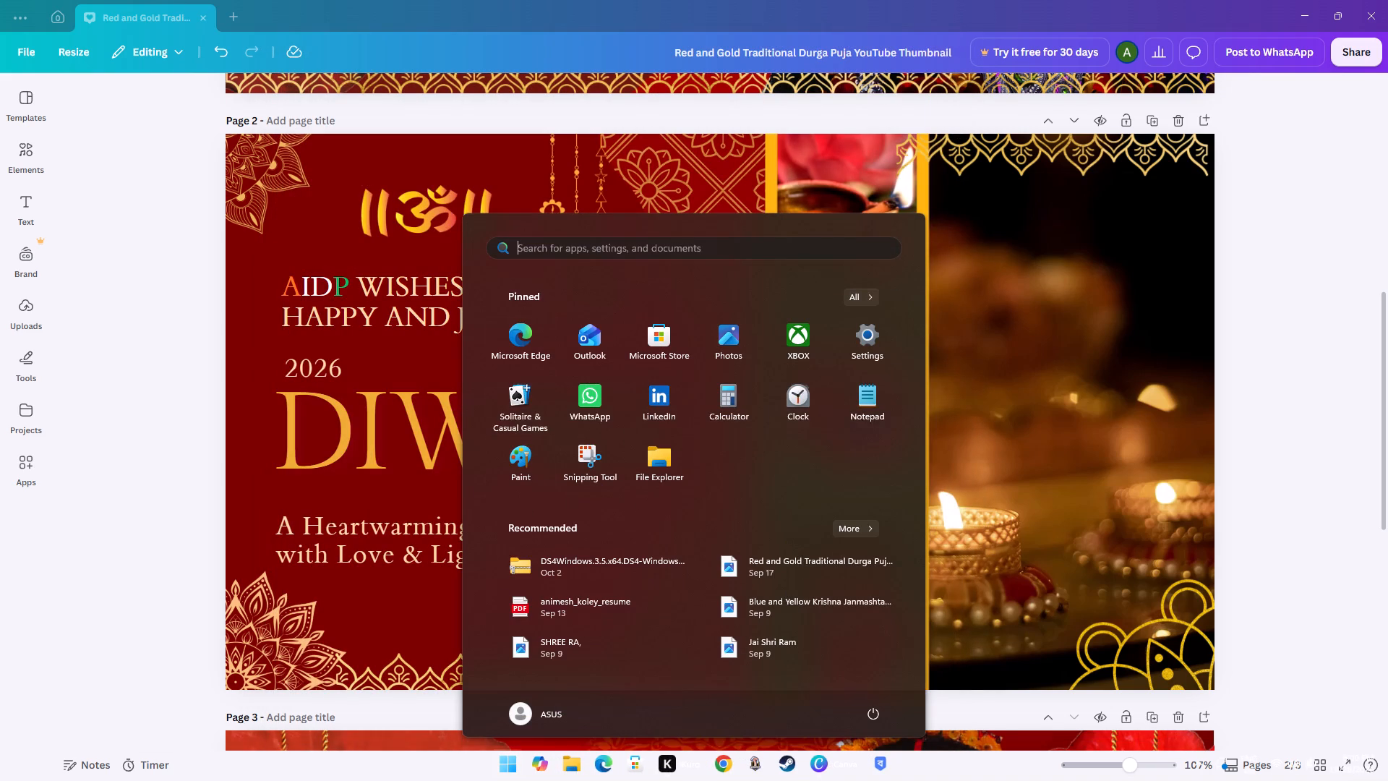
click(580, 247)
key(a)
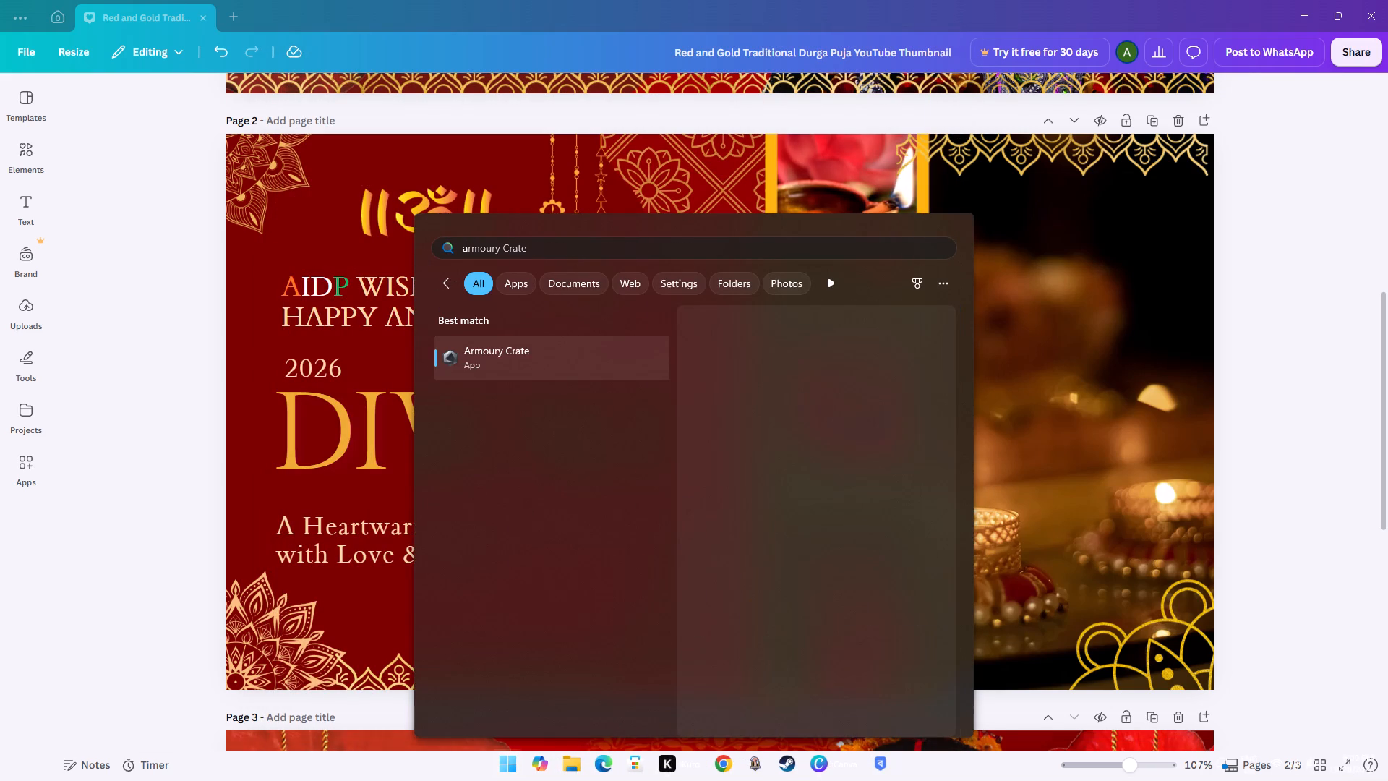
click(758, 464)
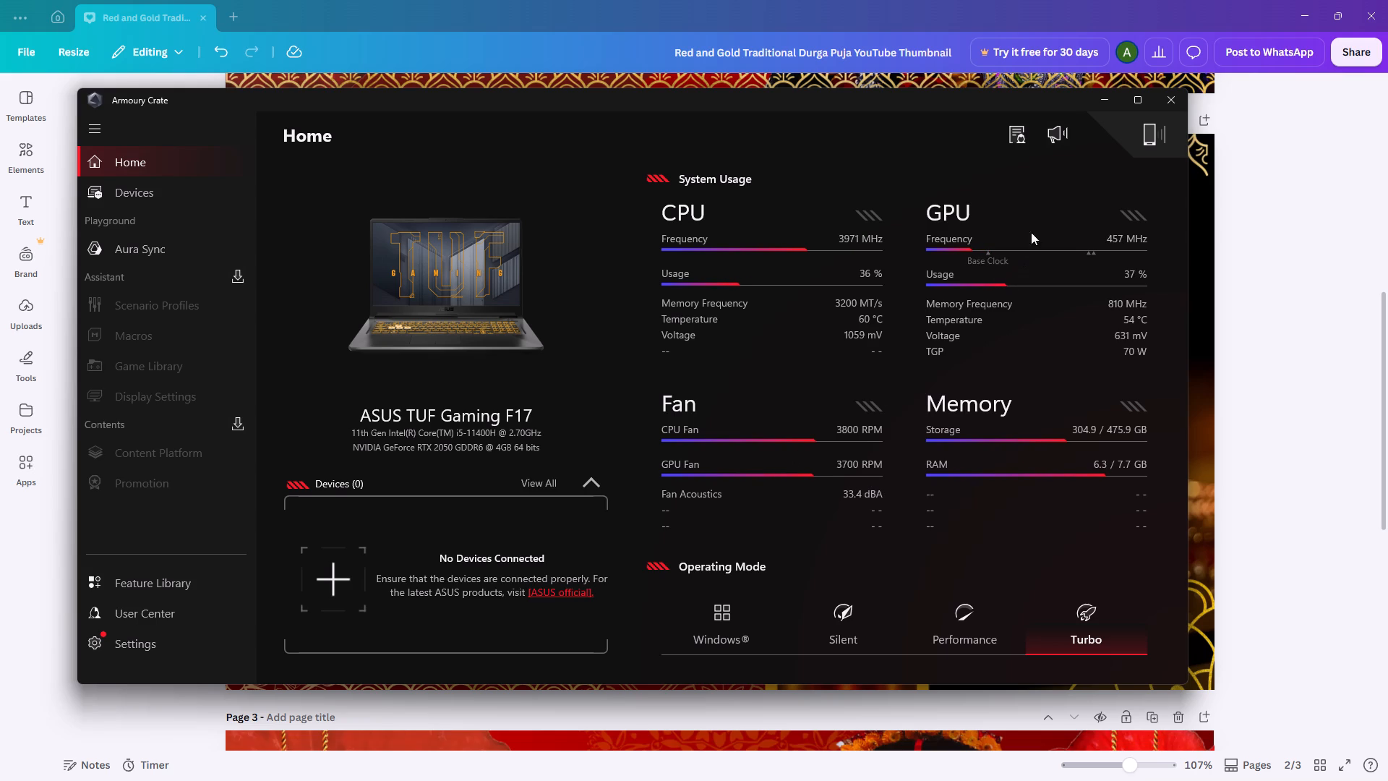
click(1168, 103)
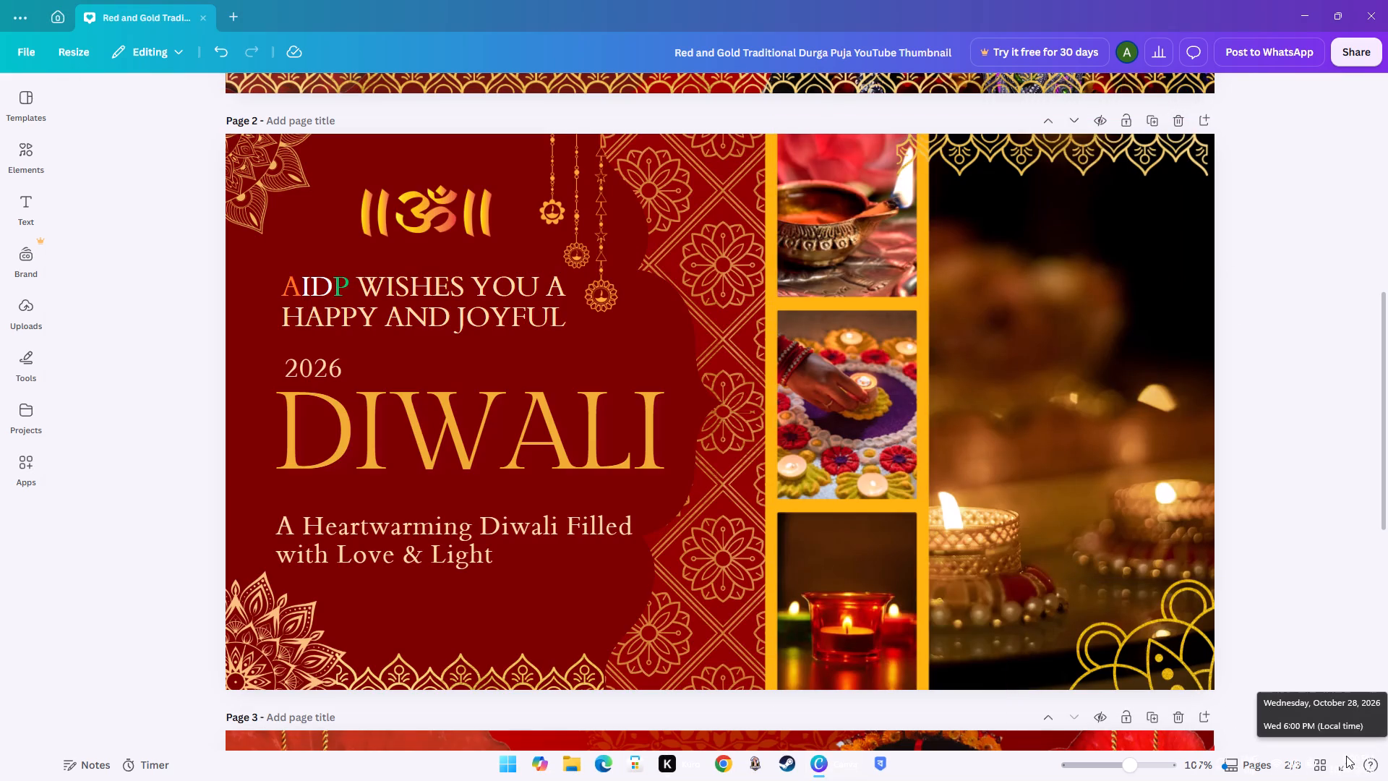
Move the goddess image on page 3 right, away from the title text.
scroll(1247, 560, down, 5)
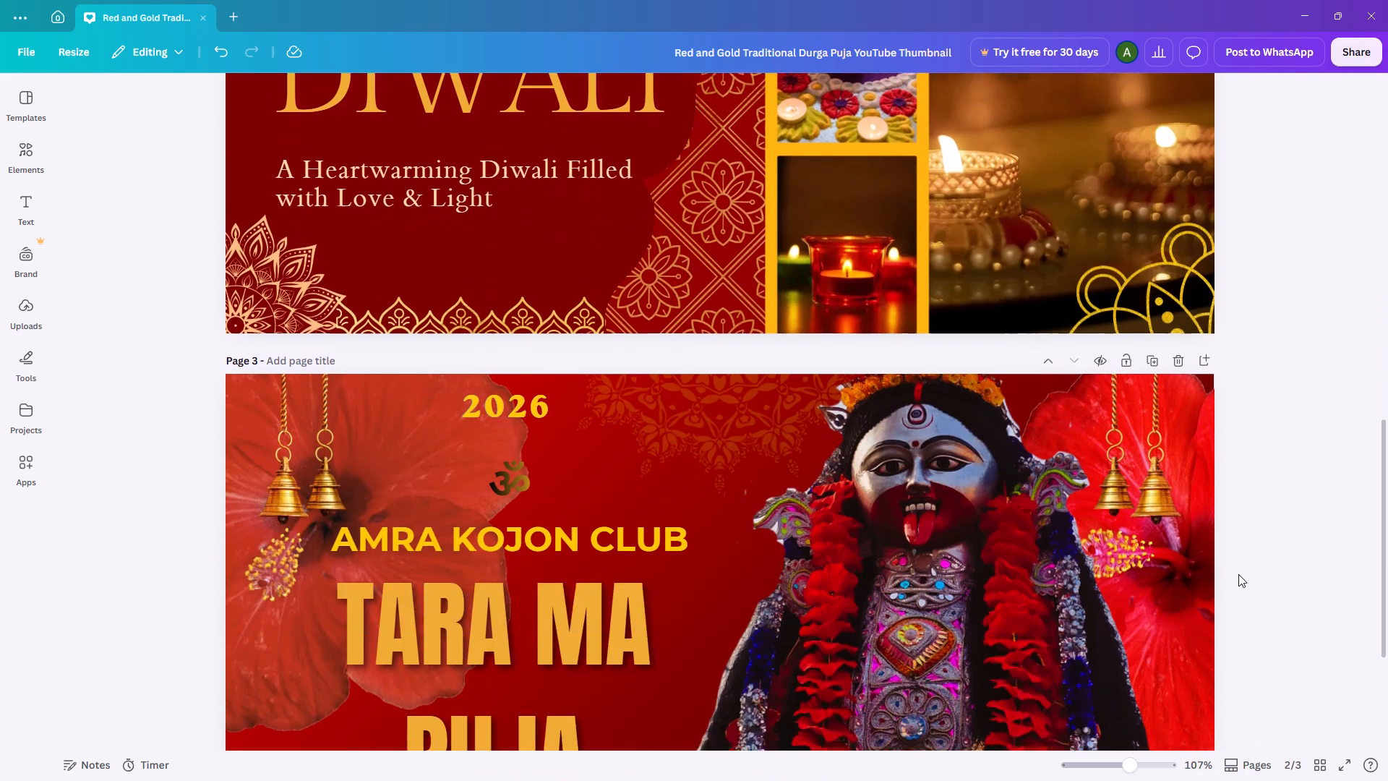
scroll(1238, 574, down, 5)
click(933, 432)
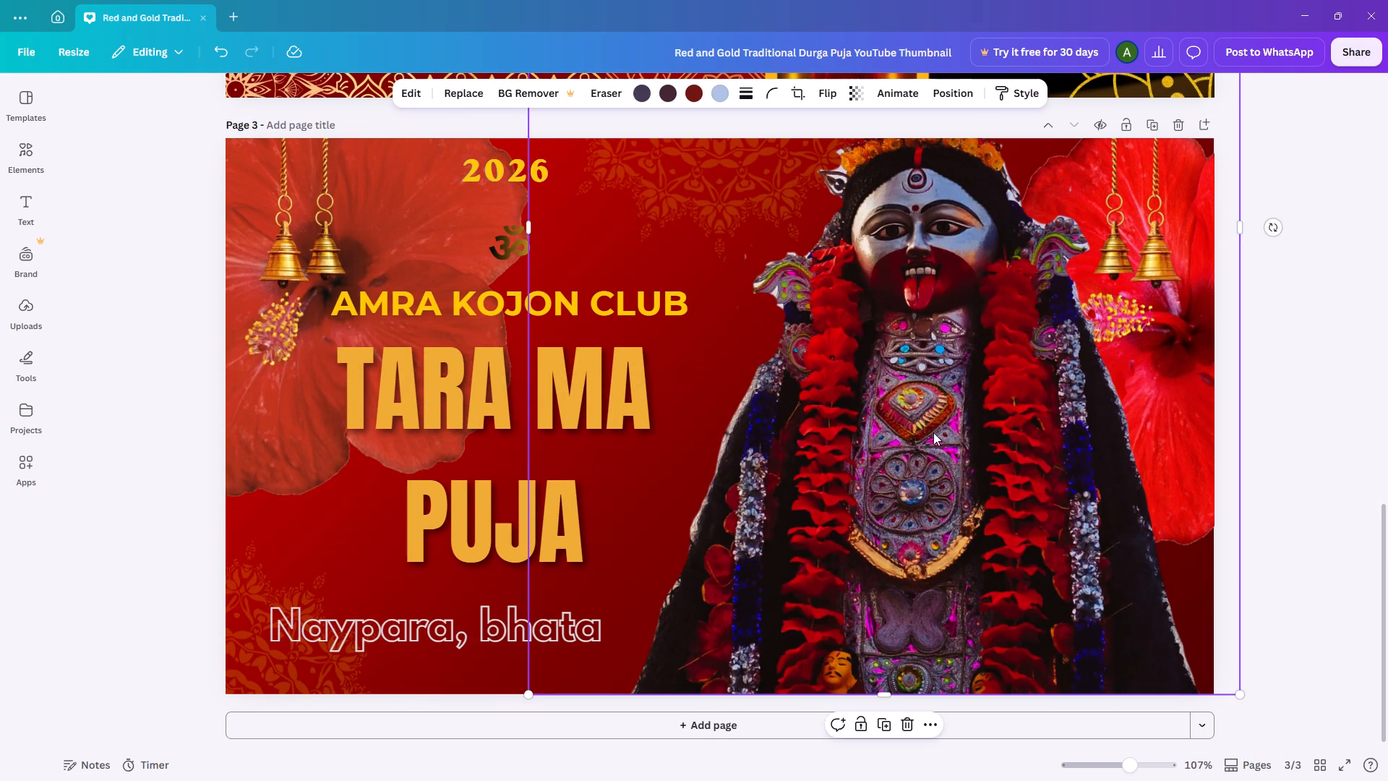
drag(933, 432, 995, 434)
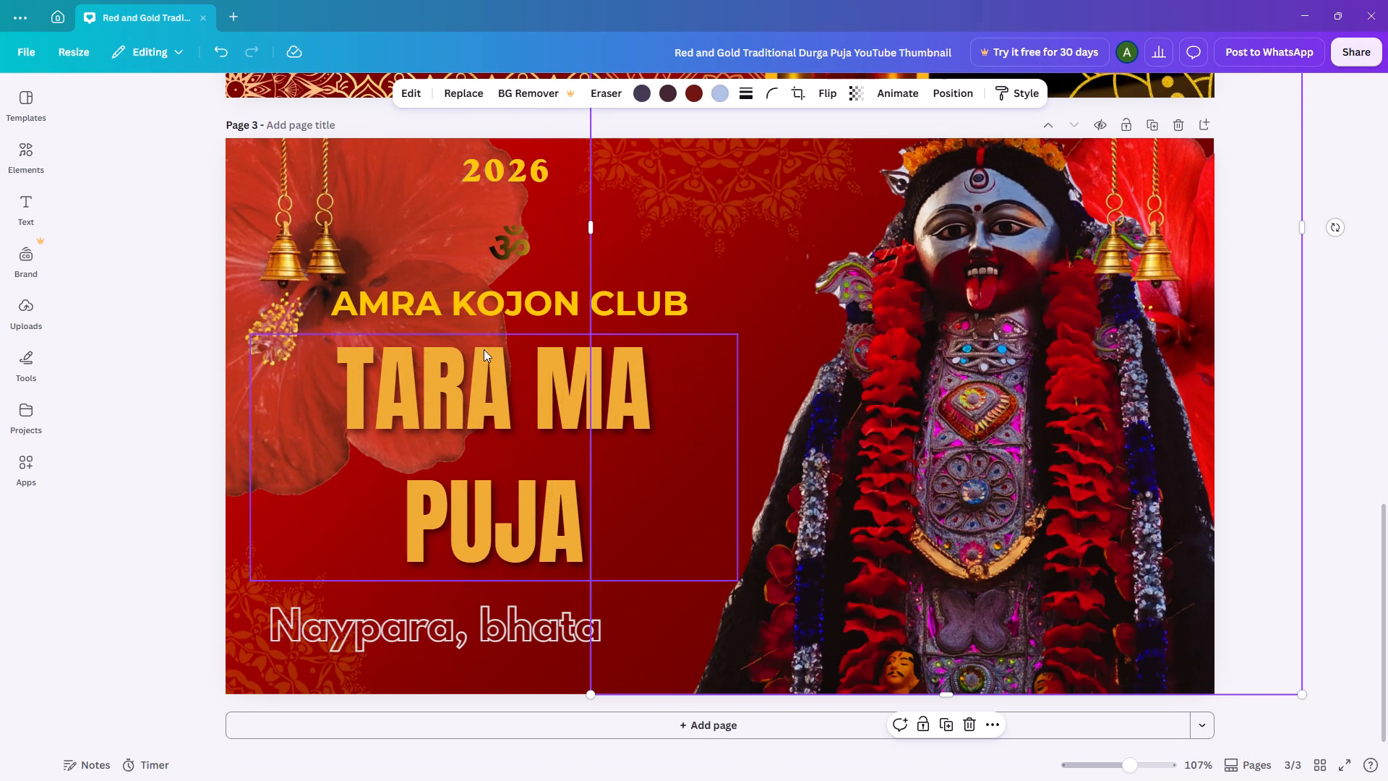
Shrink the AMRA KOJON CLUB text on page 3 to size 30 and position it just above the TARA MA PUJA title.
click(533, 299)
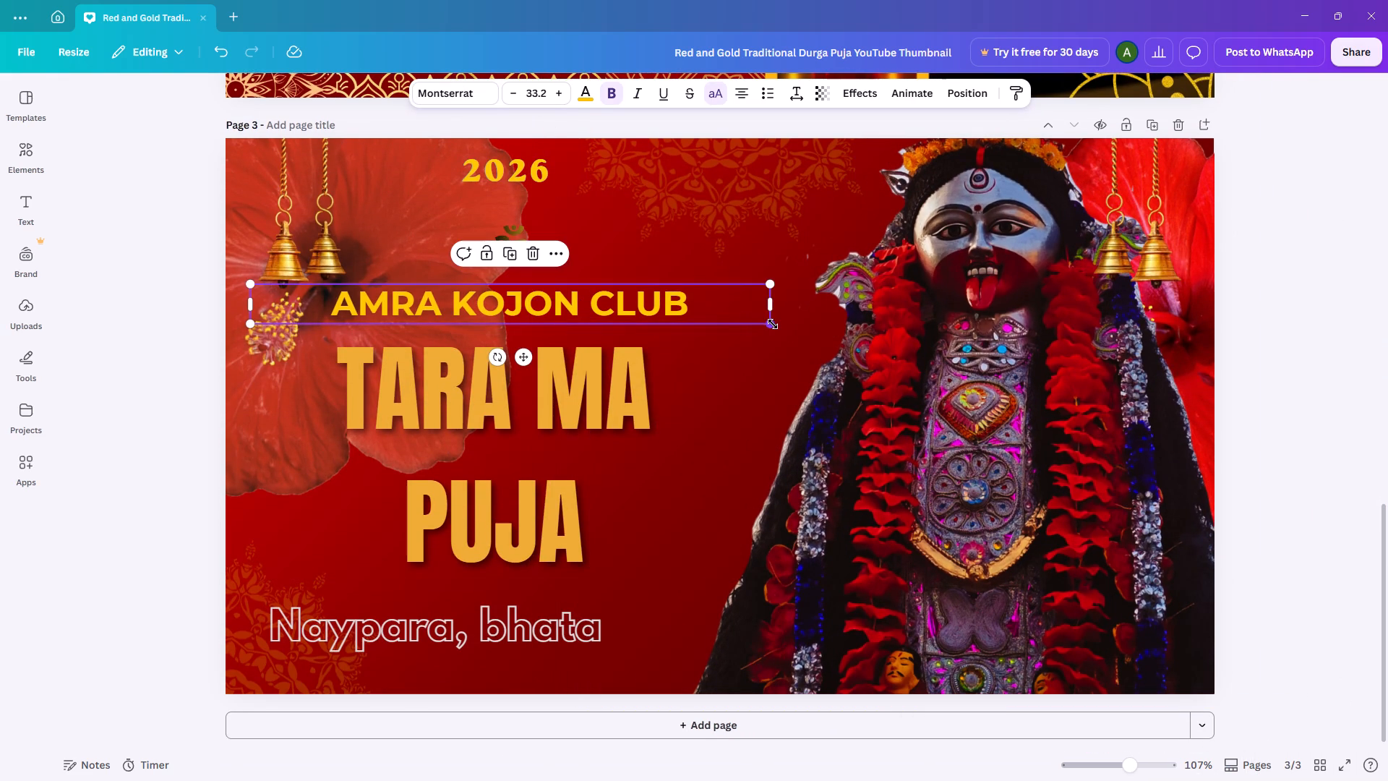
drag(774, 324, 723, 325)
drag(622, 306, 639, 303)
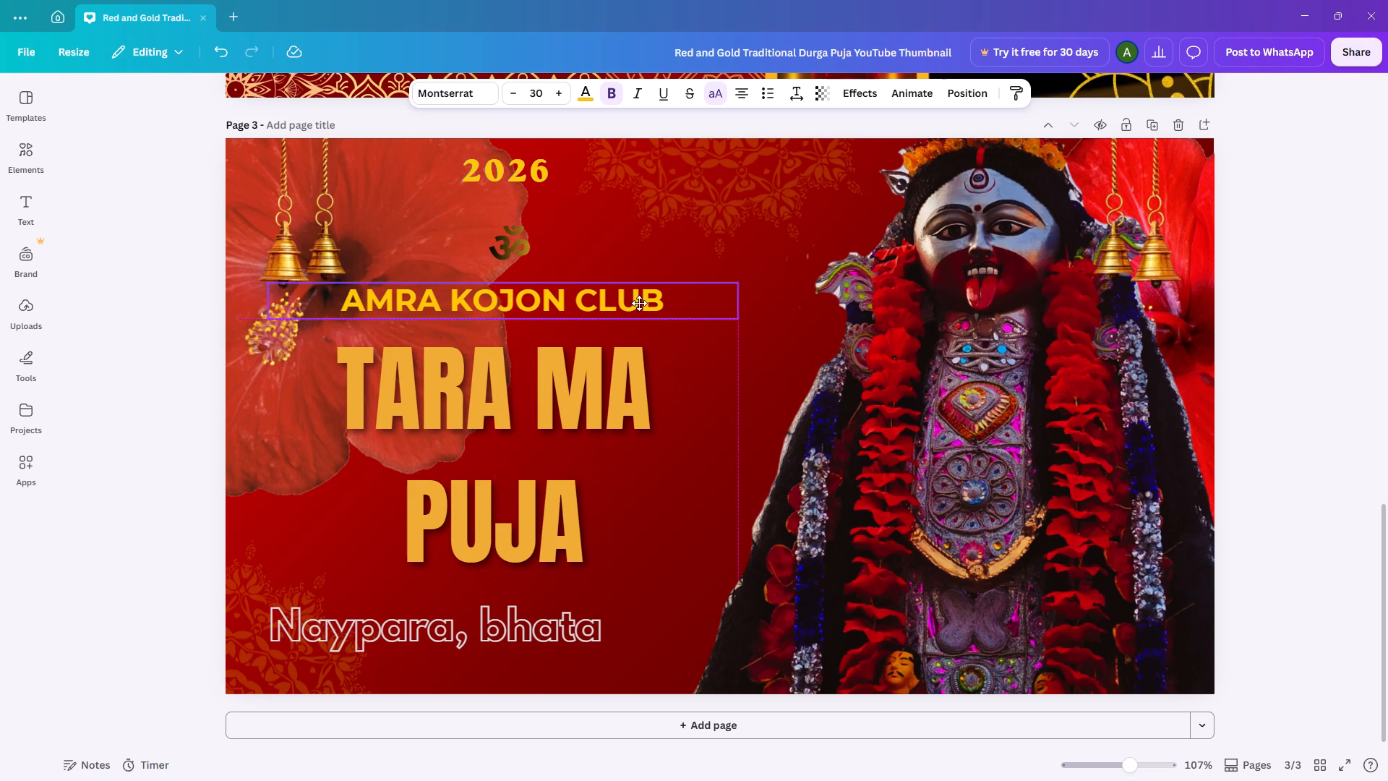
drag(639, 303, 629, 311)
Move the TARA MA PUJA title slightly up, closer to the club name, keeping its horizontal position.
click(531, 377)
drag(531, 377, 536, 377)
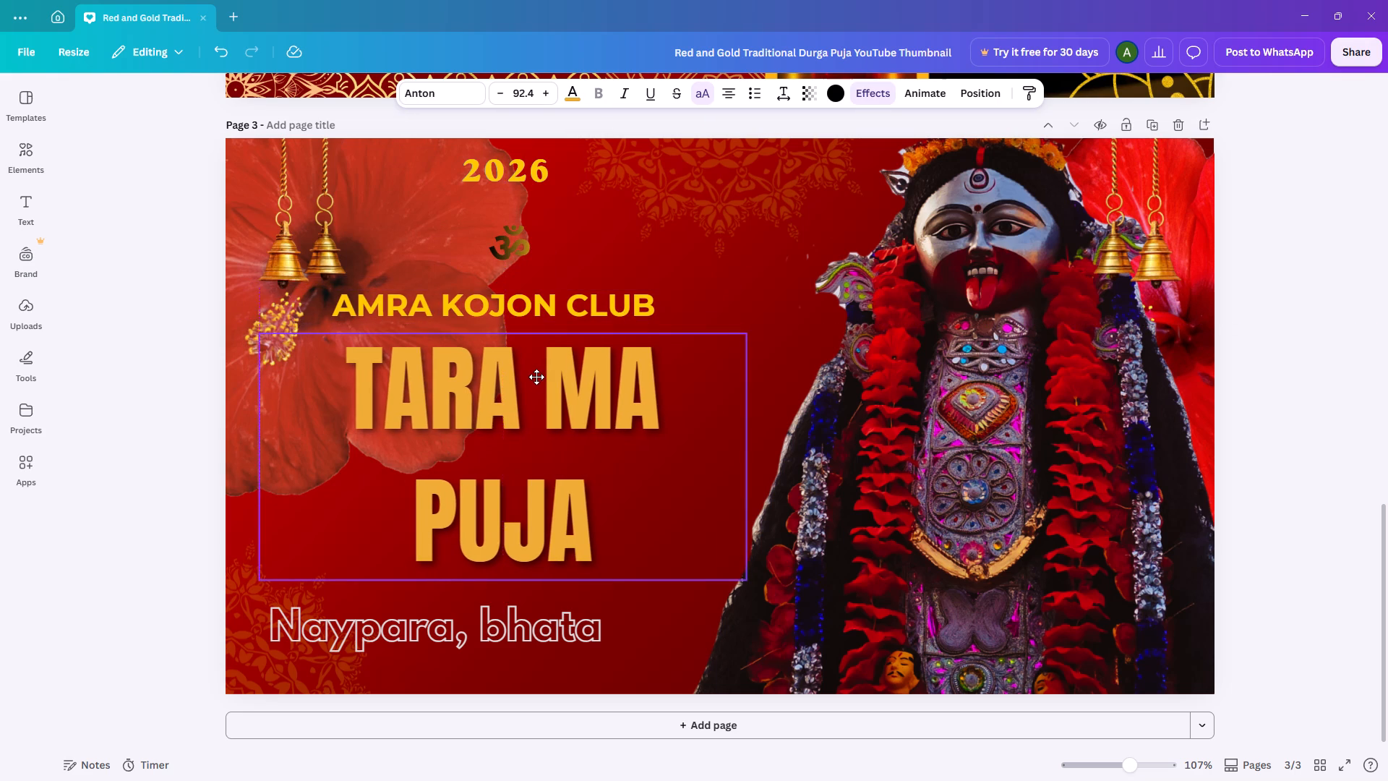
drag(536, 377, 528, 365)
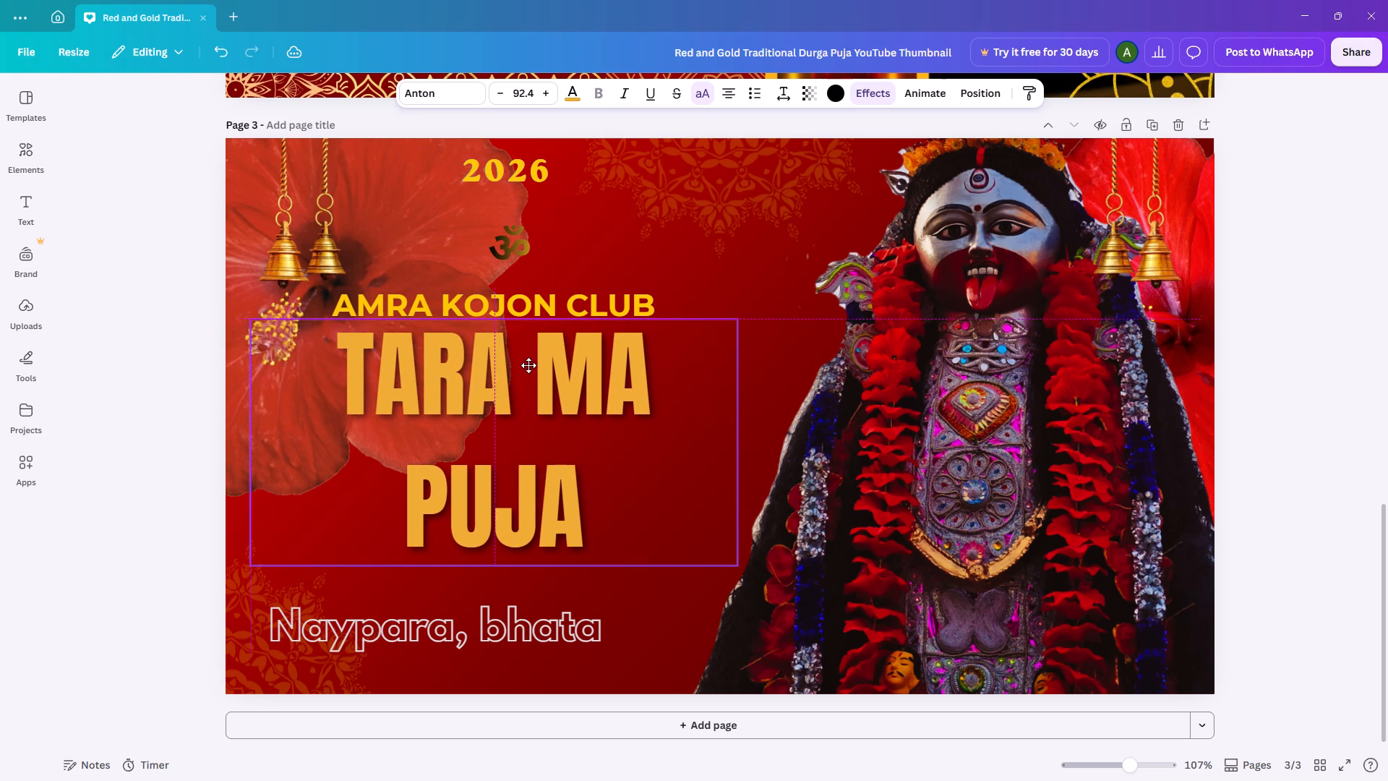
drag(528, 365, 528, 368)
Move the "Naypara, bhata" line slightly right and up beneath the TARA MA PUJA title.
click(401, 638)
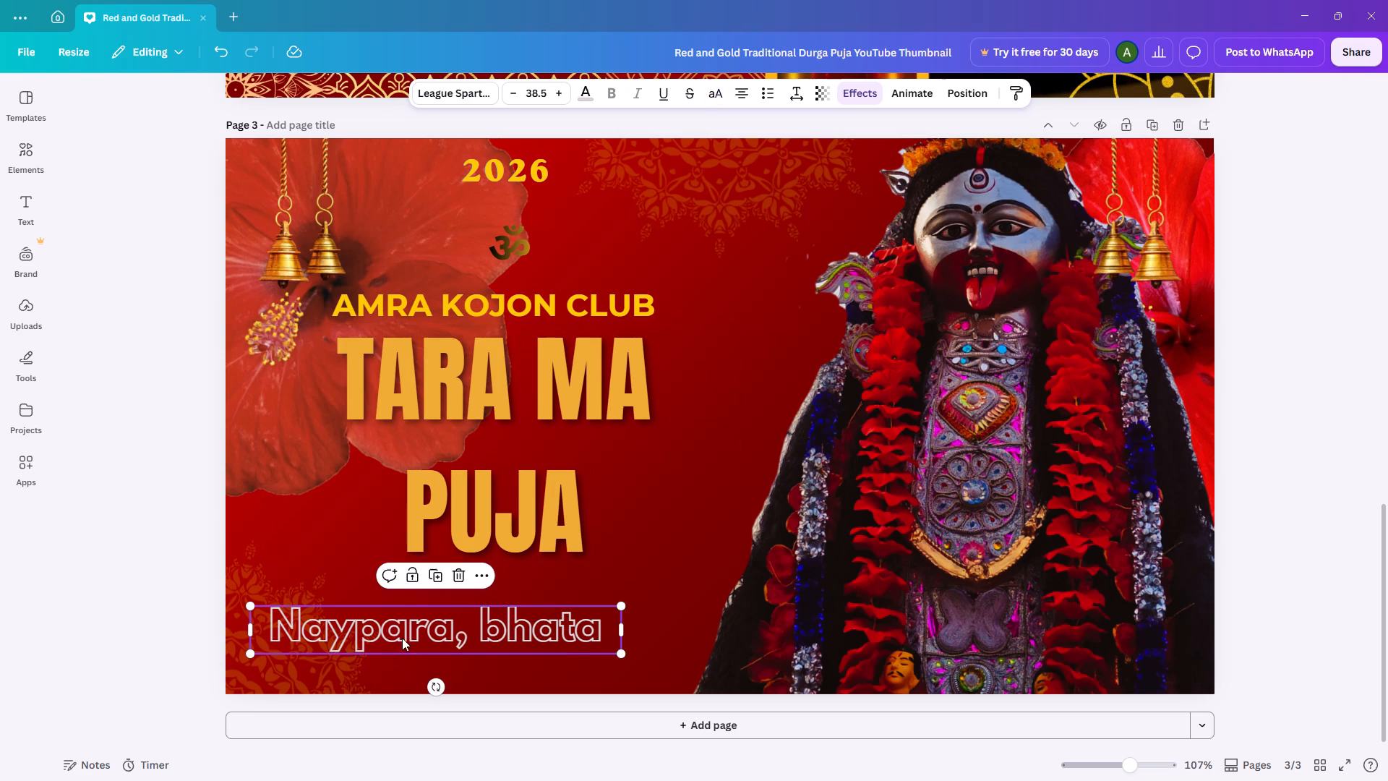
drag(403, 637, 424, 628)
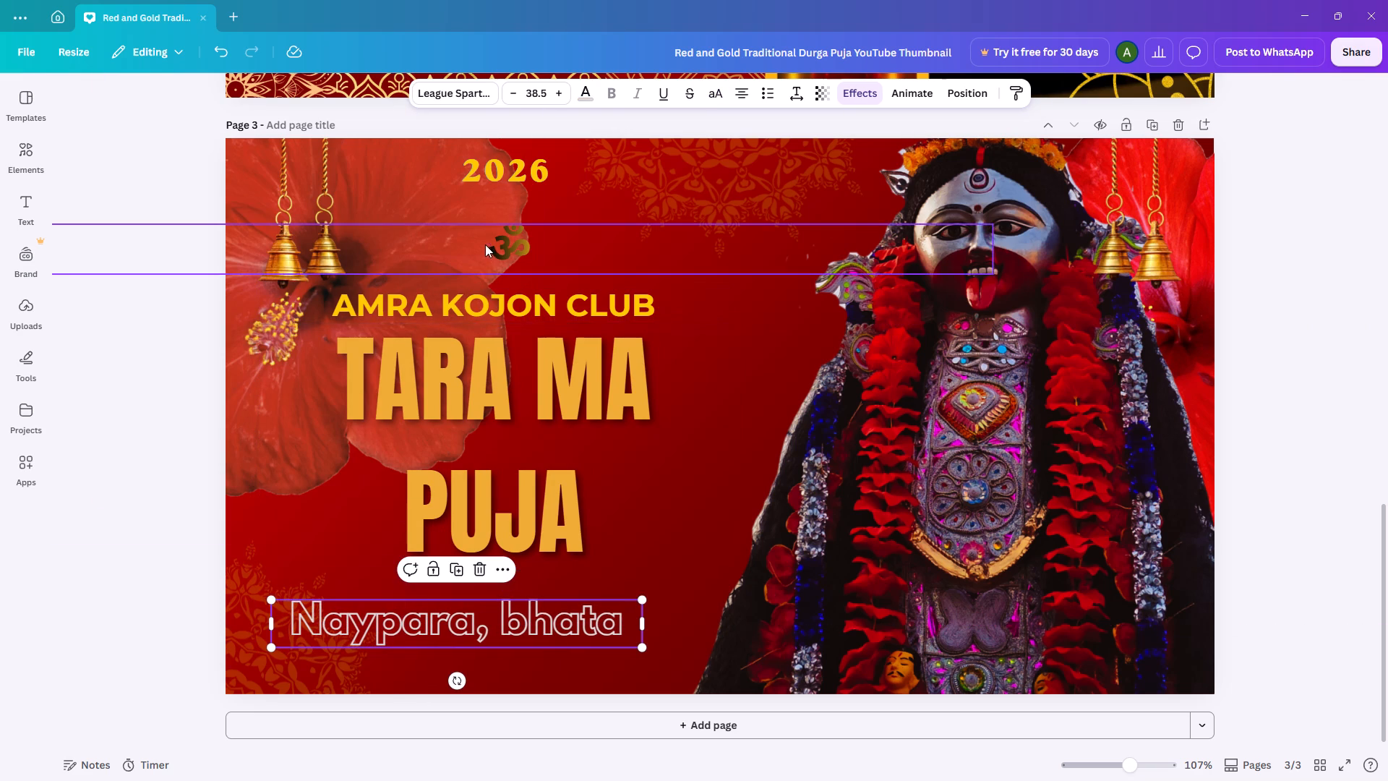
Raise the Om symbol slightly and shift the 2026 text slightly right so it sits above the symbol.
click(494, 253)
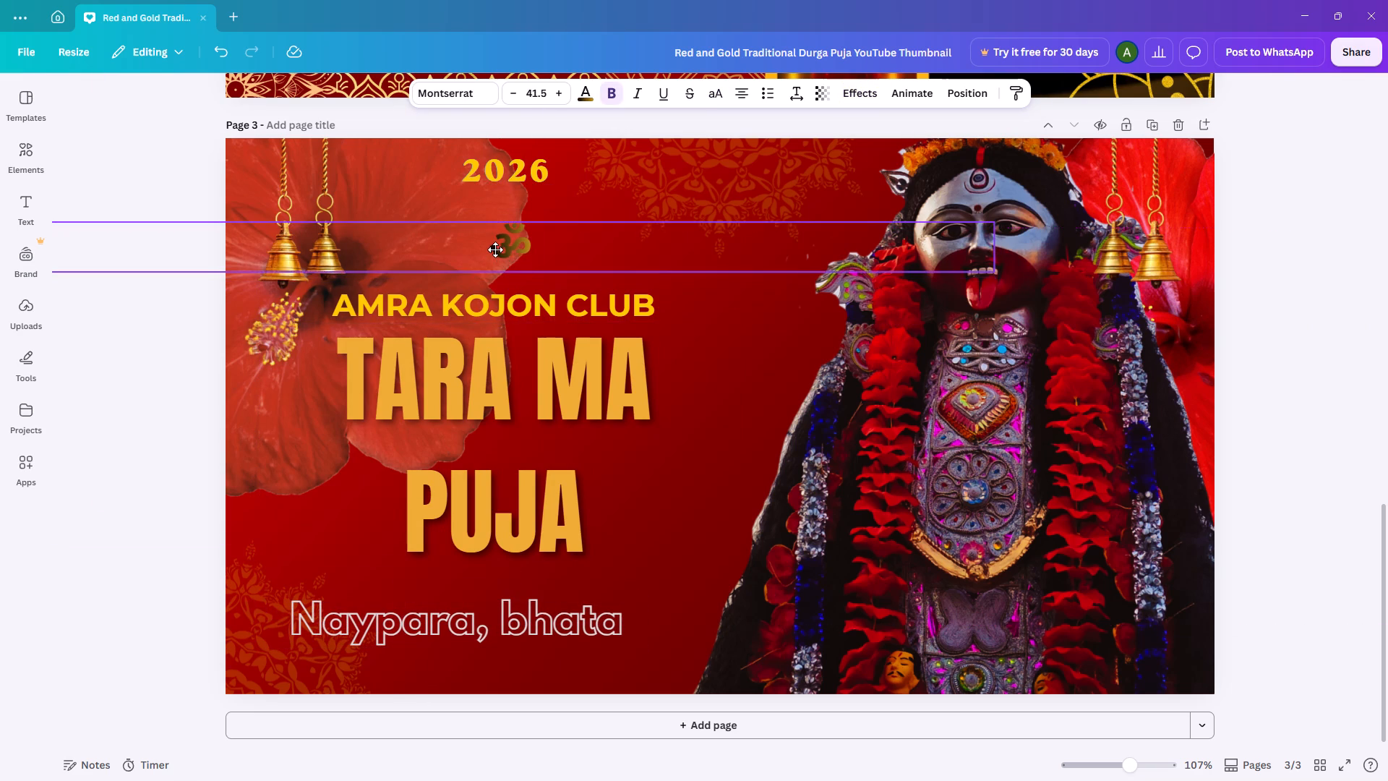
click(527, 161)
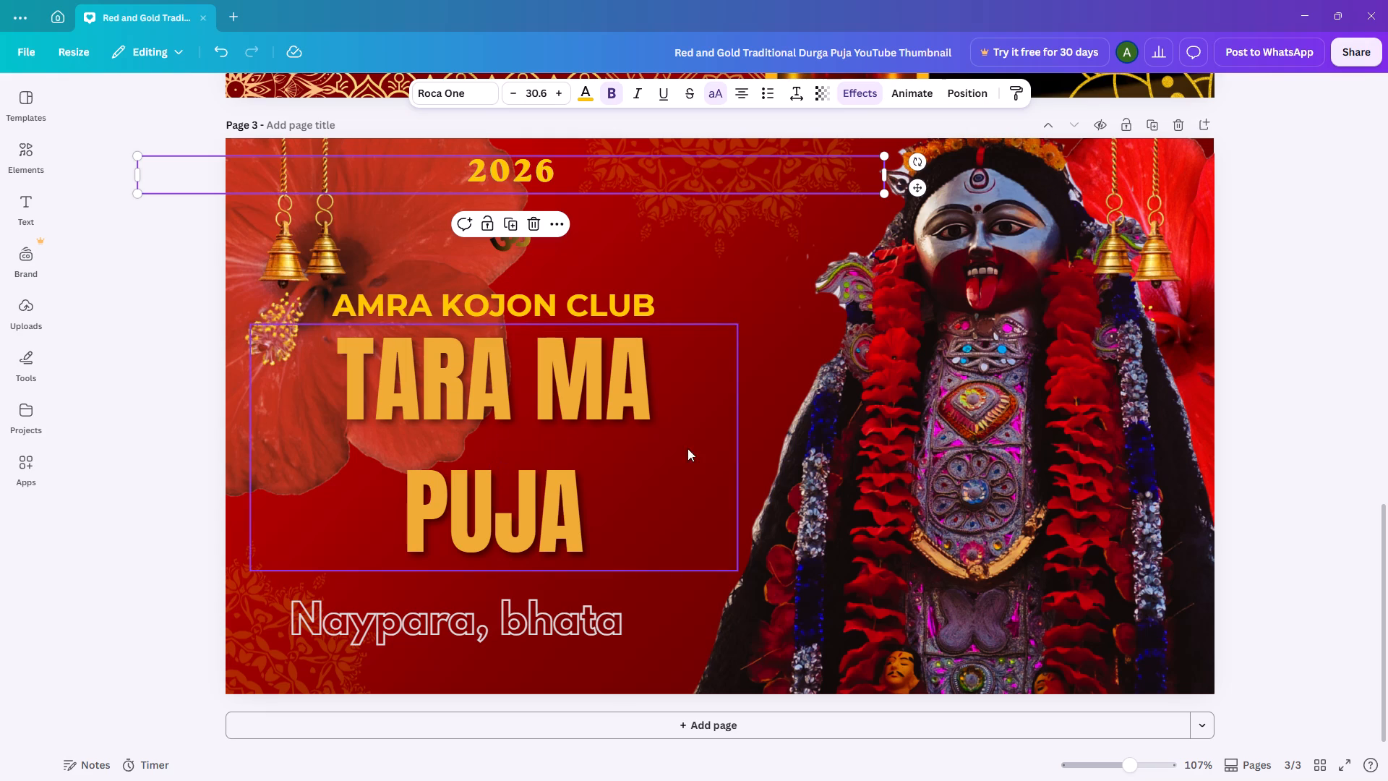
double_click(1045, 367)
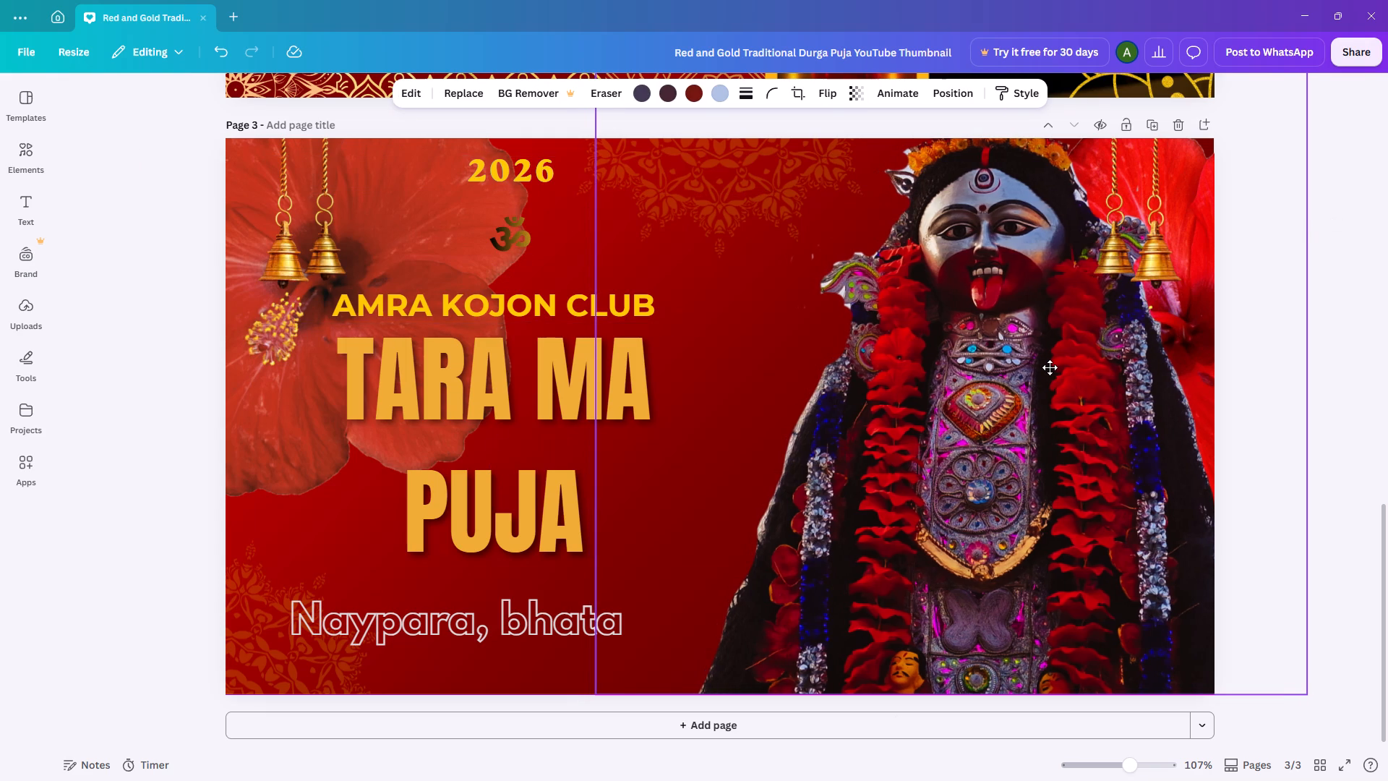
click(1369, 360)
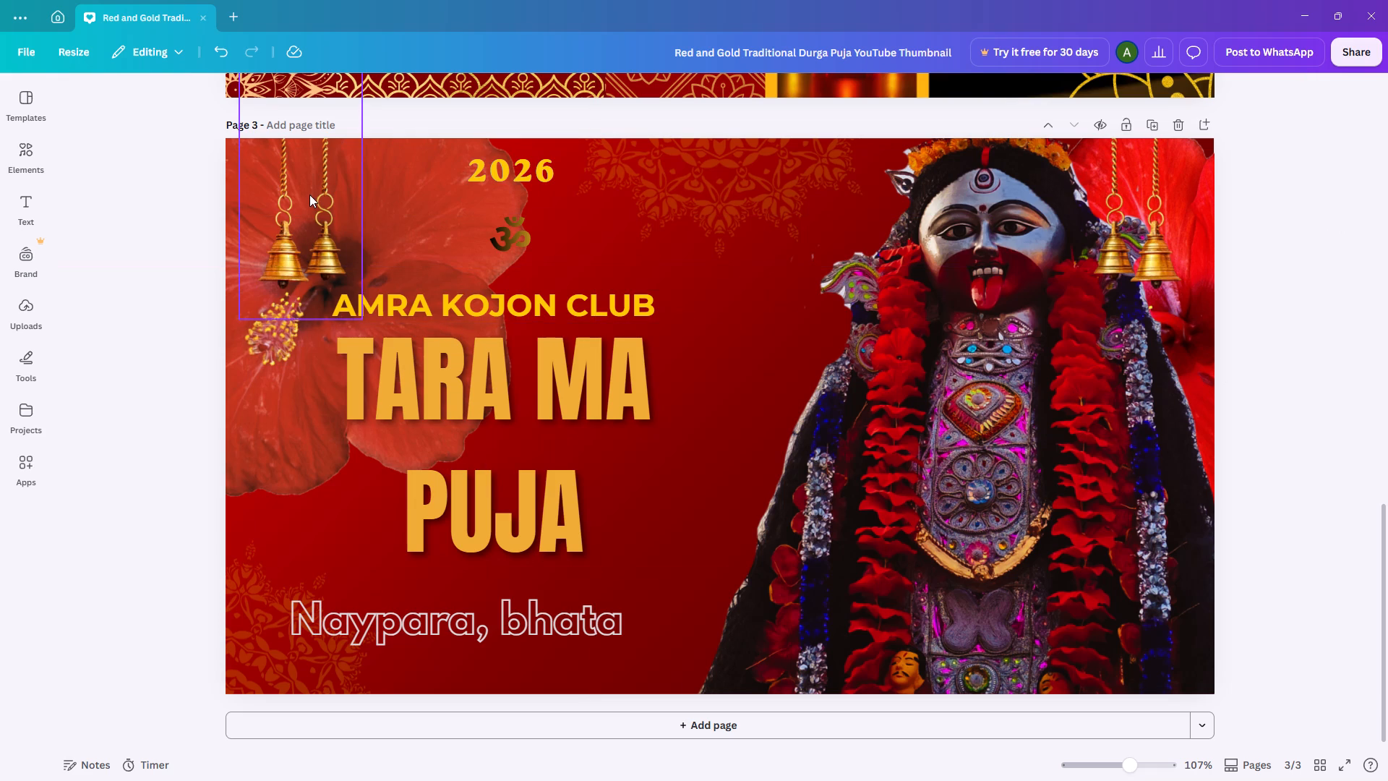
Shift the pair of hanging bells beside the 2026 text slightly left and the "Naypara, bhata" line slightly left and down.
drag(309, 194, 299, 195)
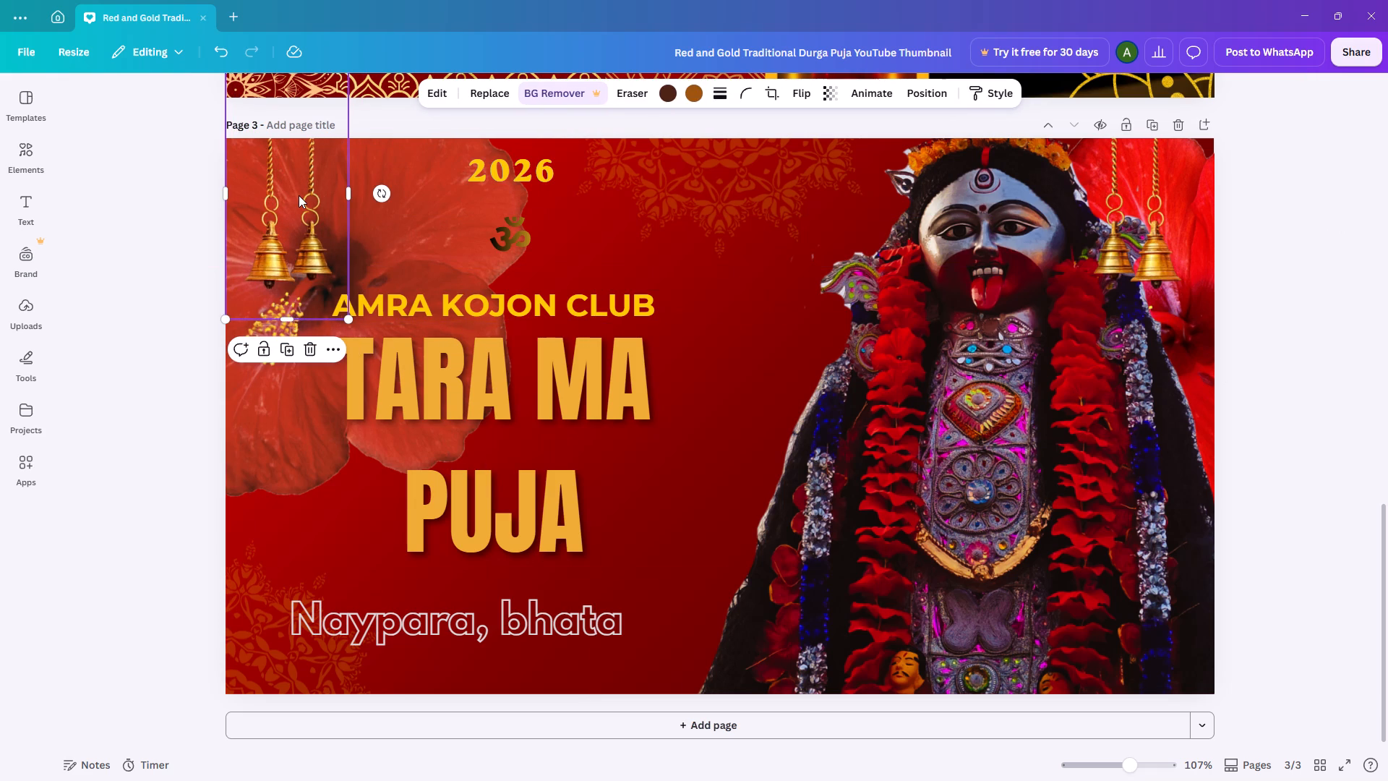
drag(400, 621, 382, 625)
click(147, 487)
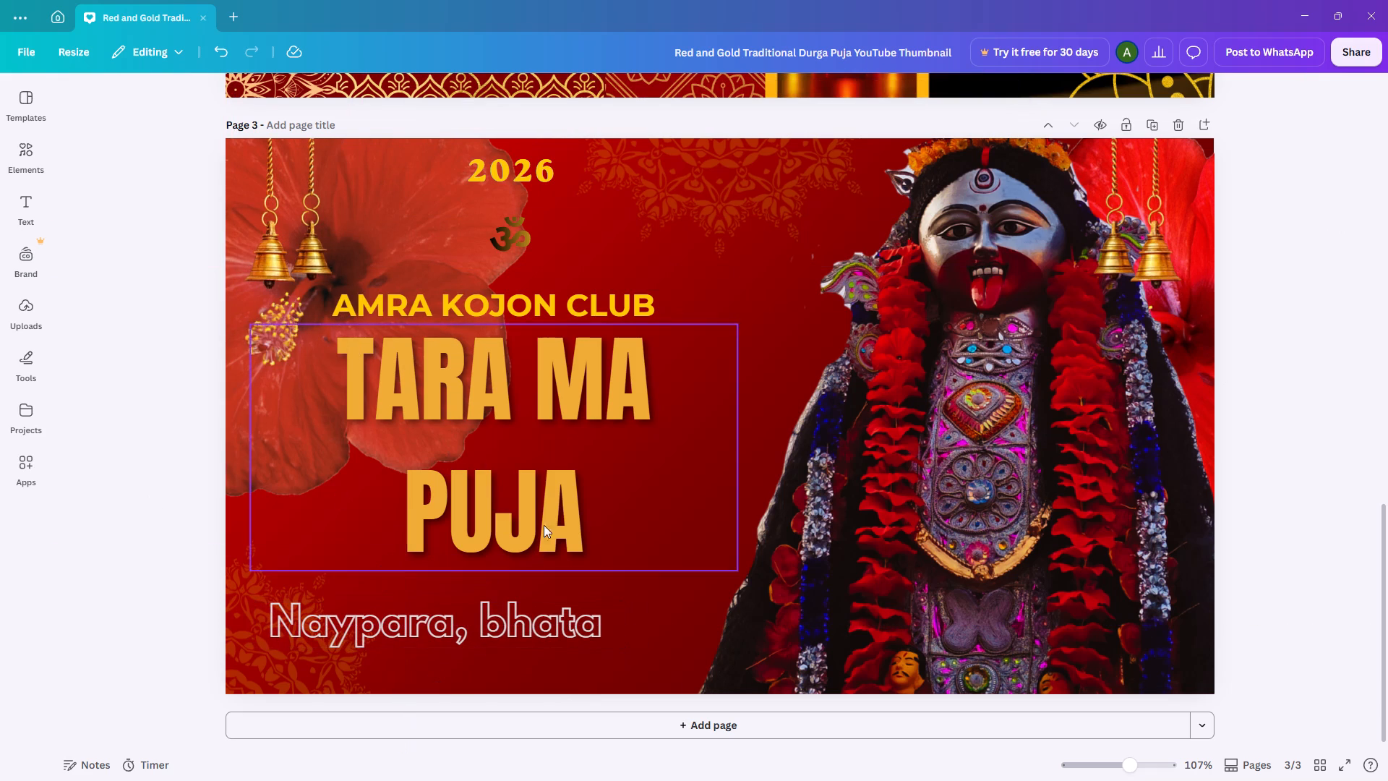
Insert the gold Om graphic with double bars from the recently used graphics and place it beside the existing dark Om symbol.
click(27, 163)
click(209, 223)
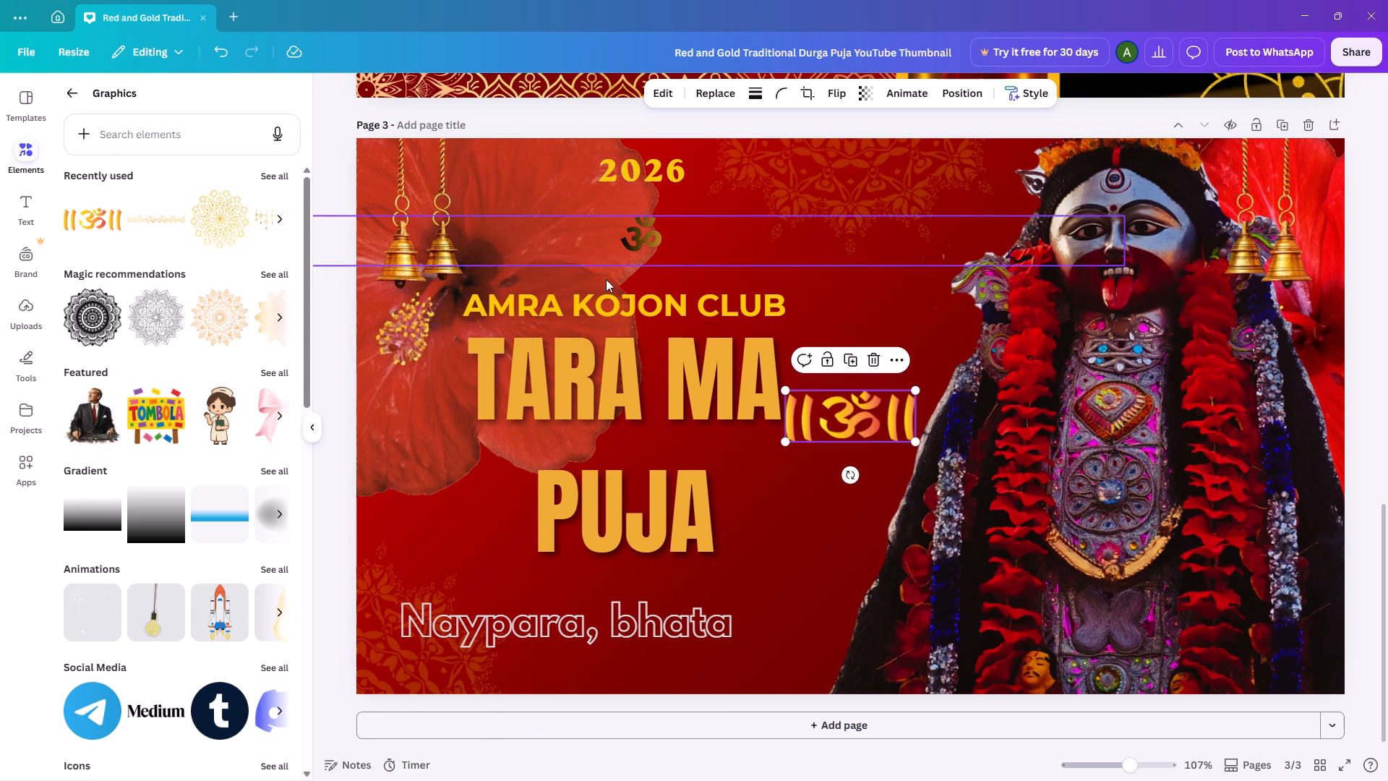
drag(867, 417, 747, 236)
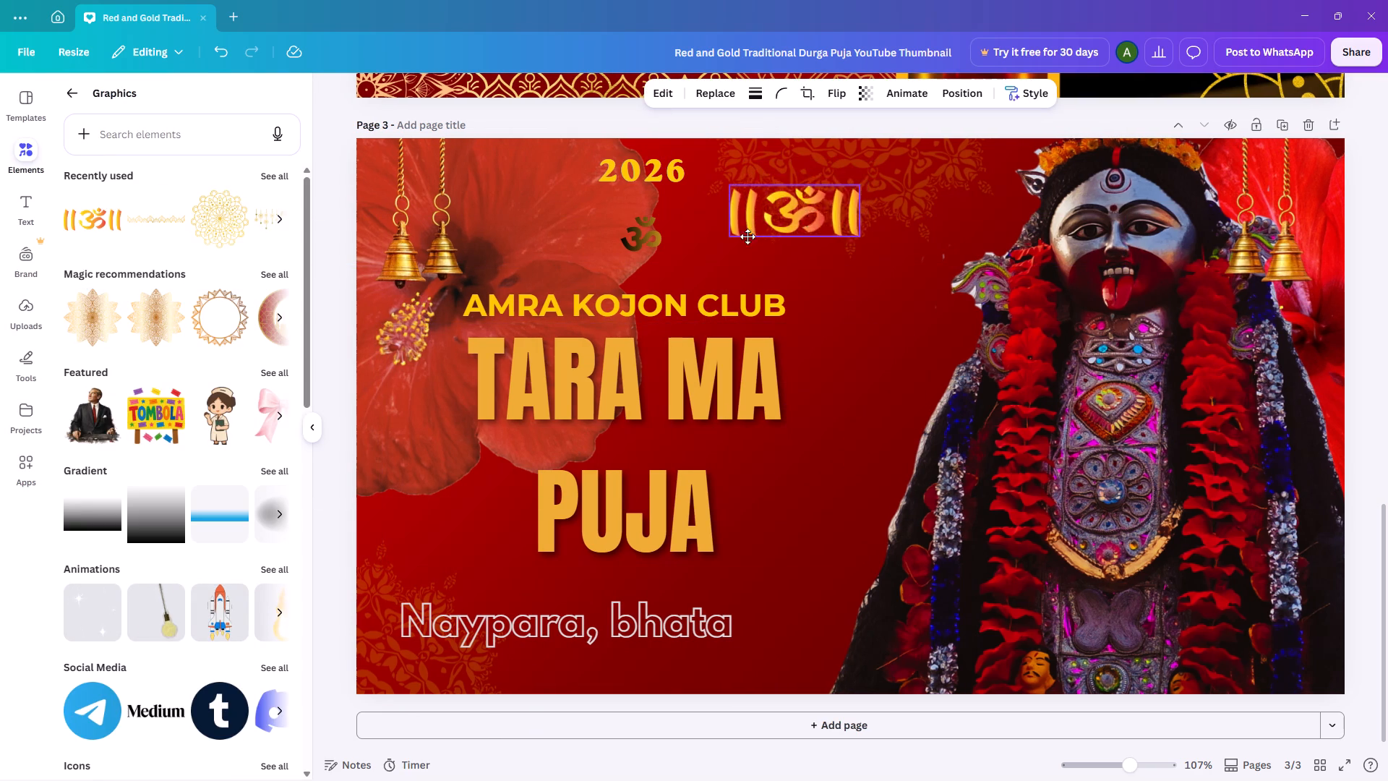
drag(747, 236, 860, 238)
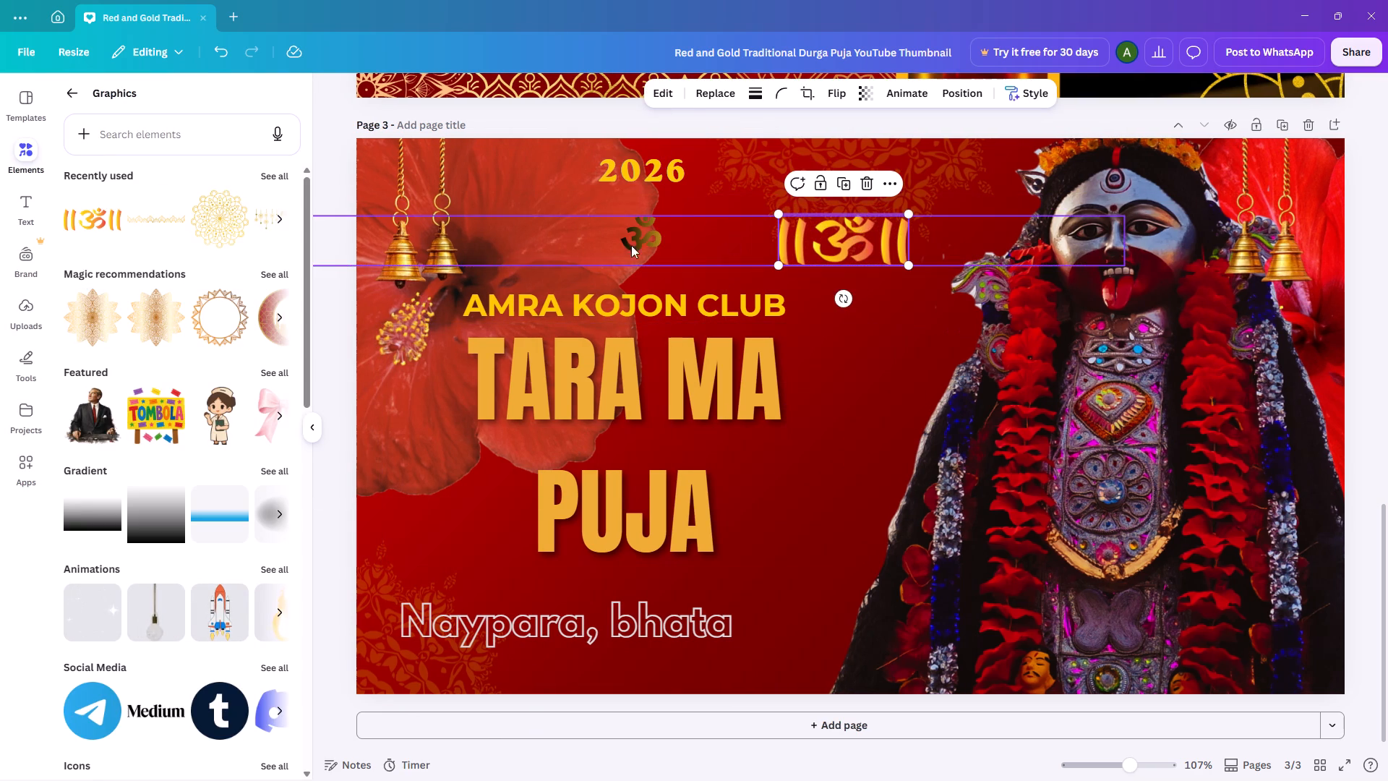
Delete the old dark Om symbol beneath the 2026 text.
click(649, 239)
drag(649, 239, 625, 254)
click(638, 198)
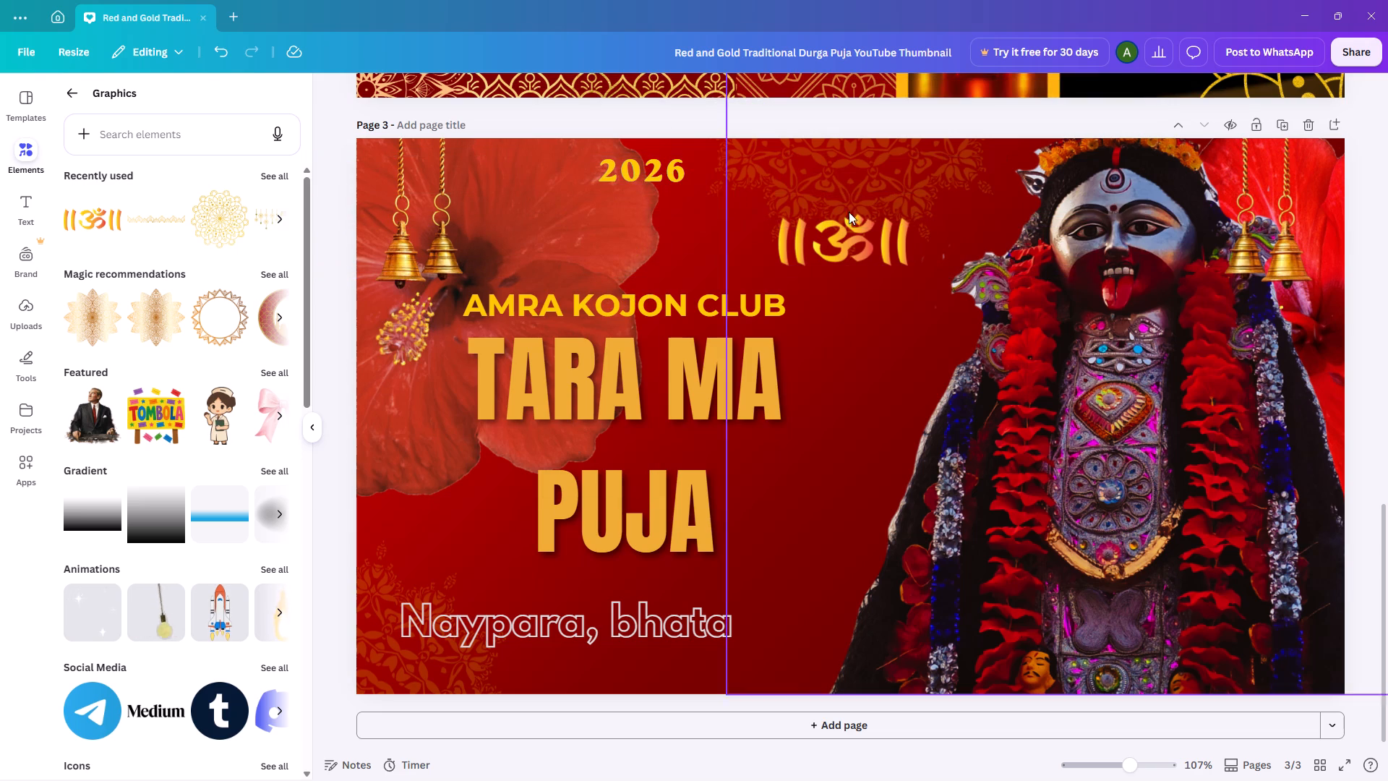
Move the gold Om graphic between the 2026 text and AMRA KOJON CLUB, centred above the club name.
drag(873, 229, 659, 223)
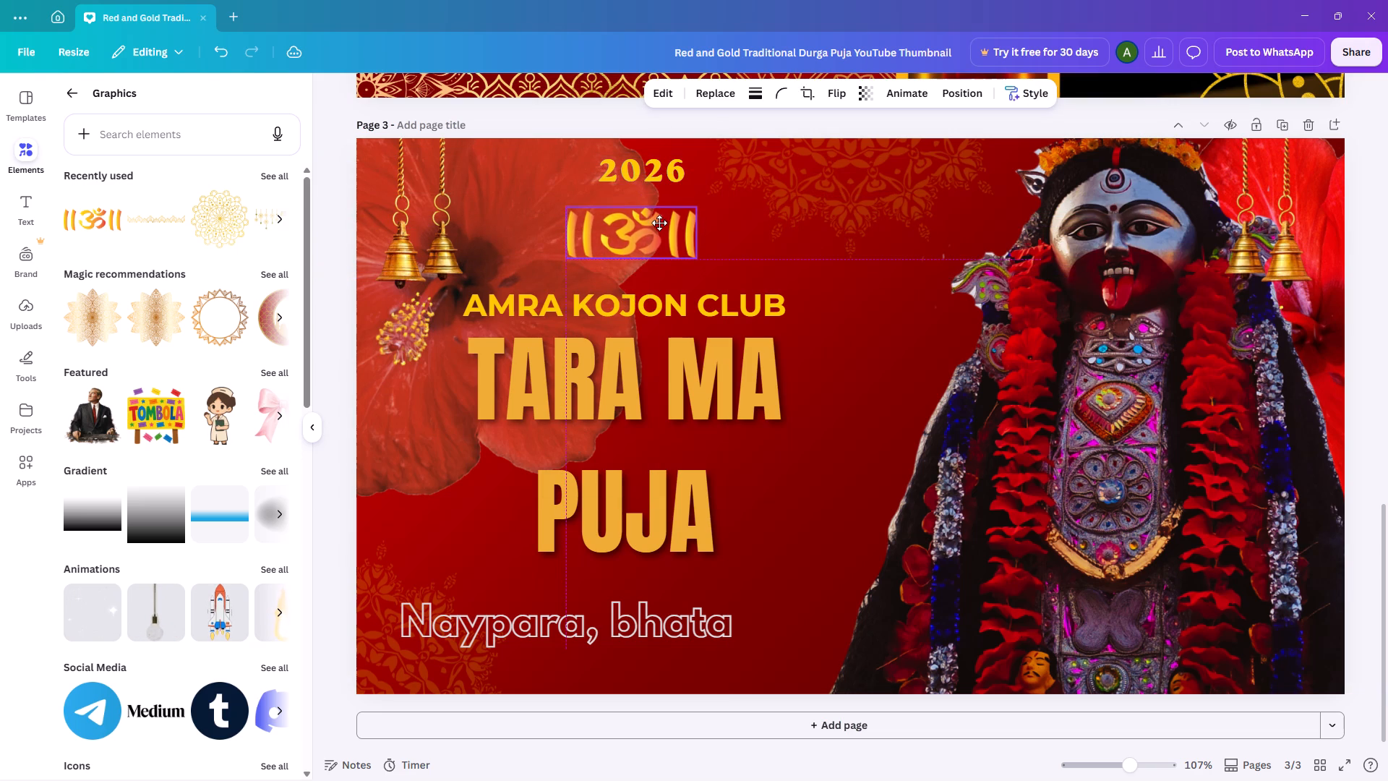
drag(659, 223, 667, 229)
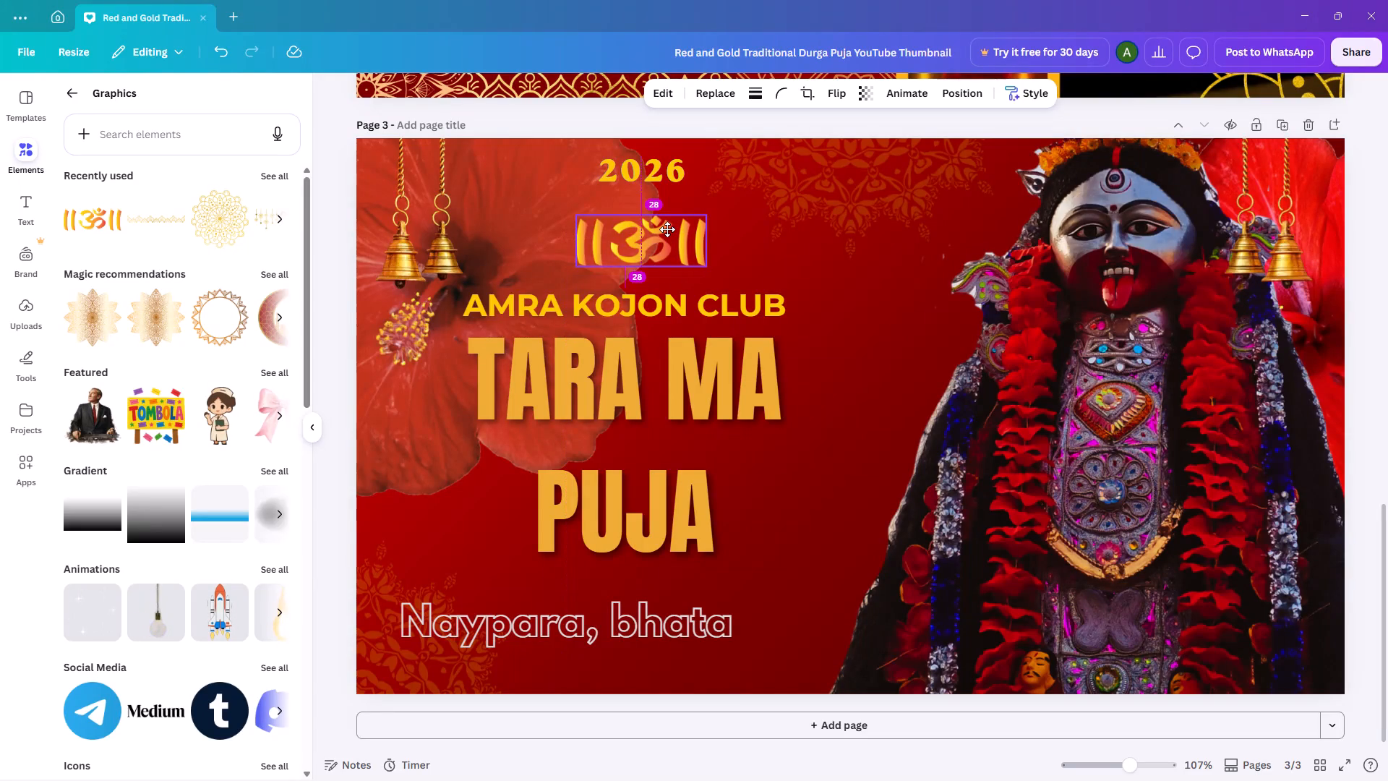
drag(667, 229, 657, 230)
click(539, 120)
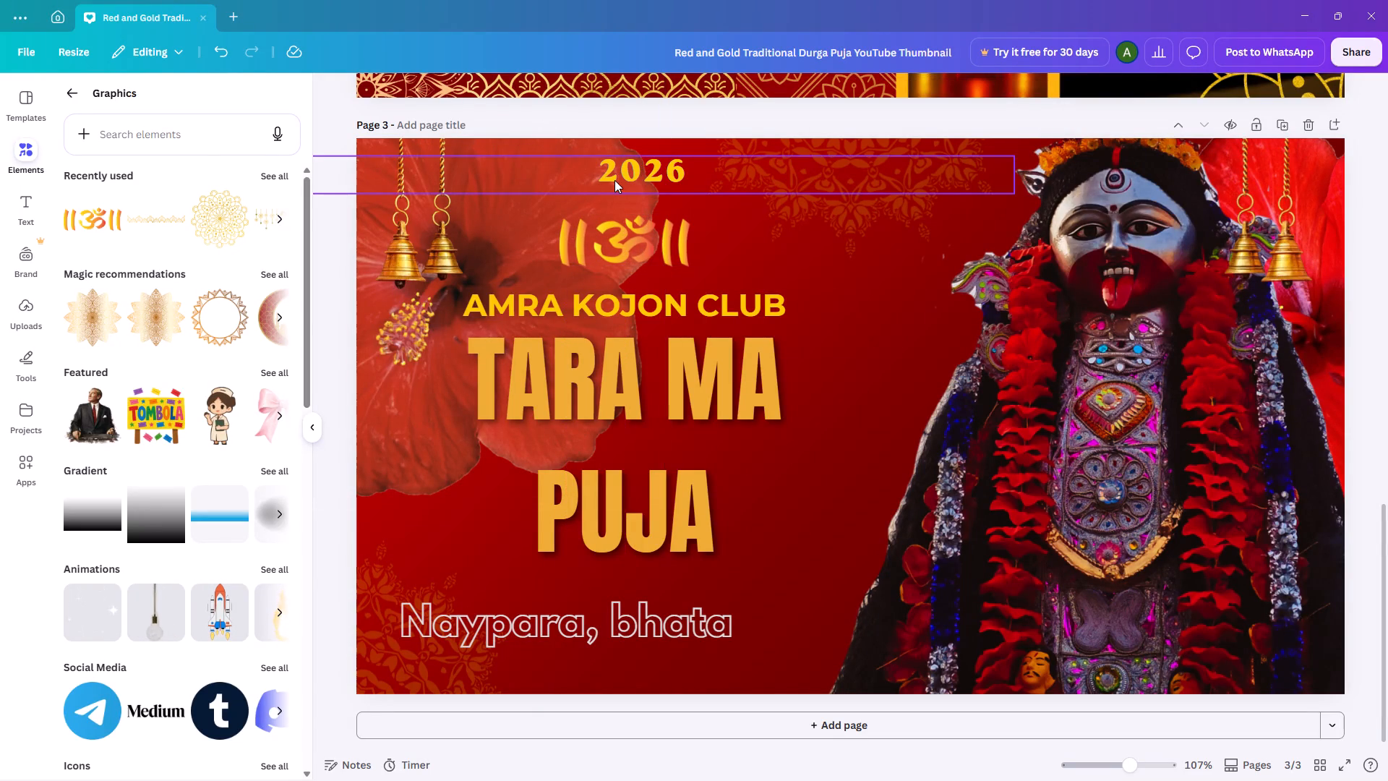
Shift the 2026 text slightly left so it is centred above the gold Om graphic.
drag(639, 163, 624, 166)
click(553, 119)
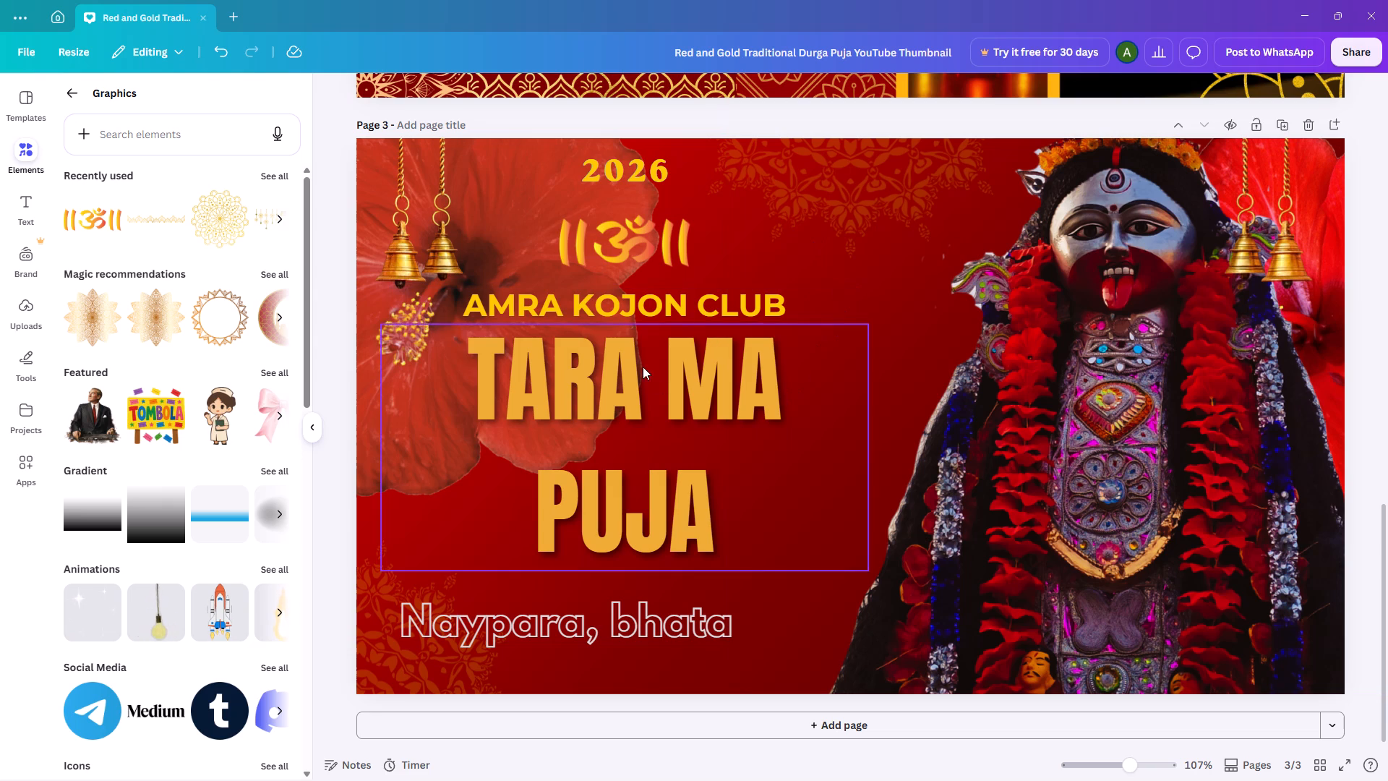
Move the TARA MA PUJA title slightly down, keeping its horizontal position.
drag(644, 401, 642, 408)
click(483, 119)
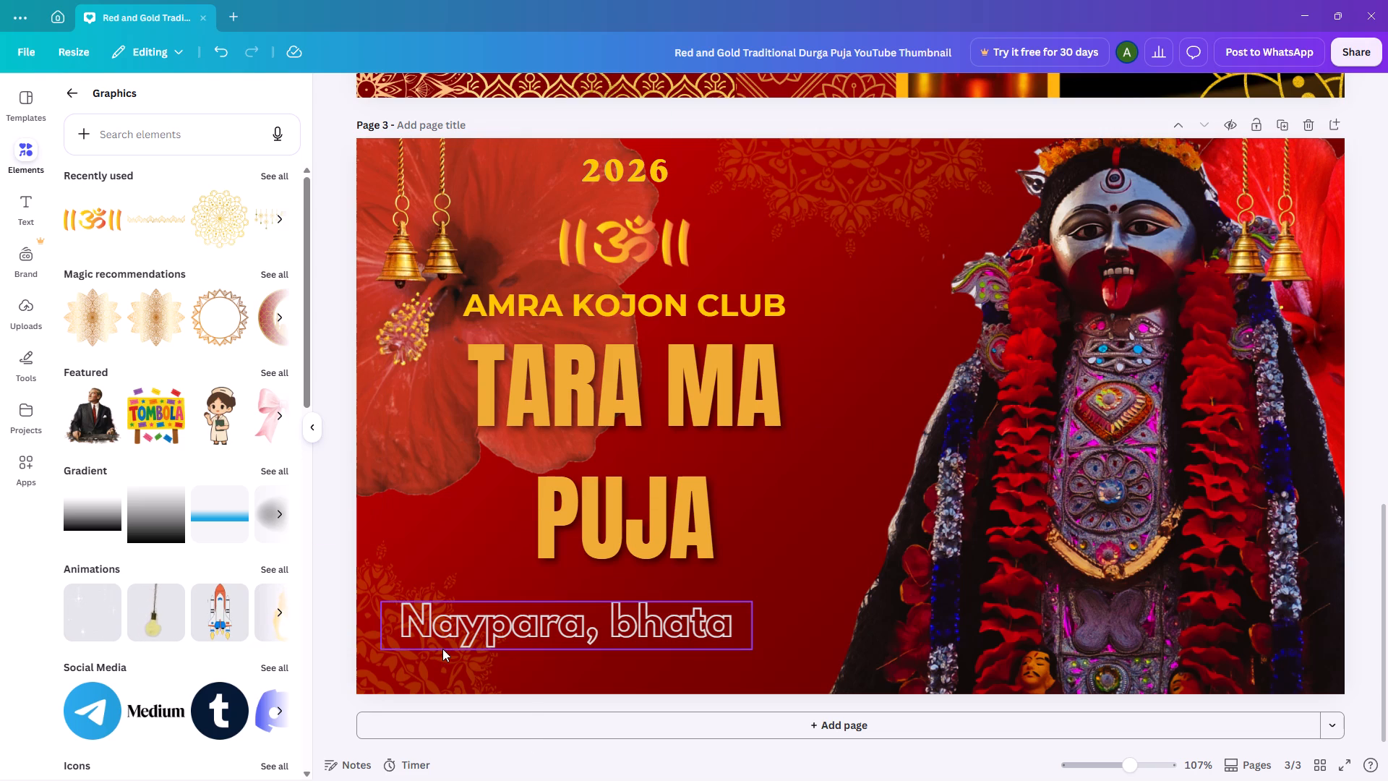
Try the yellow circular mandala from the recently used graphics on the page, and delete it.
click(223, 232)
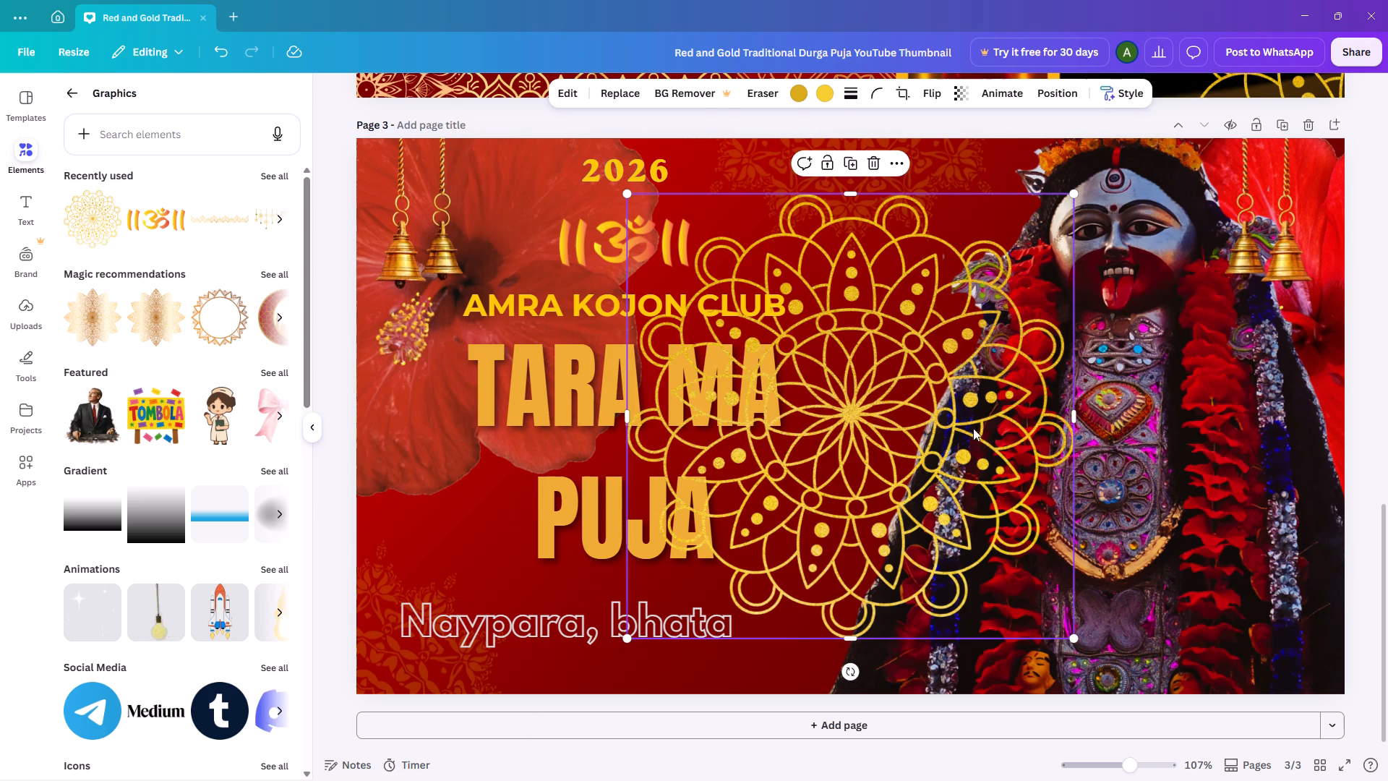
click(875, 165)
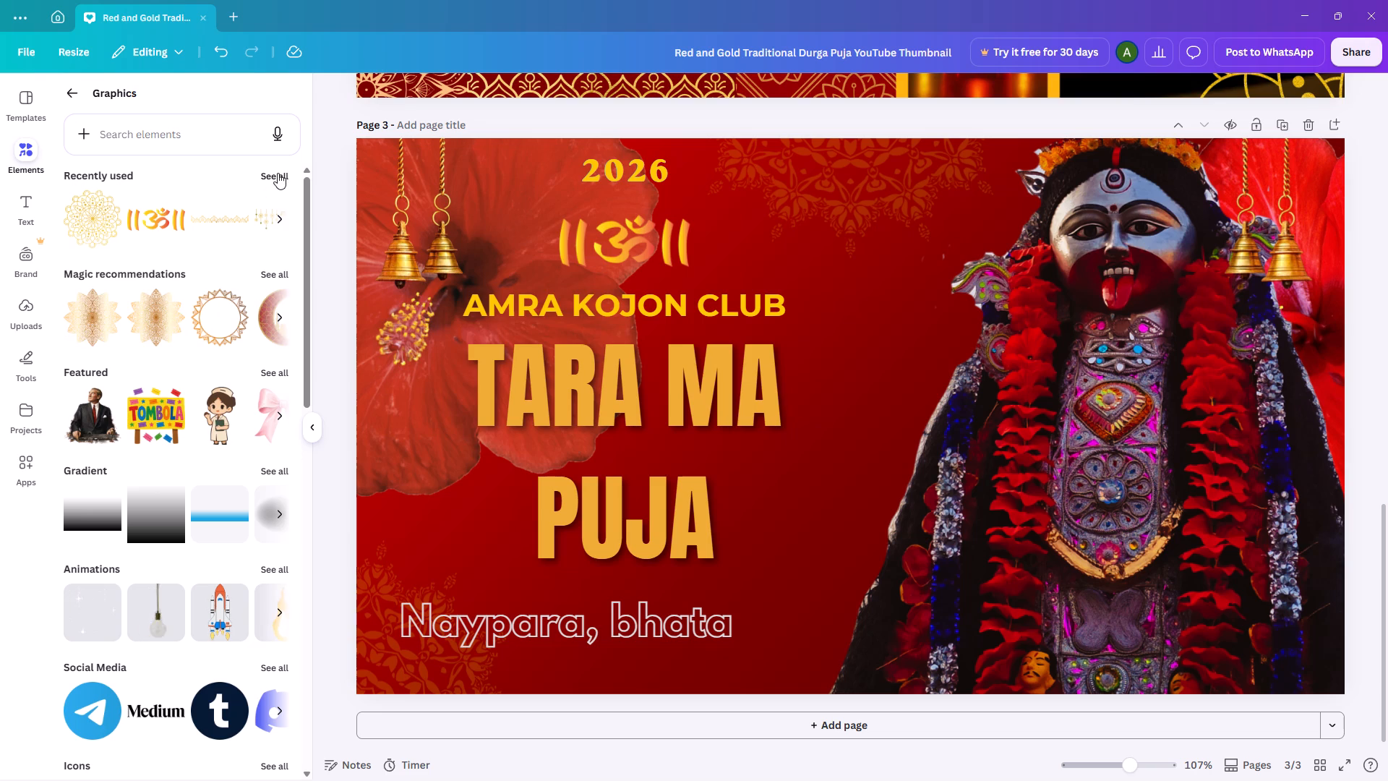
Insert the fine-lined gold mandala from the recently used graphics and place it over the end of the TARA MA PUJA title.
double_click(282, 223)
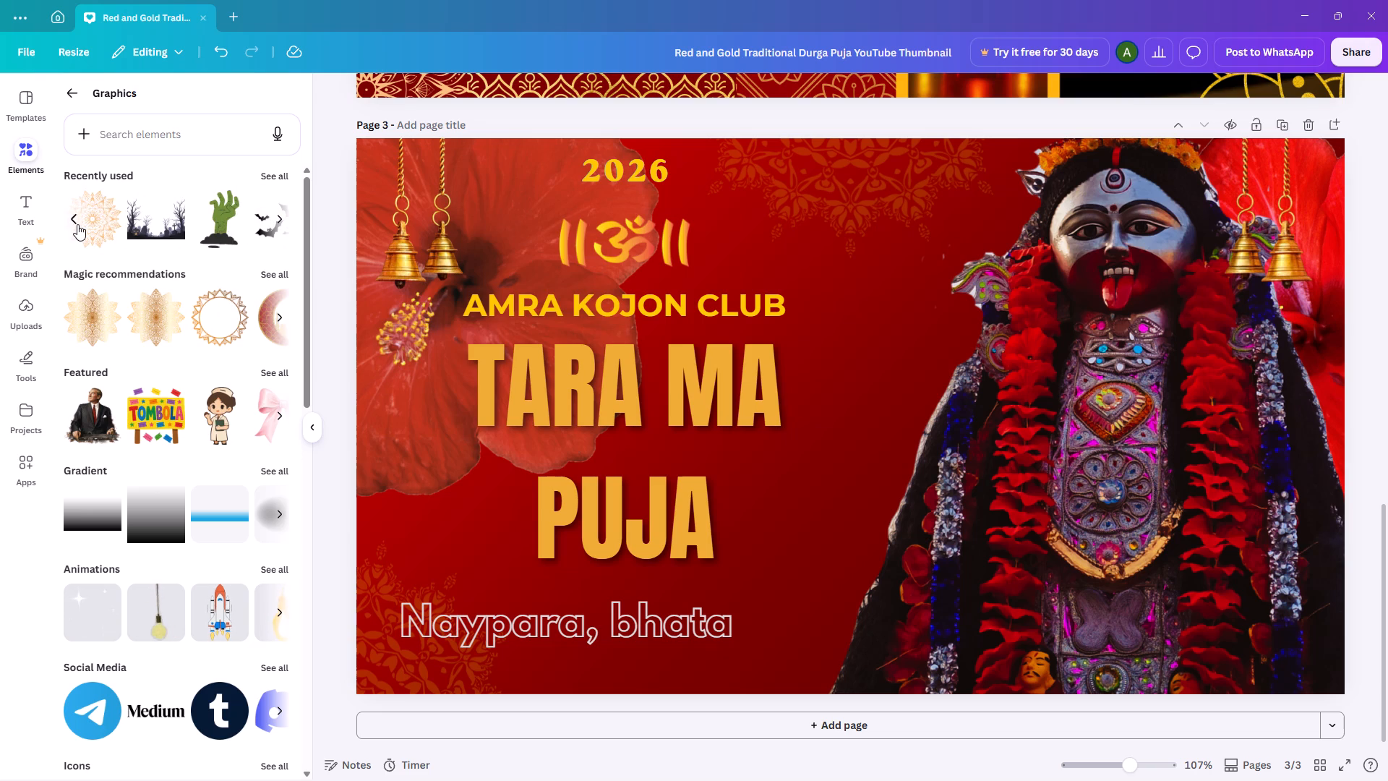
click(77, 224)
click(168, 228)
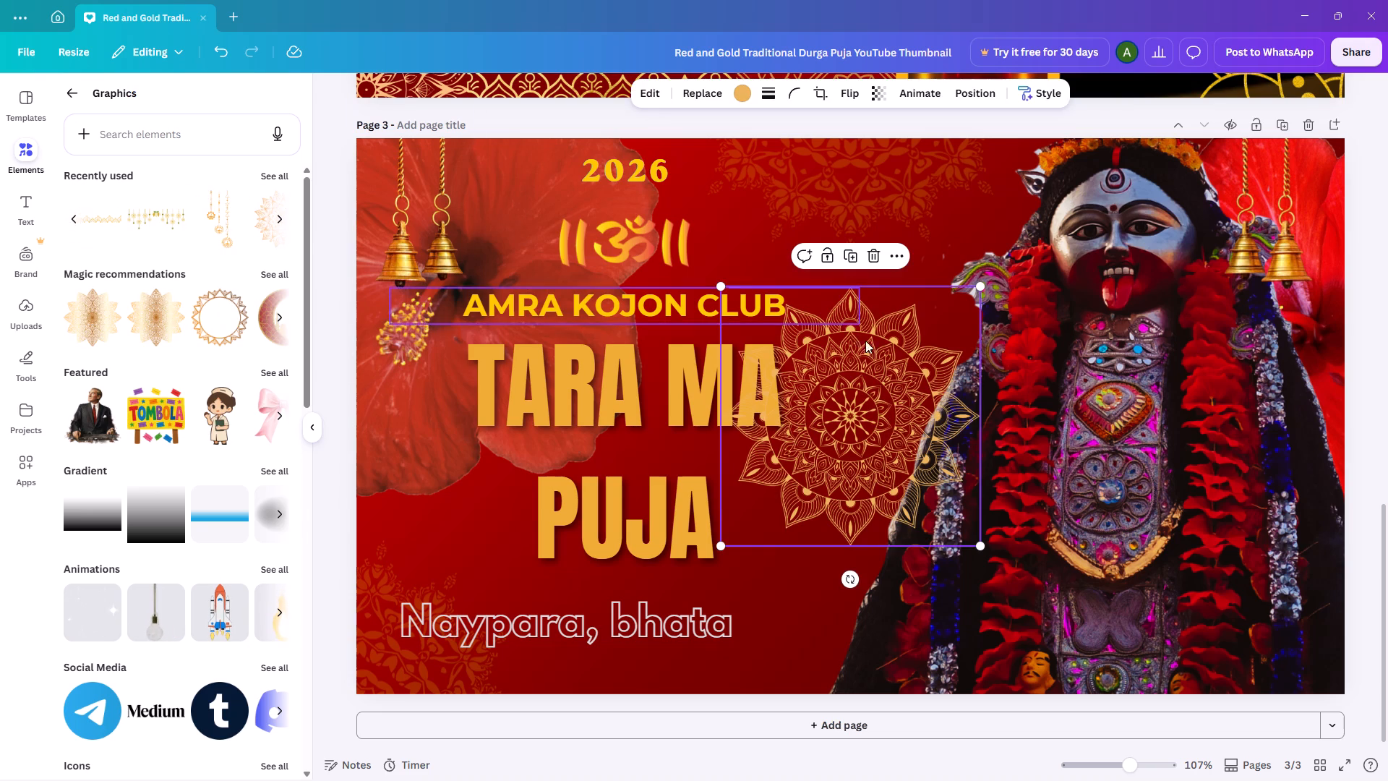
drag(892, 401, 836, 456)
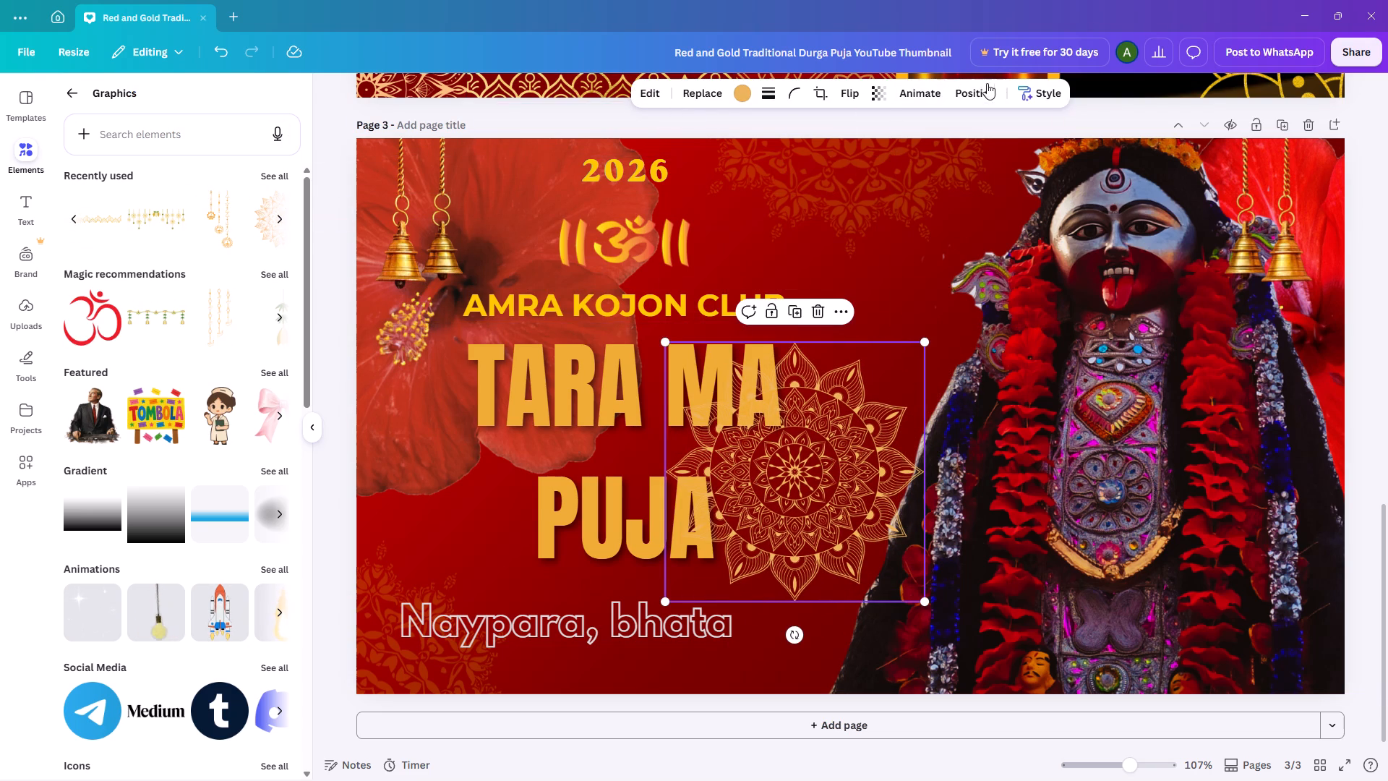
Send the gold mandala backward in the layer order.
click(962, 93)
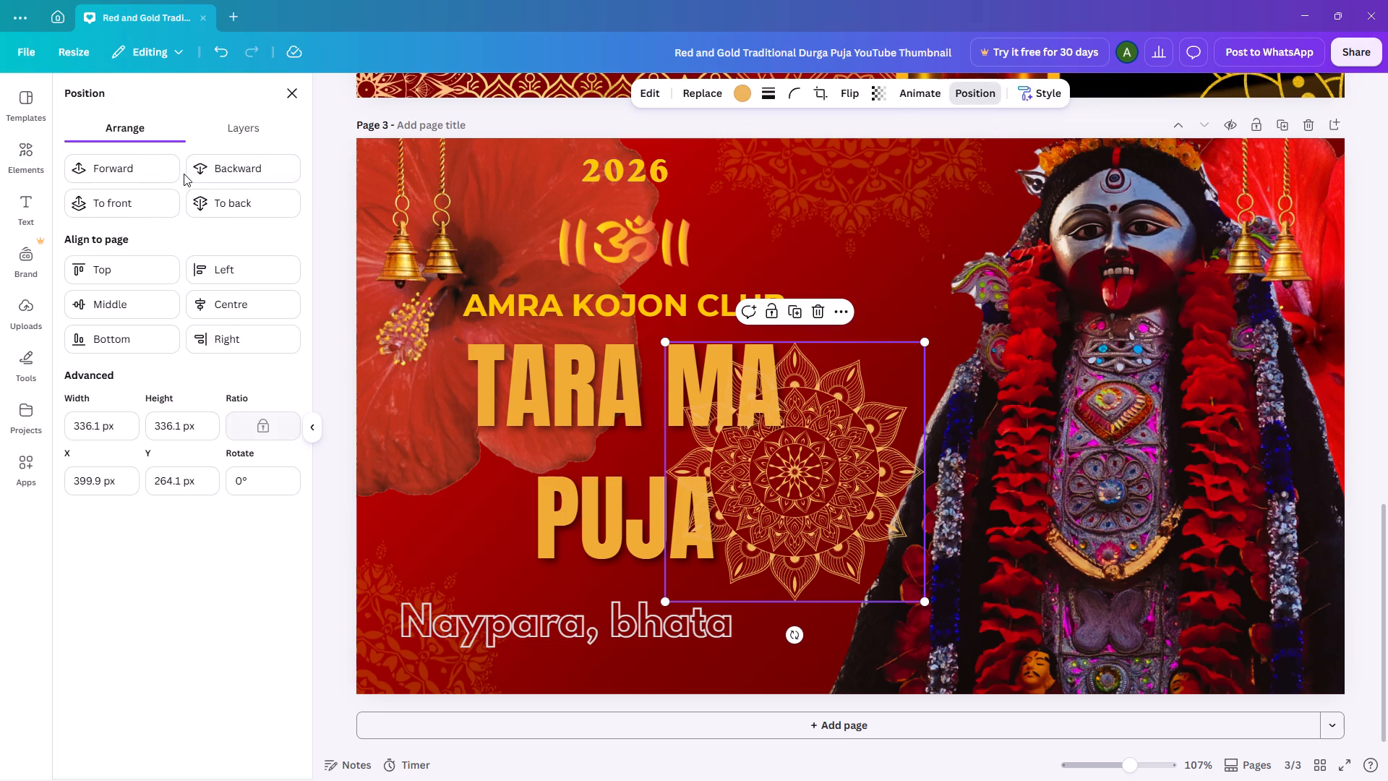
click(255, 158)
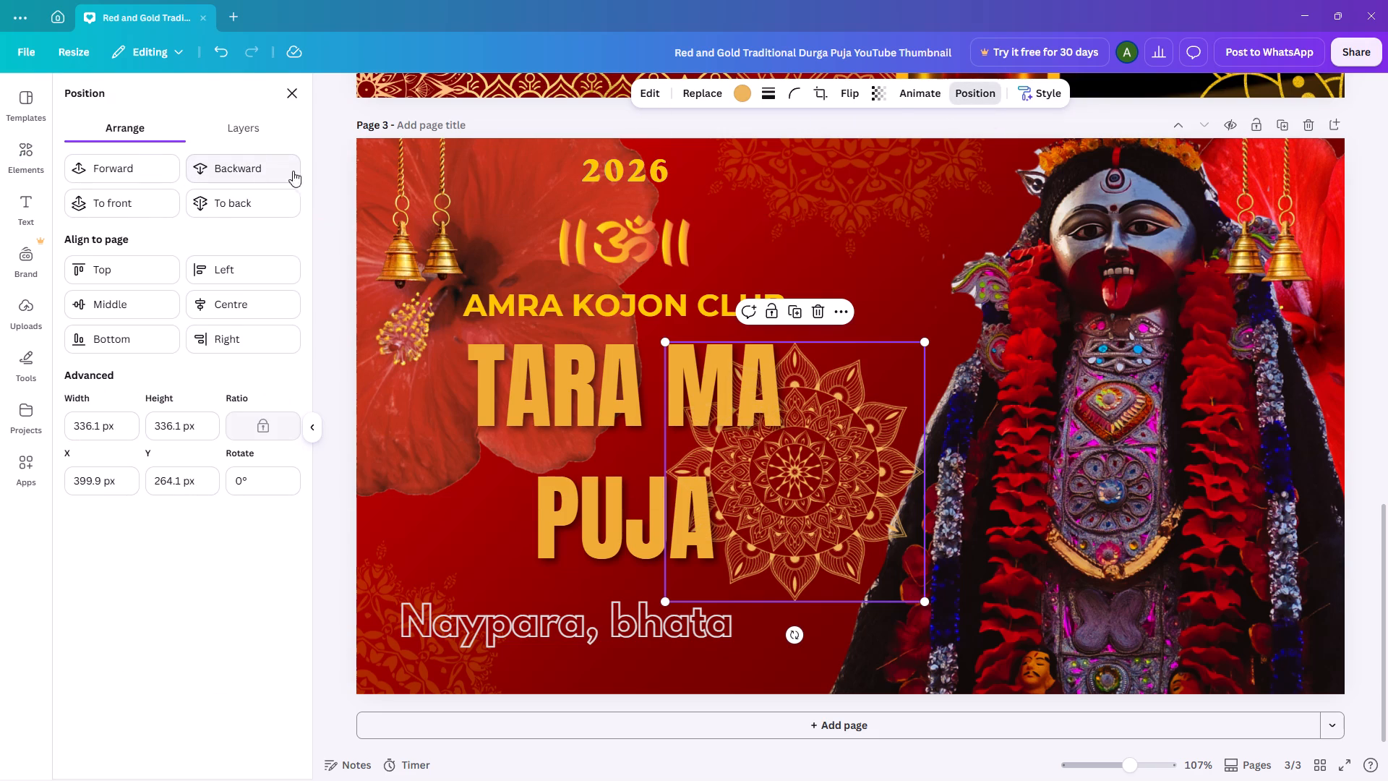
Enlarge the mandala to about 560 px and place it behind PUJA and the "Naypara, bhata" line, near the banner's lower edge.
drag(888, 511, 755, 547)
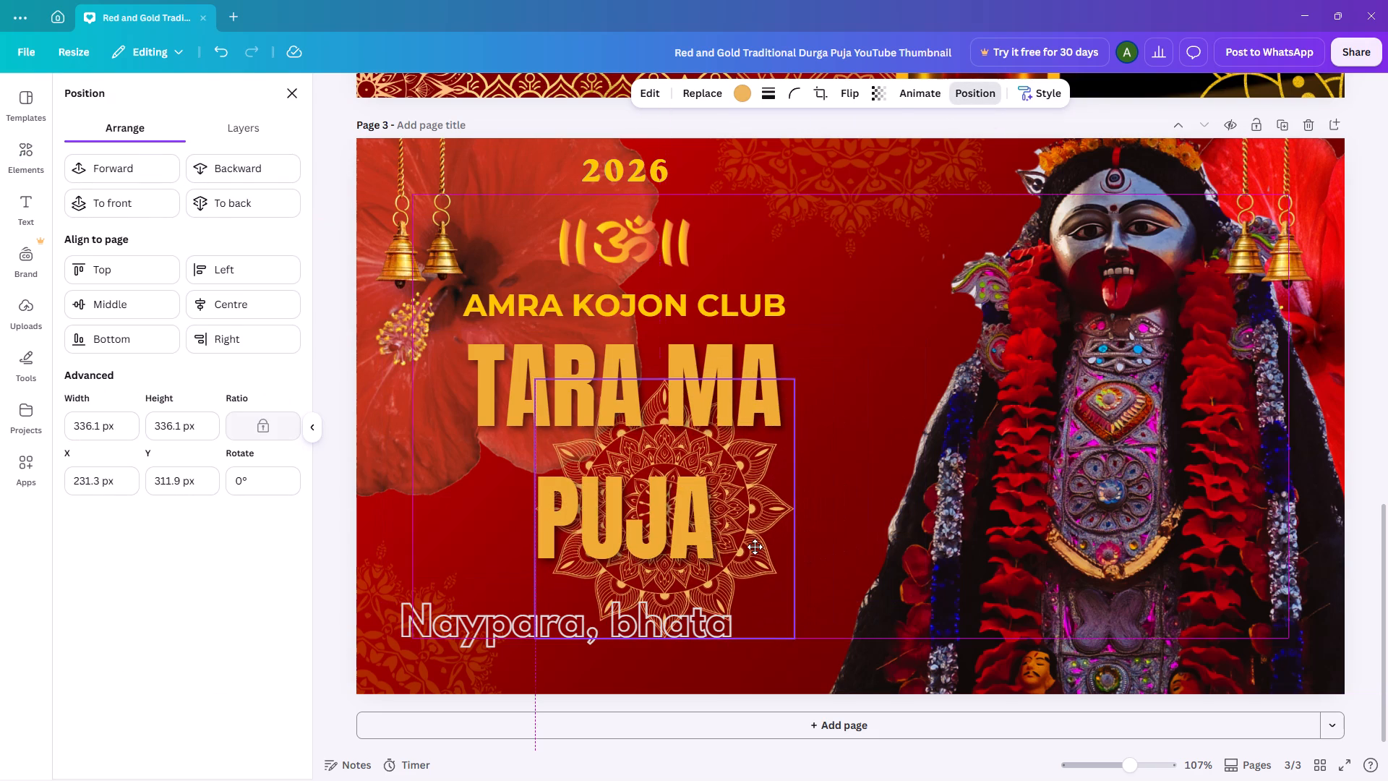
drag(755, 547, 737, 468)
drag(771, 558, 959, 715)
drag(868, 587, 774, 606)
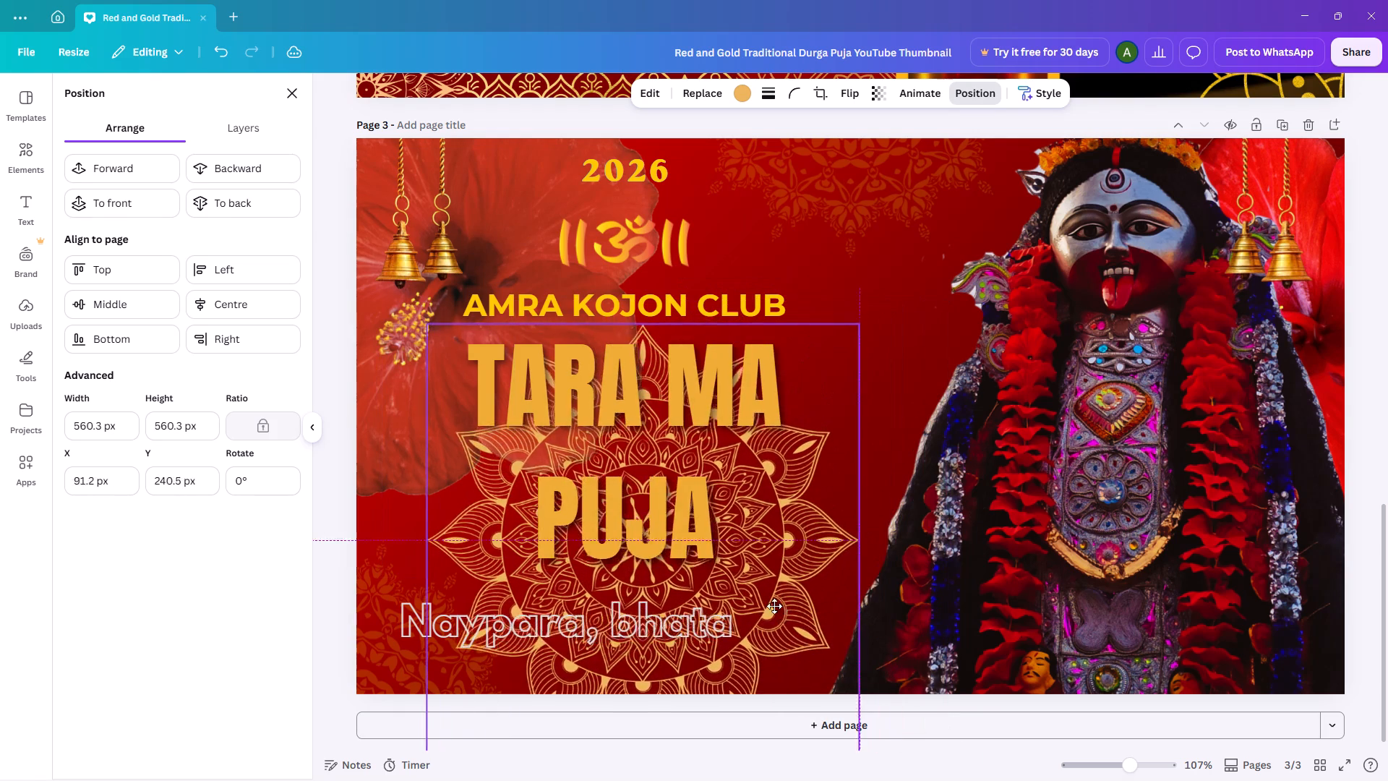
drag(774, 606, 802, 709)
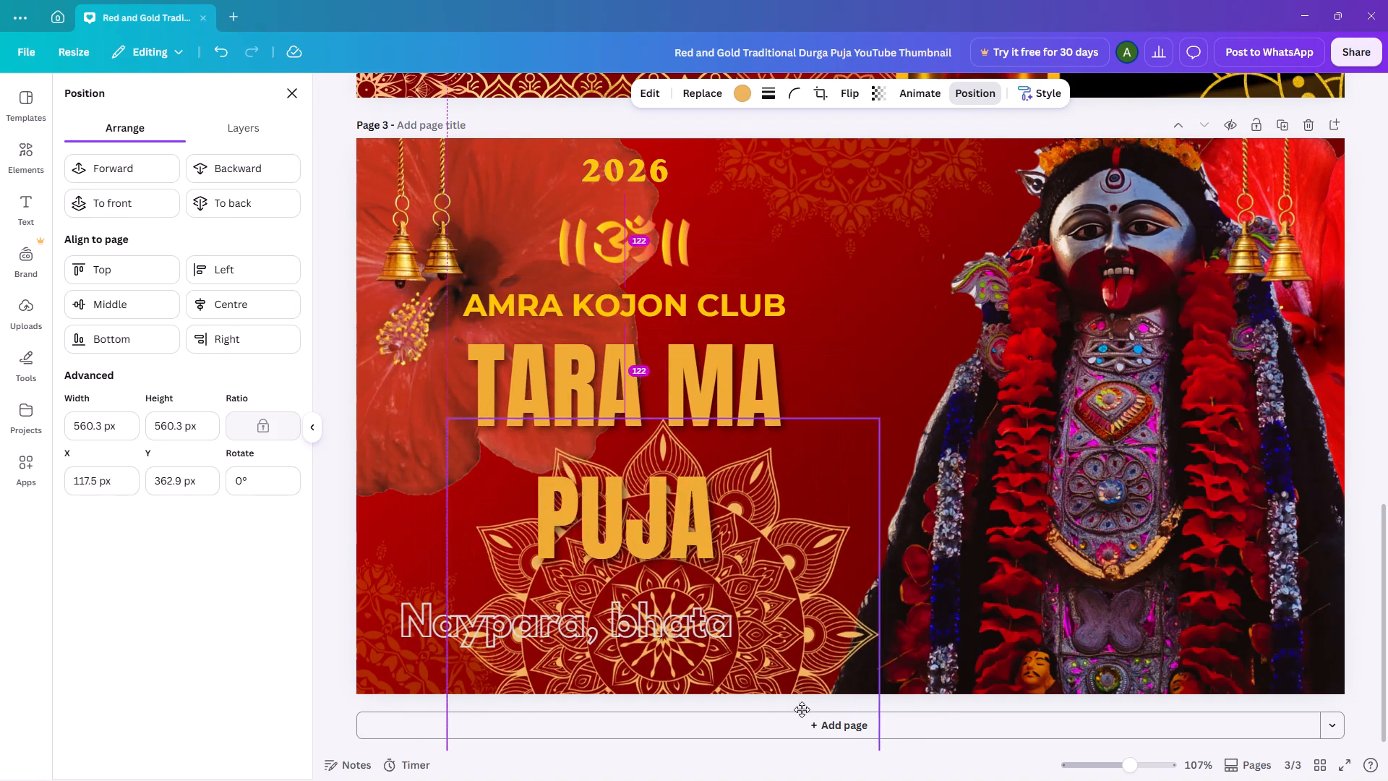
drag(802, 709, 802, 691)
Shrink the mandala to about 321 px and place it behind the right end of the club name and title.
drag(800, 673, 903, 444)
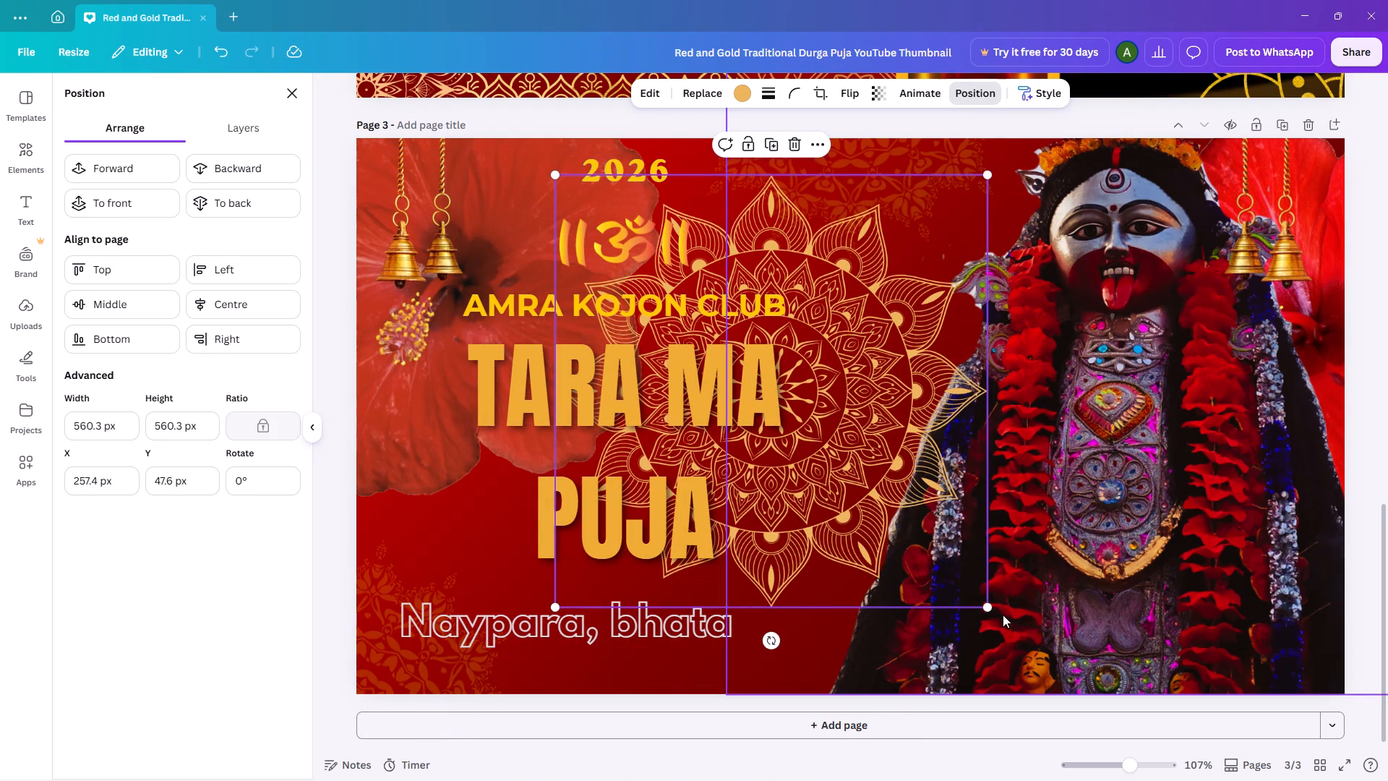
drag(988, 609, 842, 385)
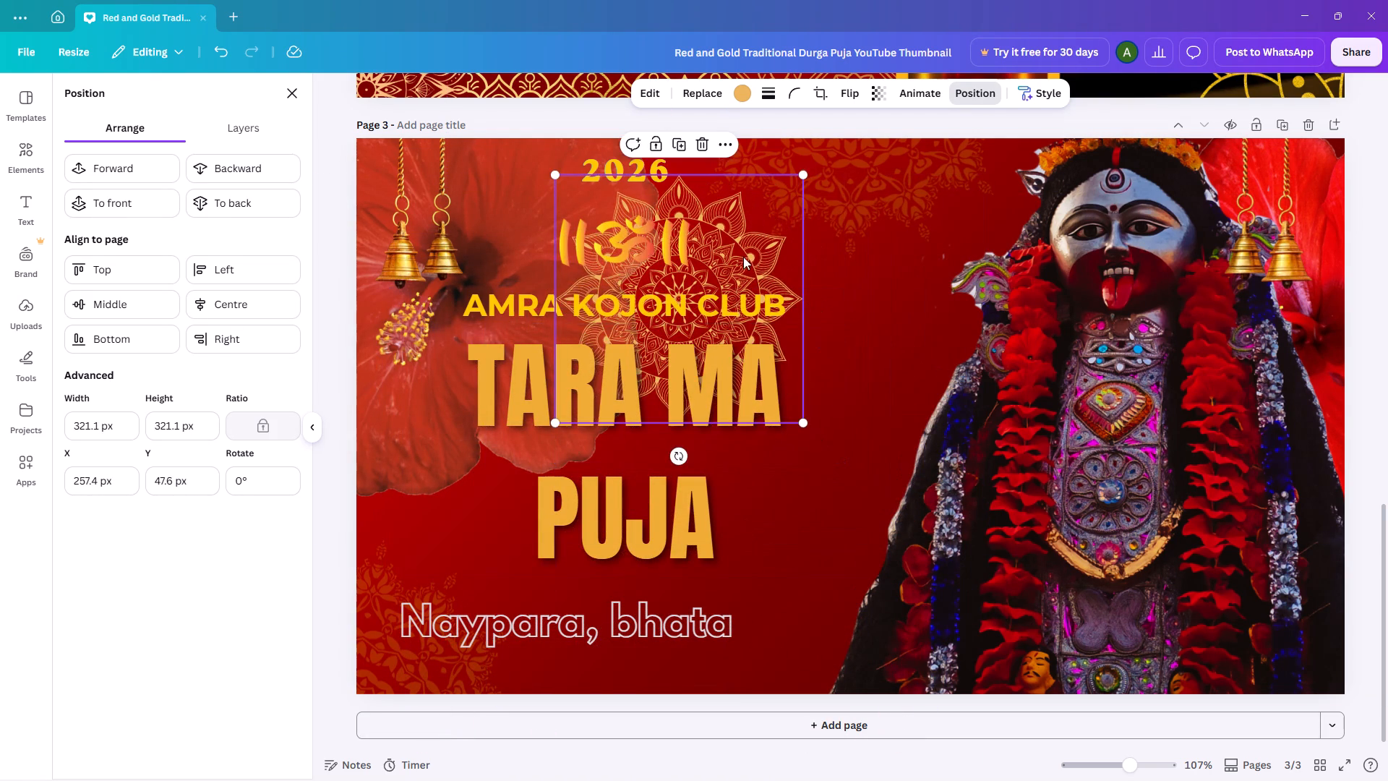
drag(740, 256, 846, 338)
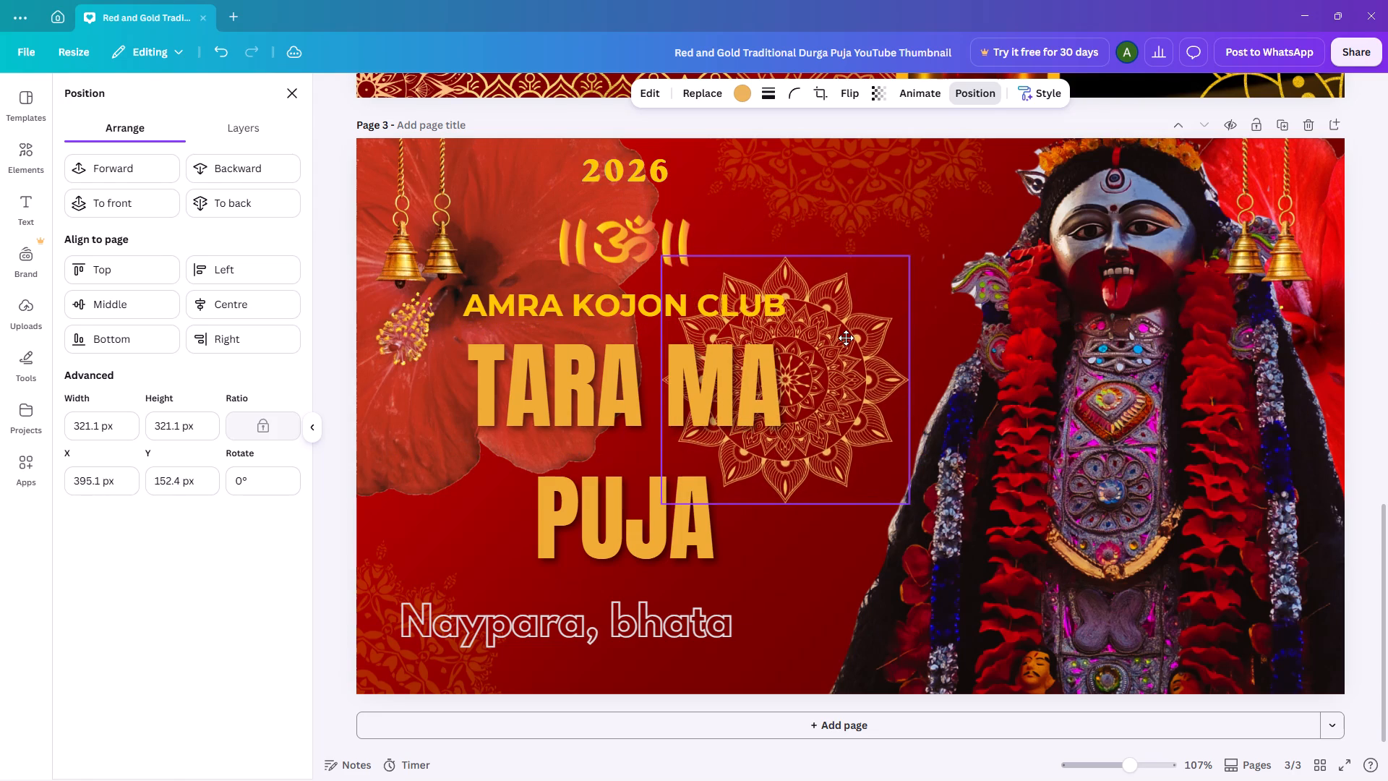
drag(846, 338, 829, 354)
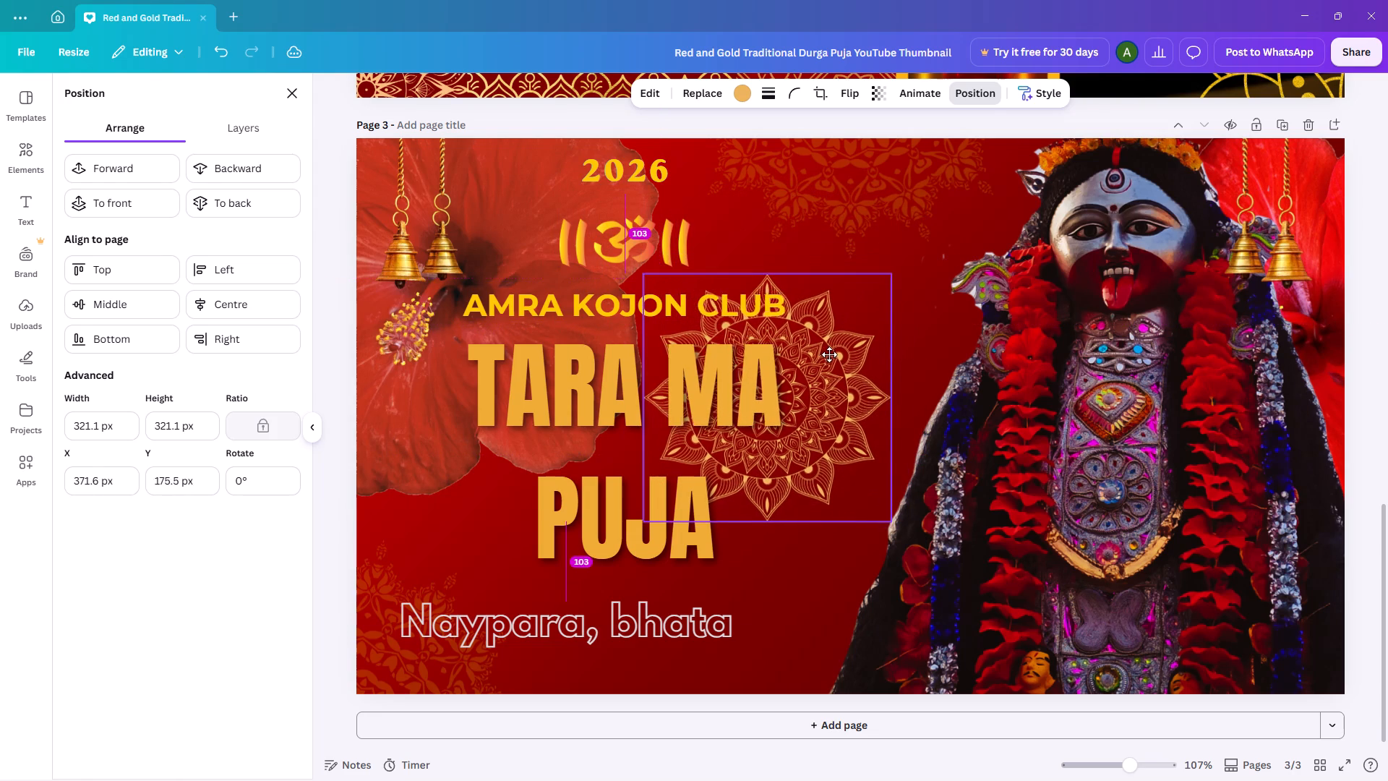
drag(829, 354, 797, 351)
Move the mandala out from behind the title to between the club name and the goddess figure, at about X 545, Y 113 px.
click(901, 323)
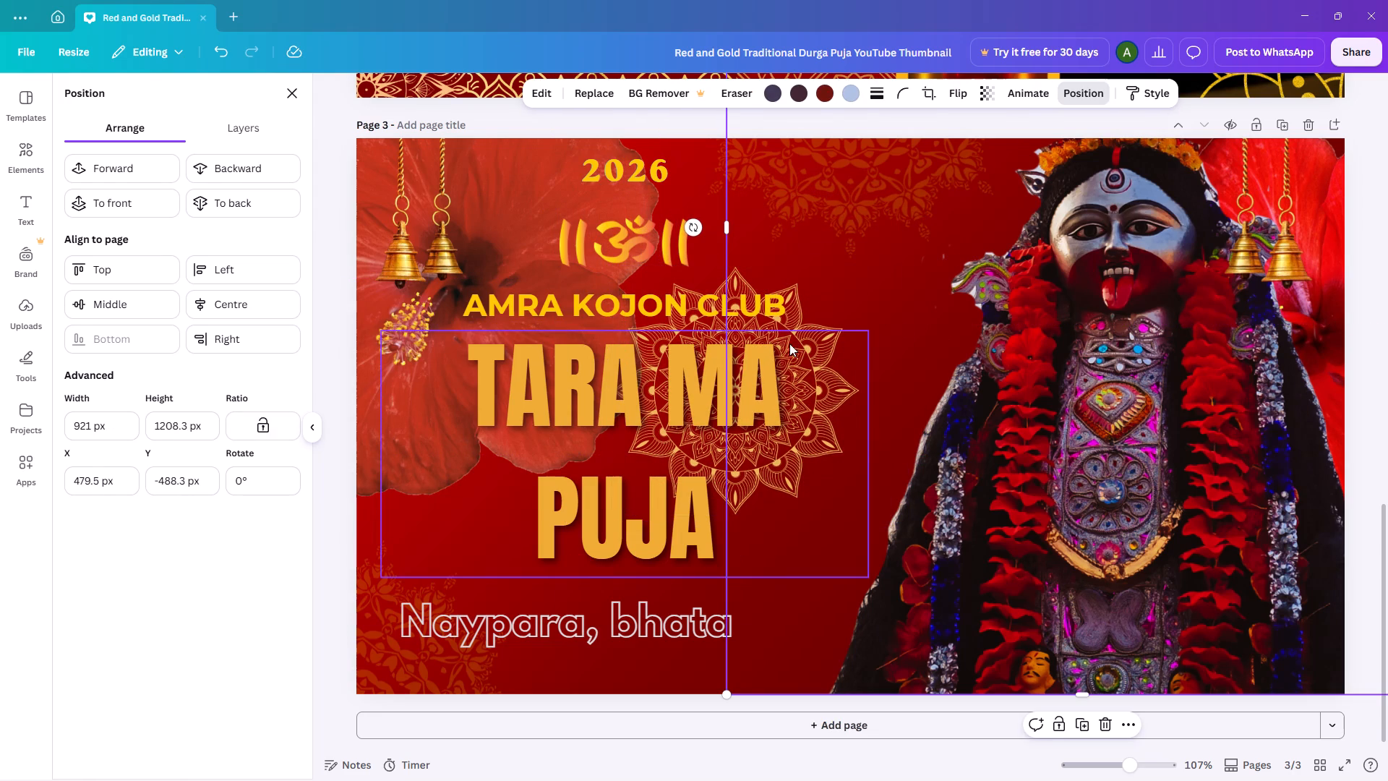
click(828, 331)
click(817, 316)
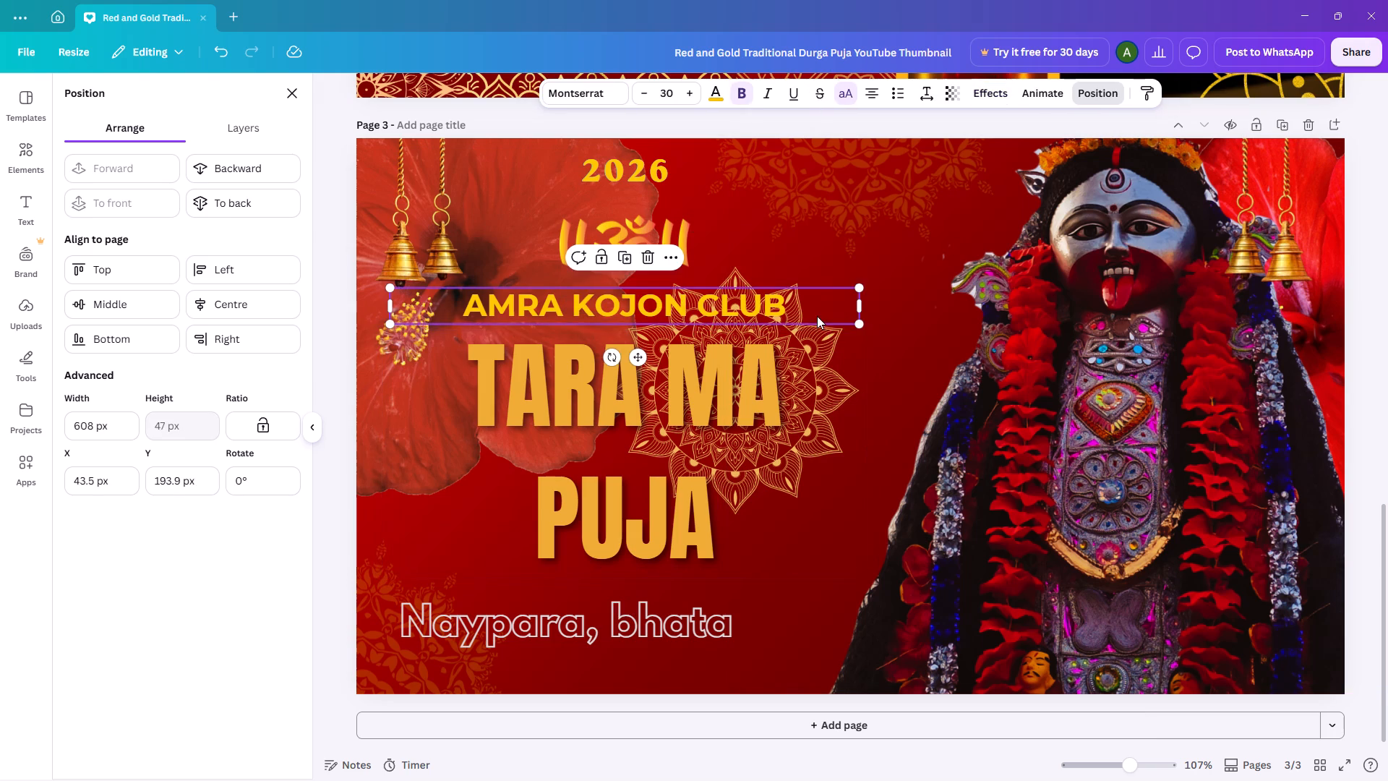
click(817, 328)
click(817, 326)
click(838, 358)
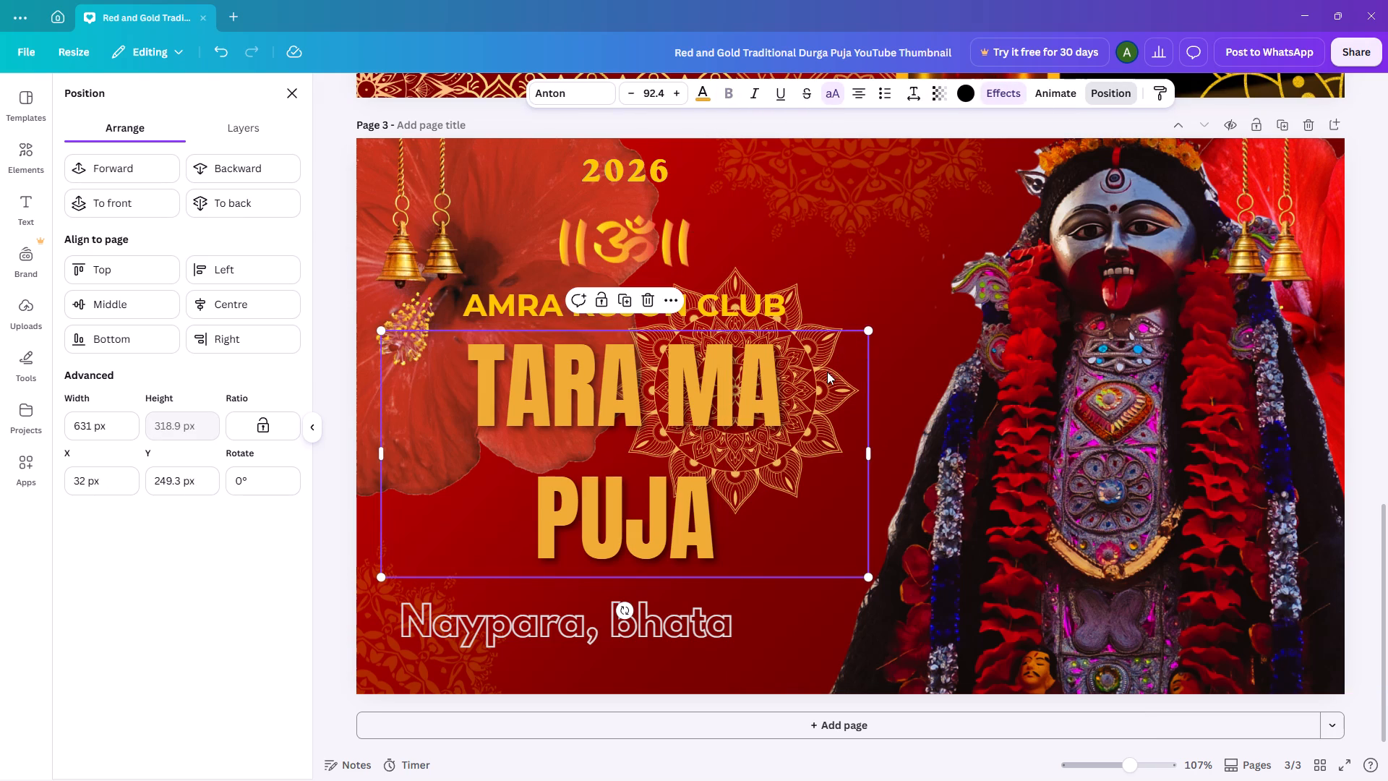
drag(827, 374, 802, 409)
click(788, 356)
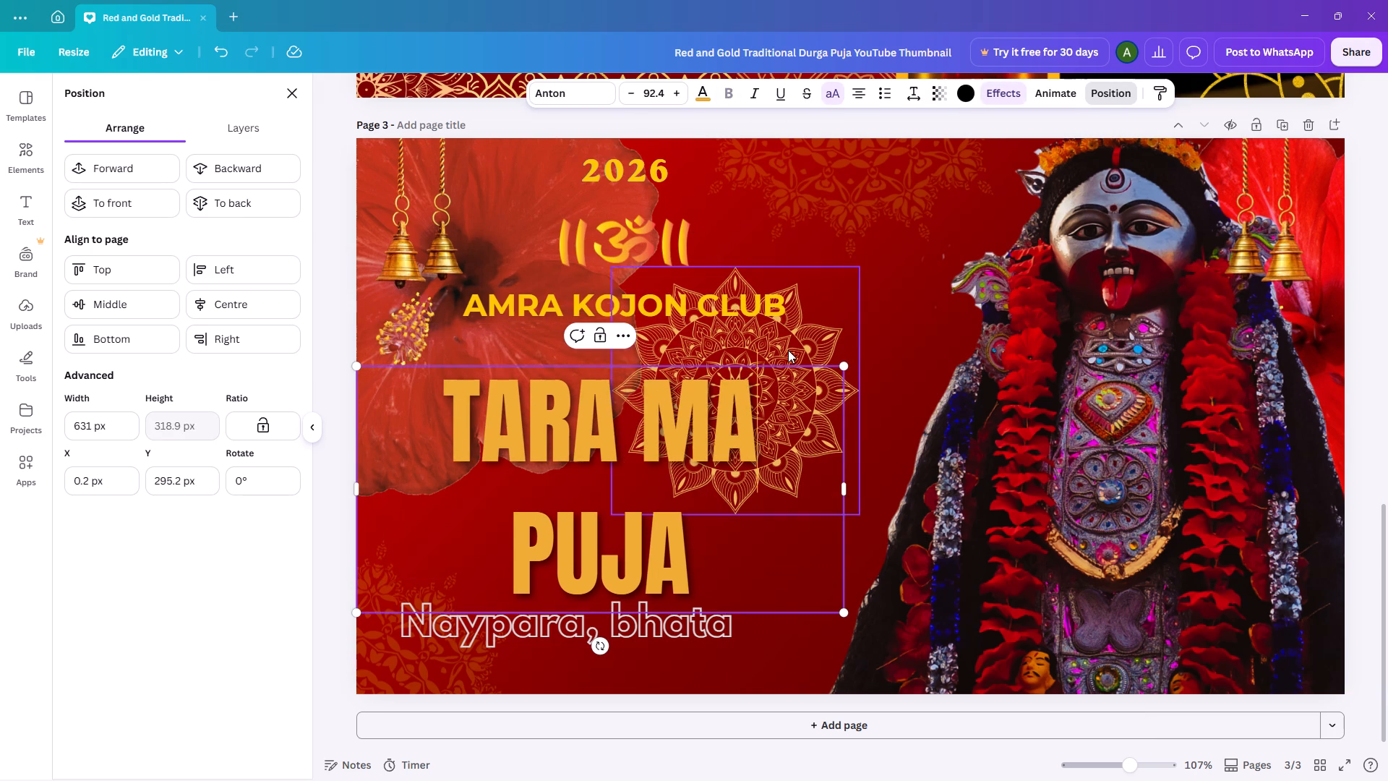
click(788, 350)
drag(788, 350, 954, 309)
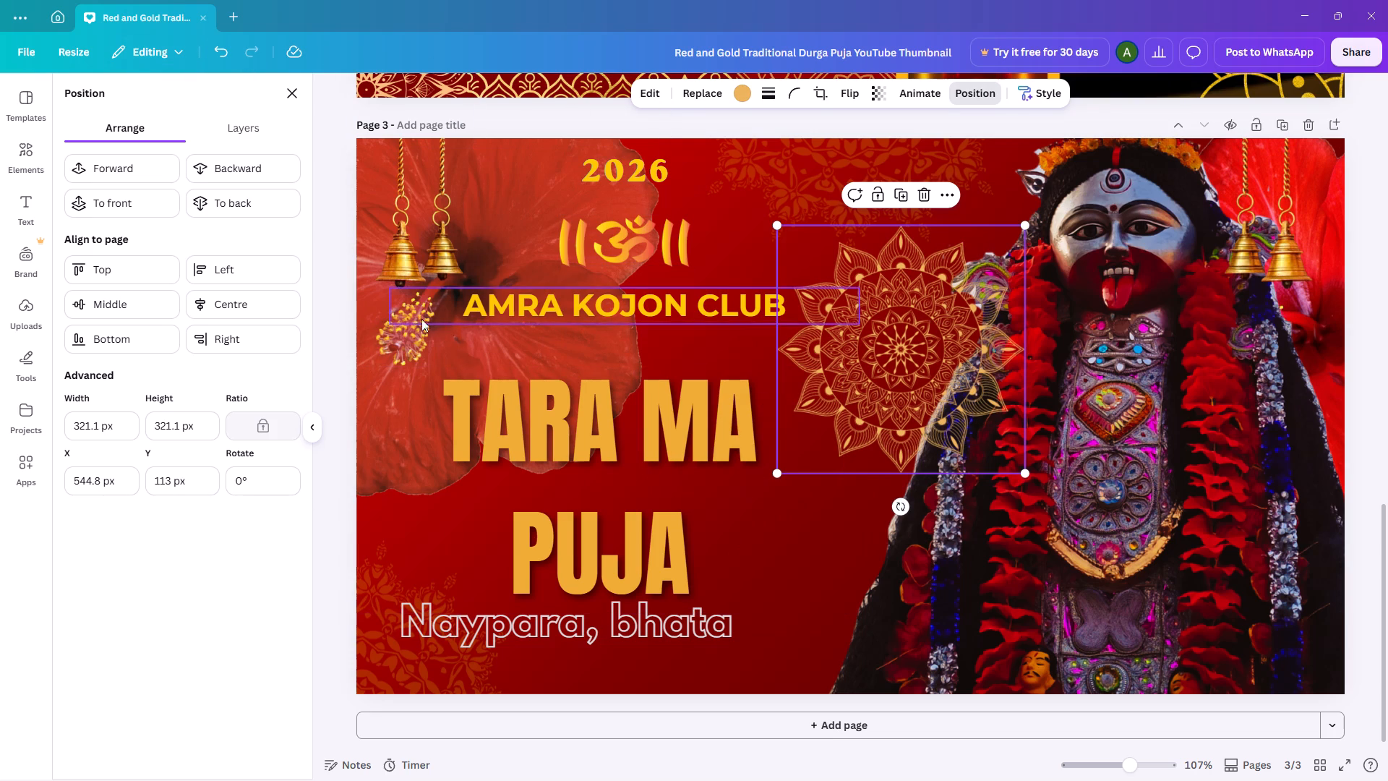
Reposition the TARA MA PUJA title centred beneath the club name at X 32, Y 261 px, evenly spaced above "Naypara, bhata".
drag(547, 405, 564, 367)
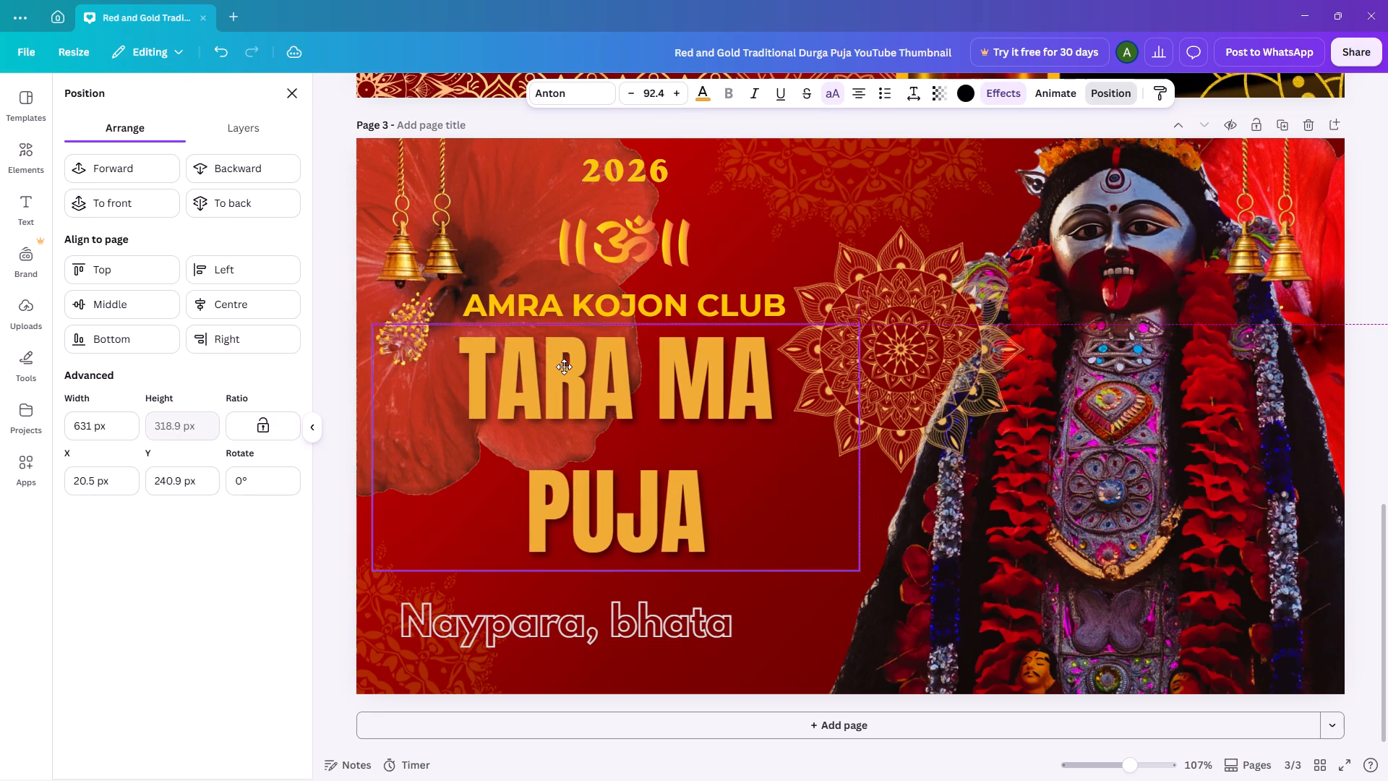
drag(564, 367, 570, 380)
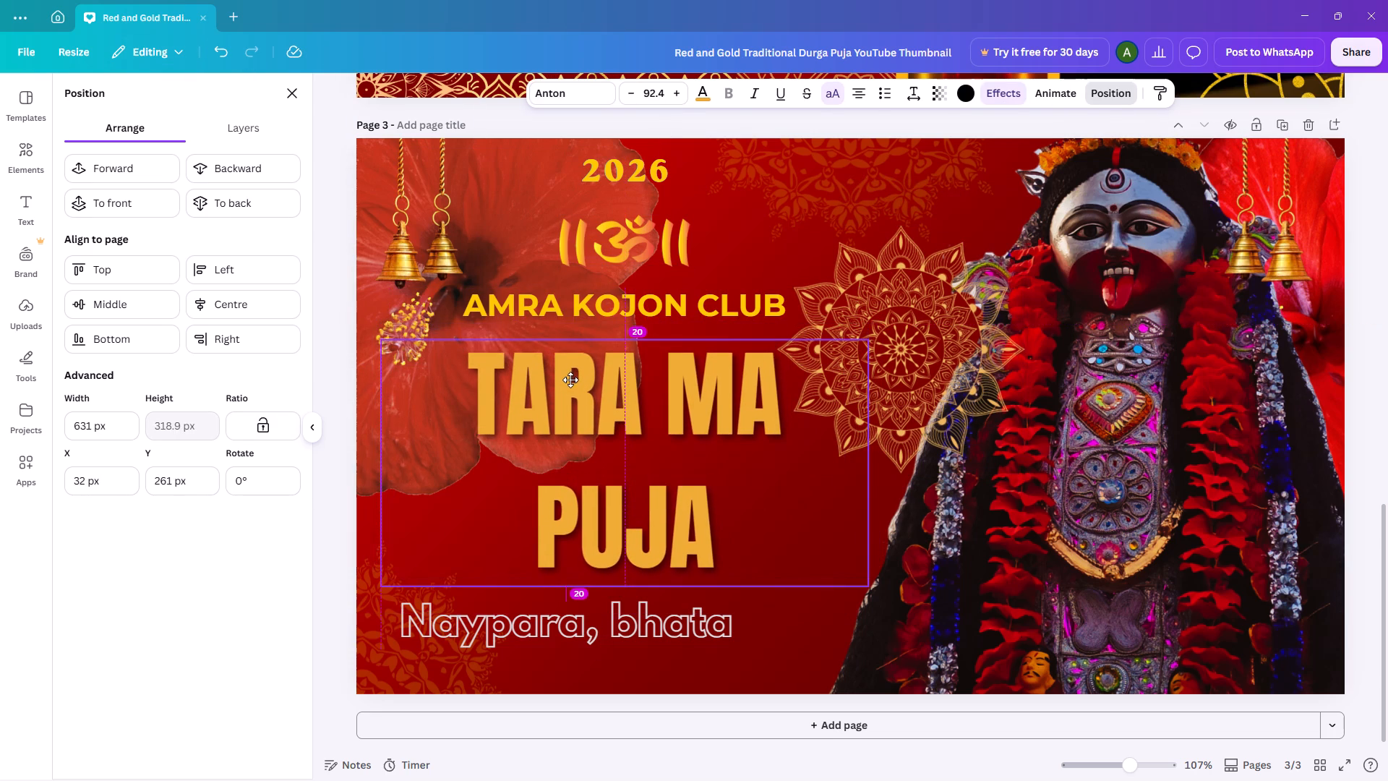
drag(570, 380, 568, 377)
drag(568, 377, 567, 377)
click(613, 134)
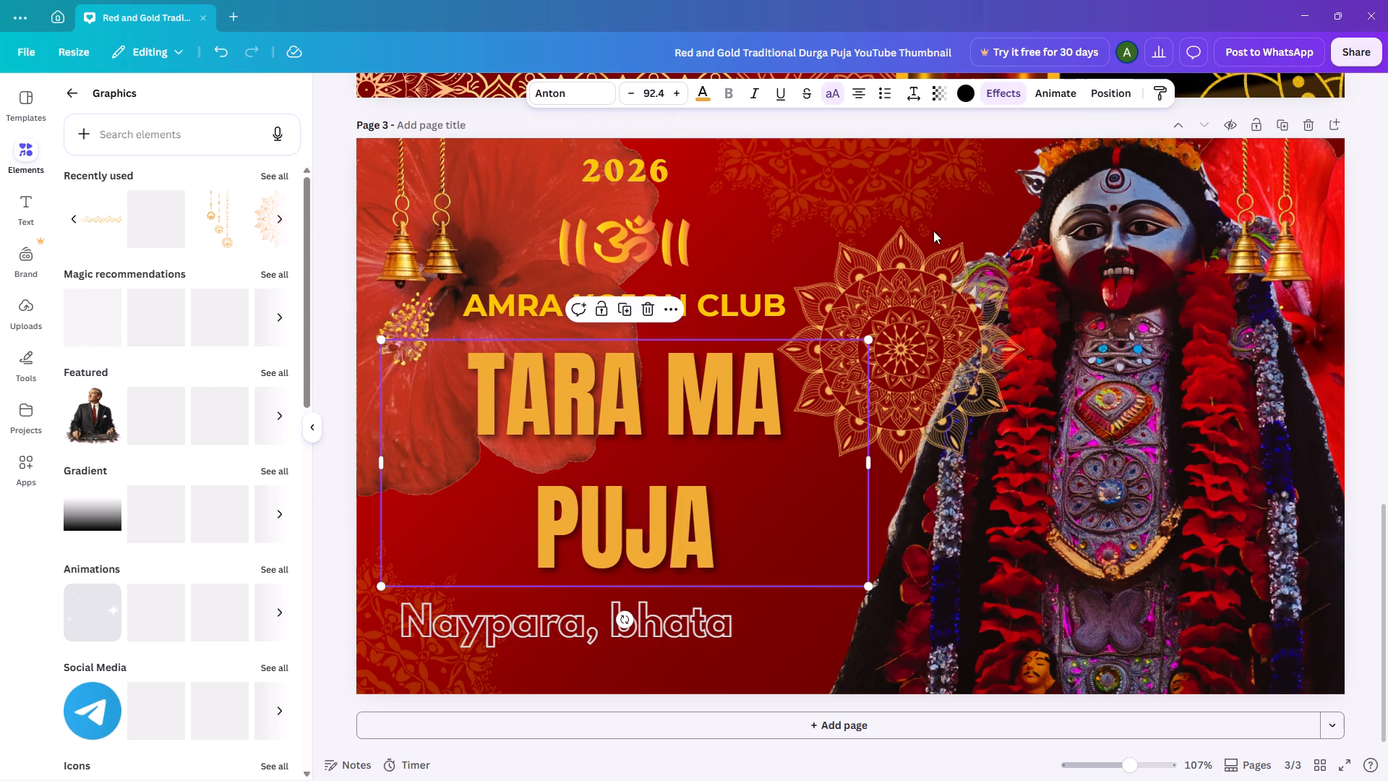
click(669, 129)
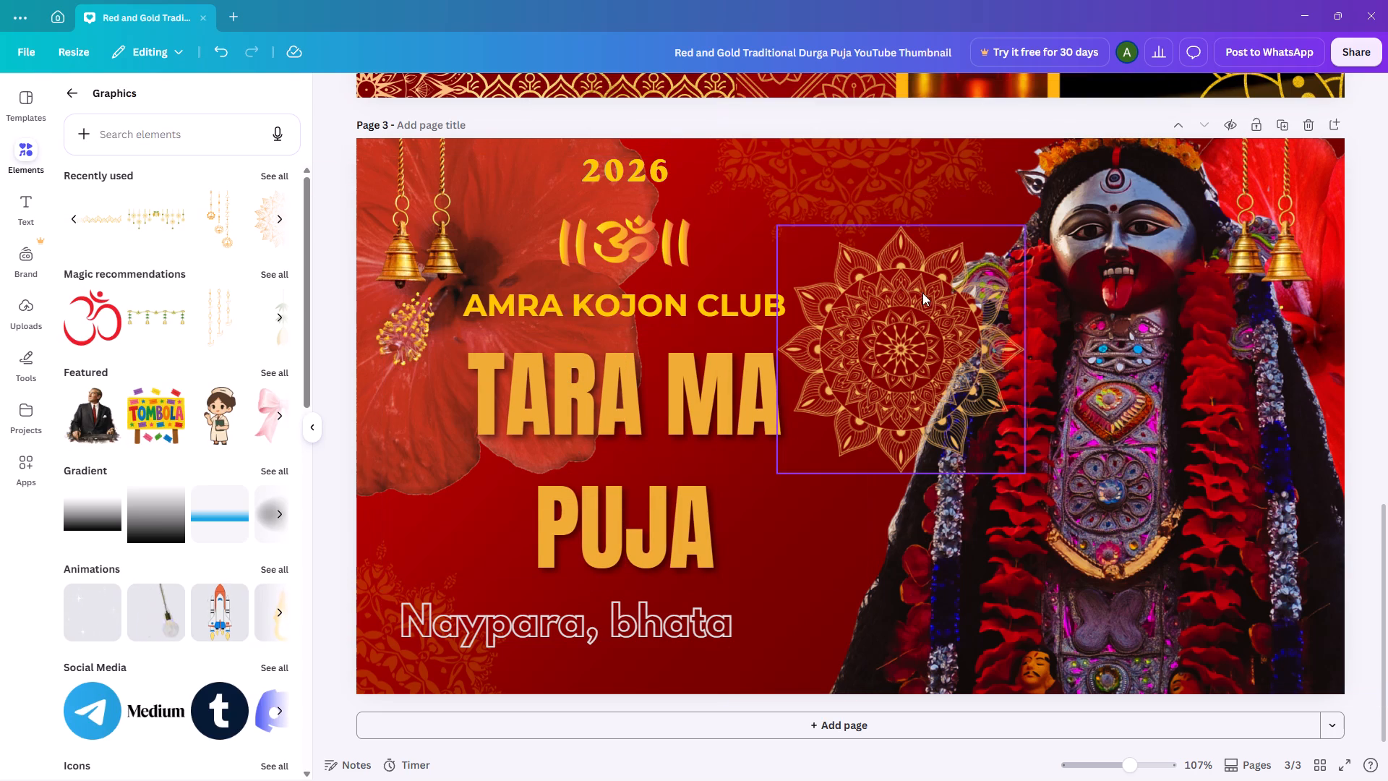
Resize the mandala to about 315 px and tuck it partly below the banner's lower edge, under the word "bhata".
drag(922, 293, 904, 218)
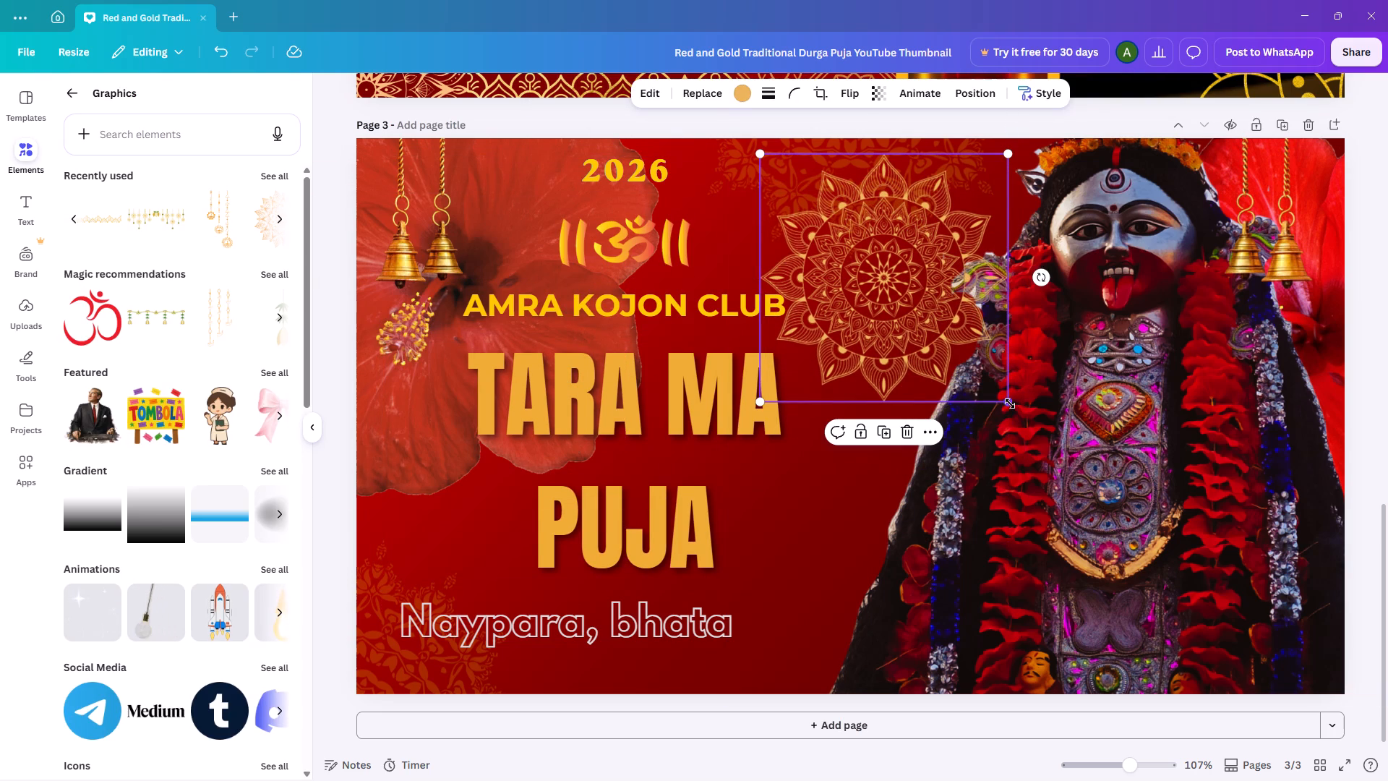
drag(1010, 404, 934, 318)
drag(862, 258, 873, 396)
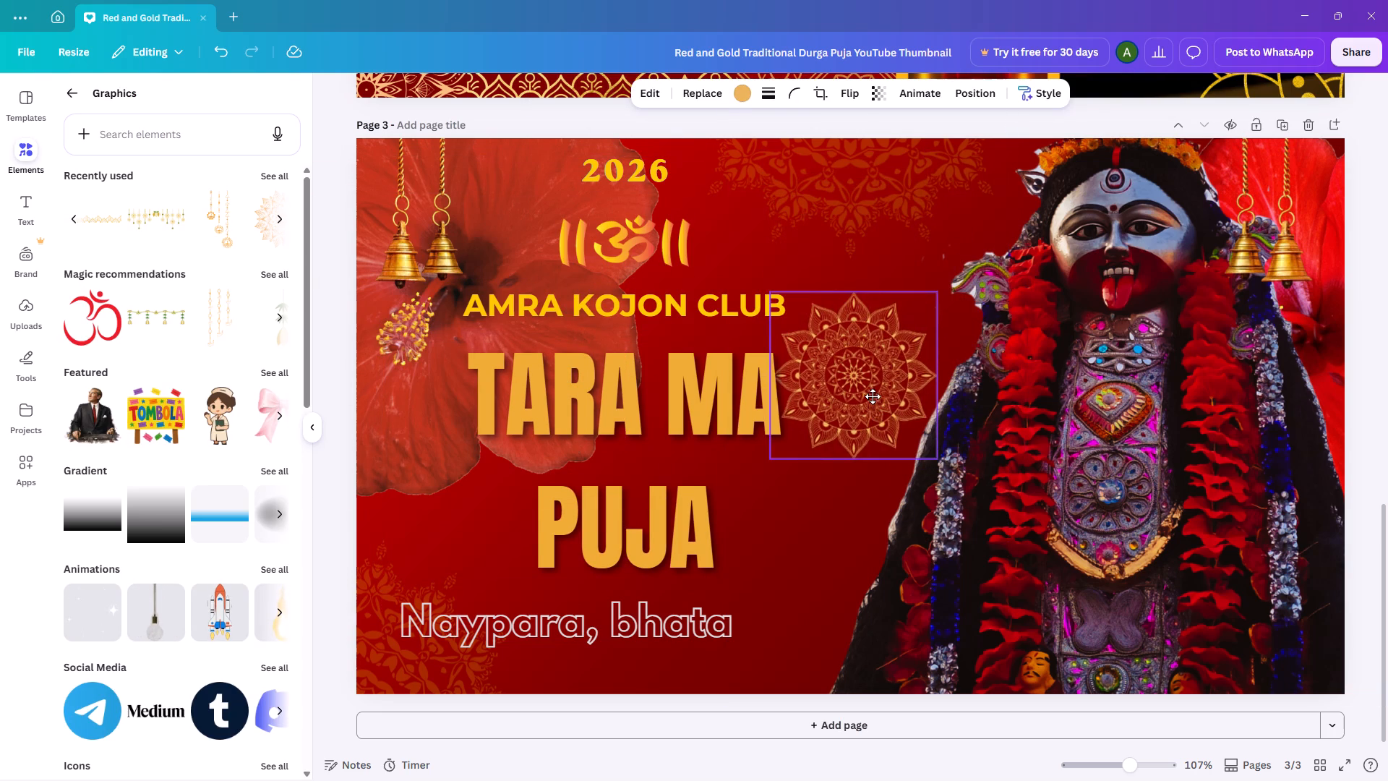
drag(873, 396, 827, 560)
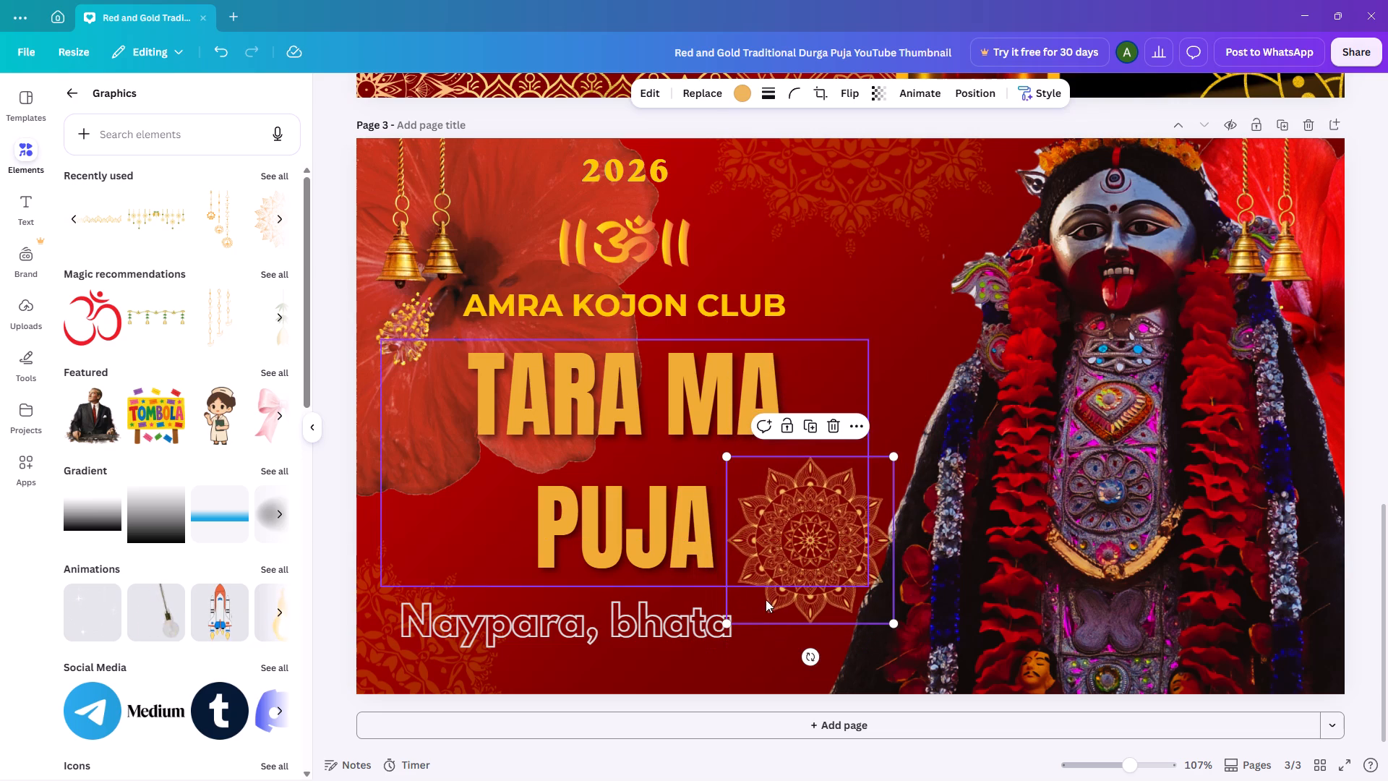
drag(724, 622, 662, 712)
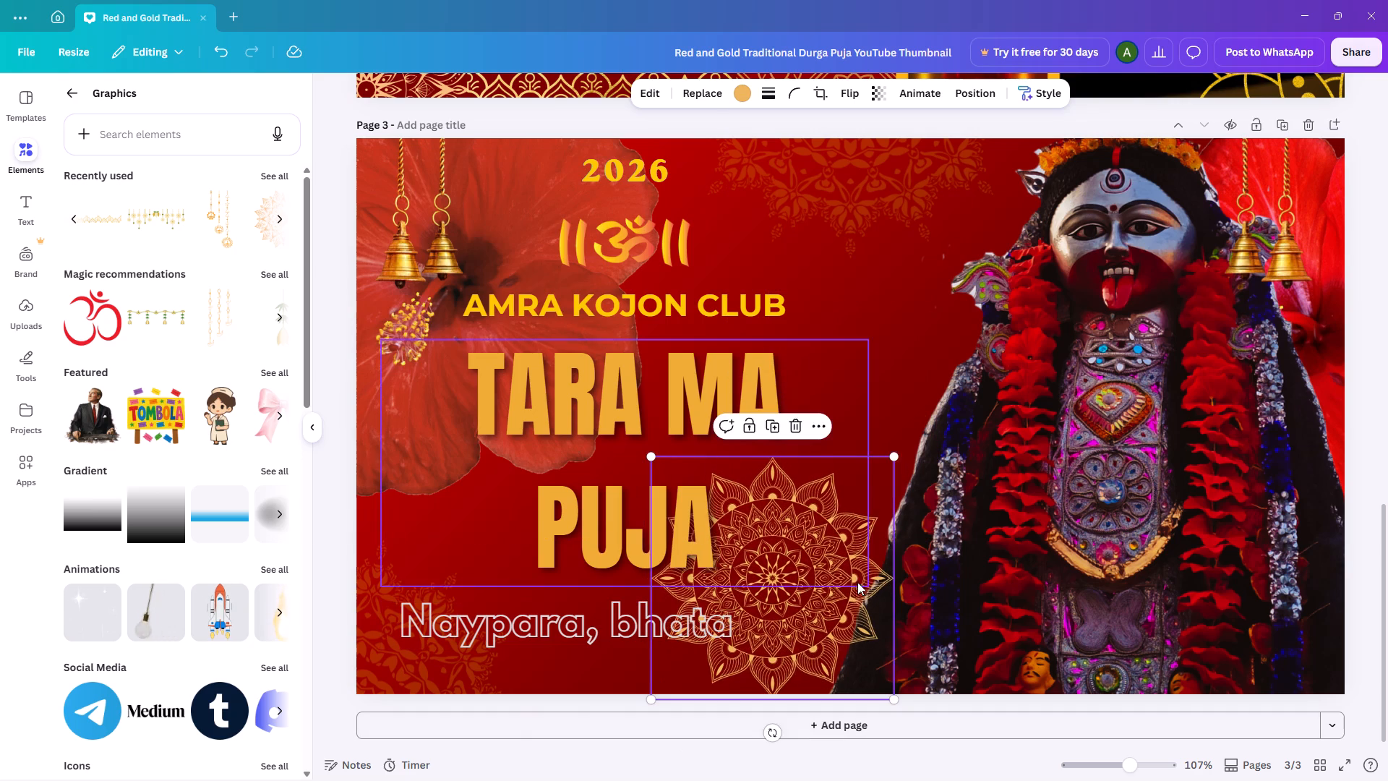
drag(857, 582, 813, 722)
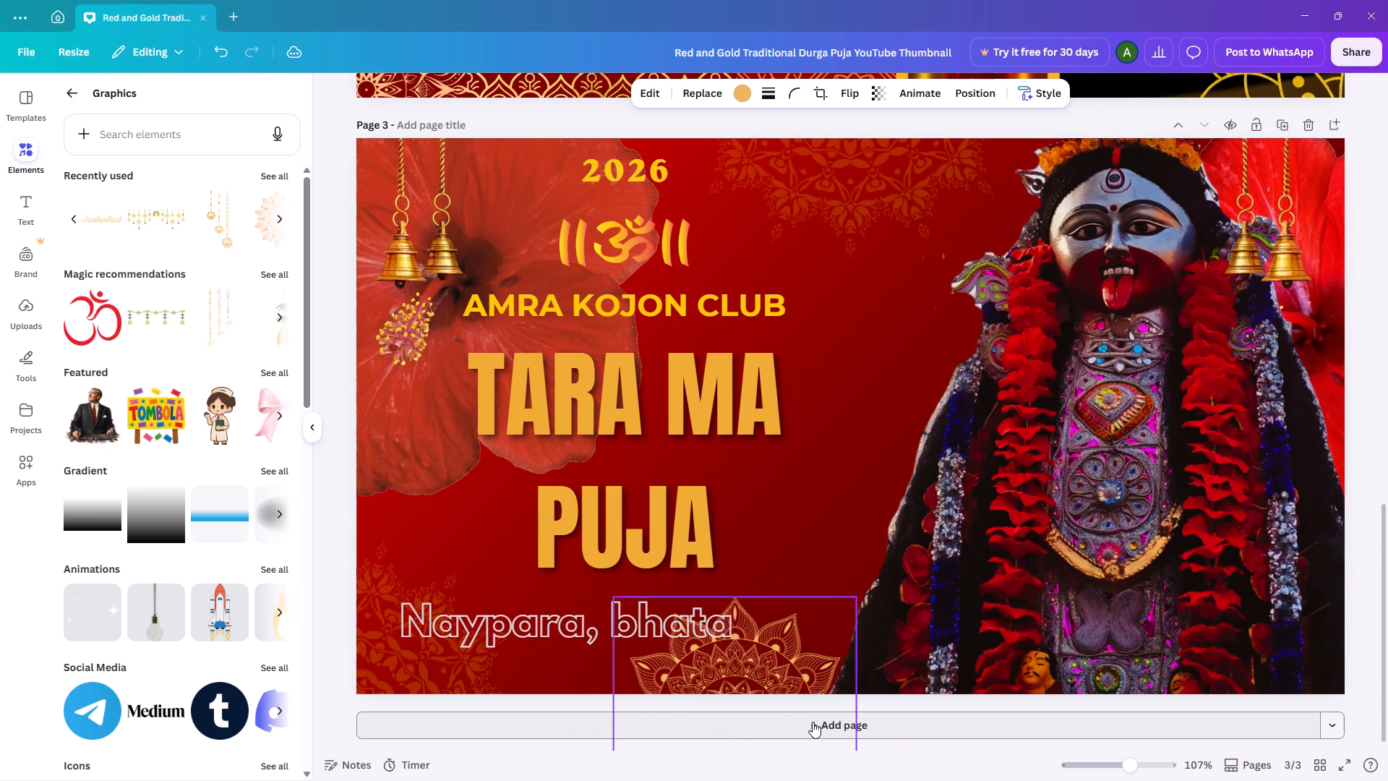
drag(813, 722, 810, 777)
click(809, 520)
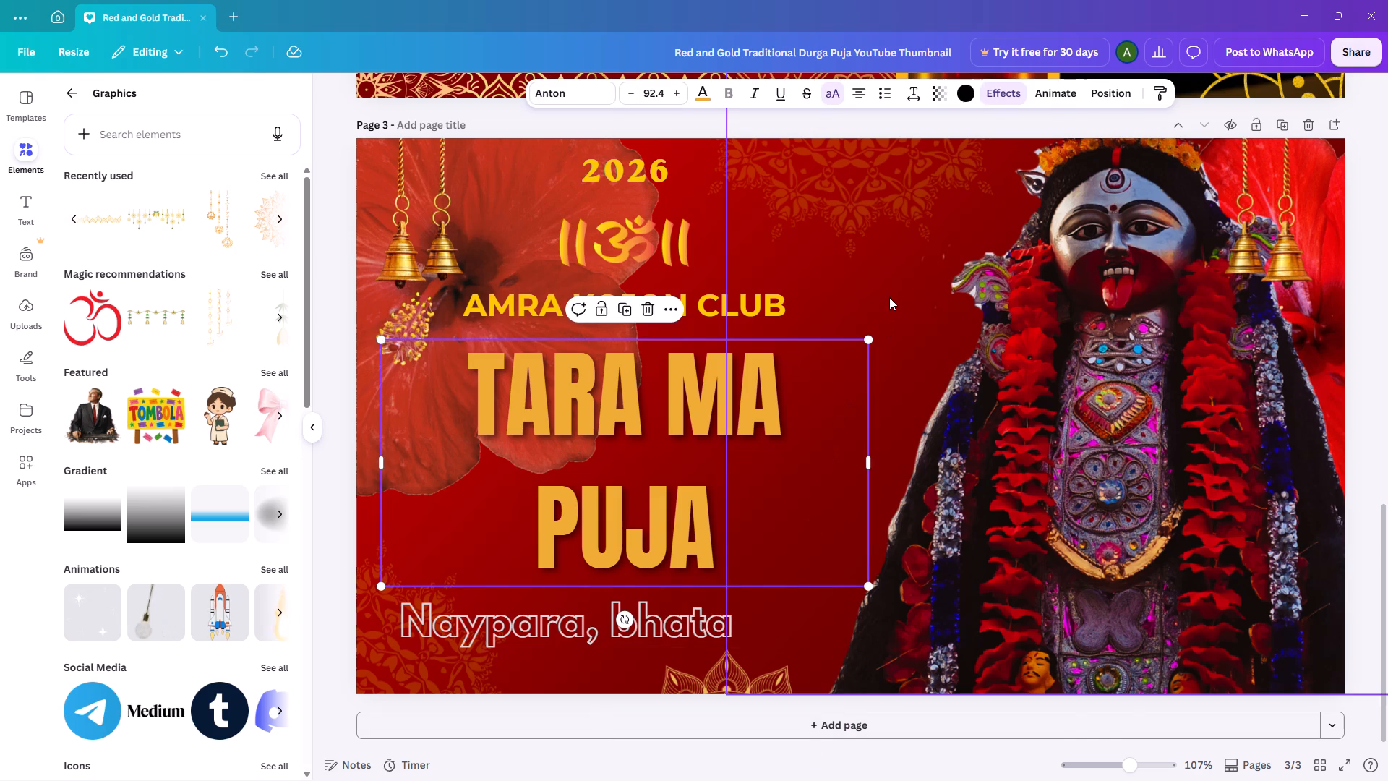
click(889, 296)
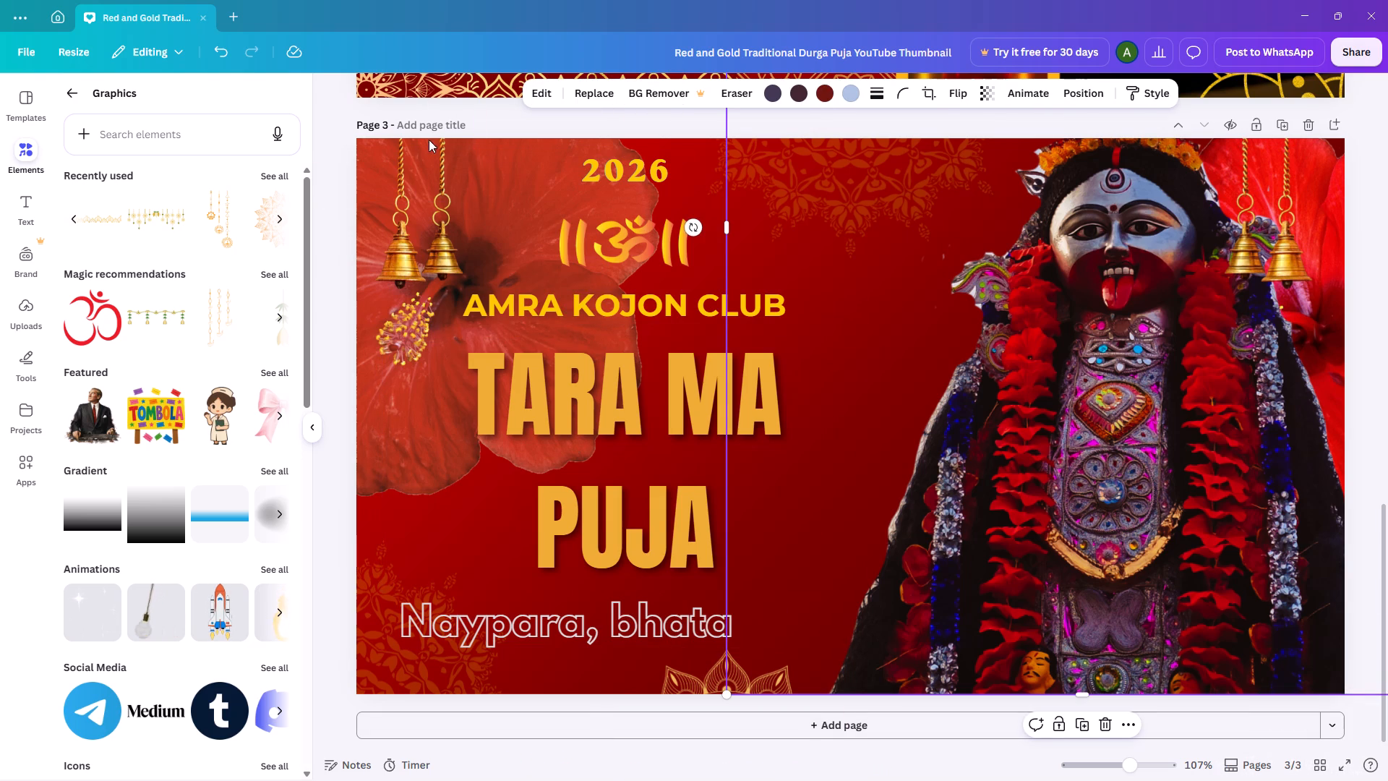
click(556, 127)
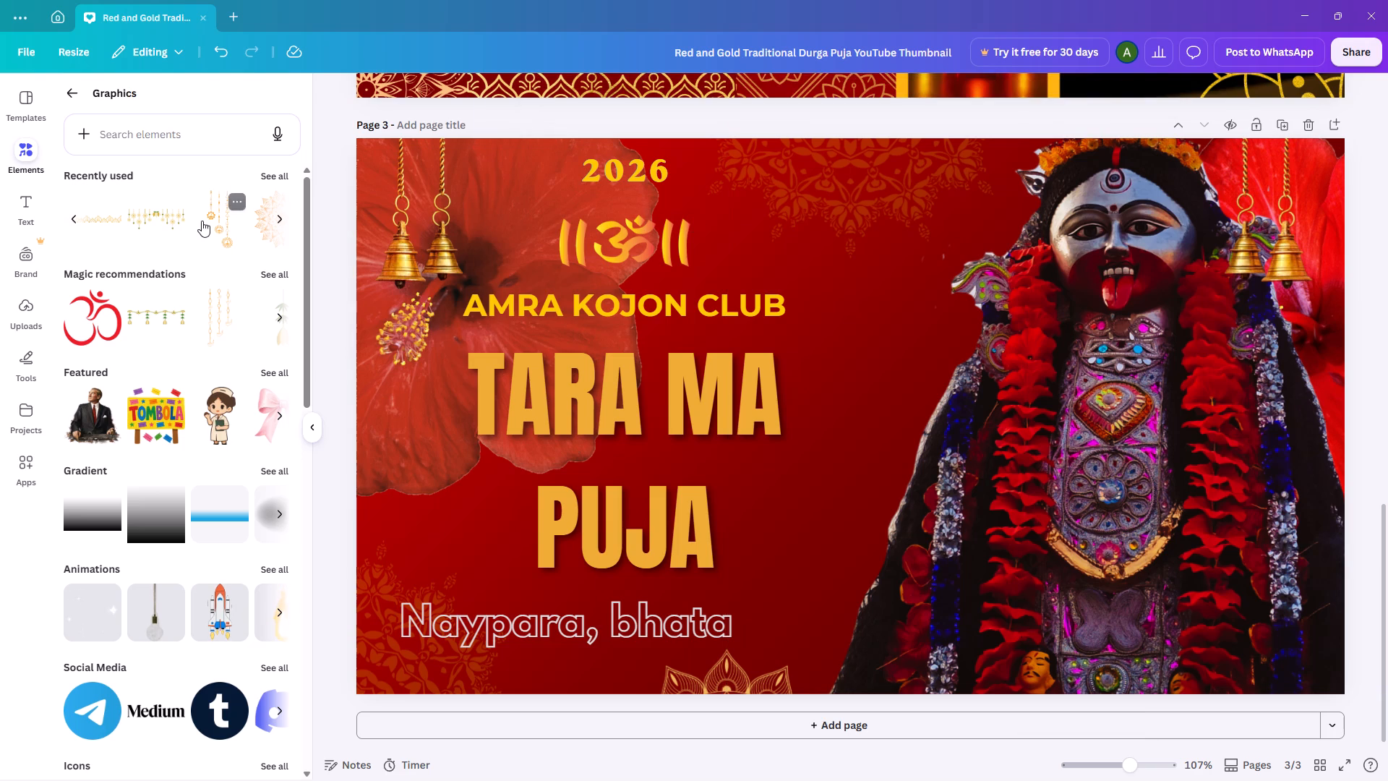
Add the gold hanging diya ornament and hang it from the banner's upper edge between 2026 and the goddess figure.
click(202, 221)
drag(851, 402, 874, 331)
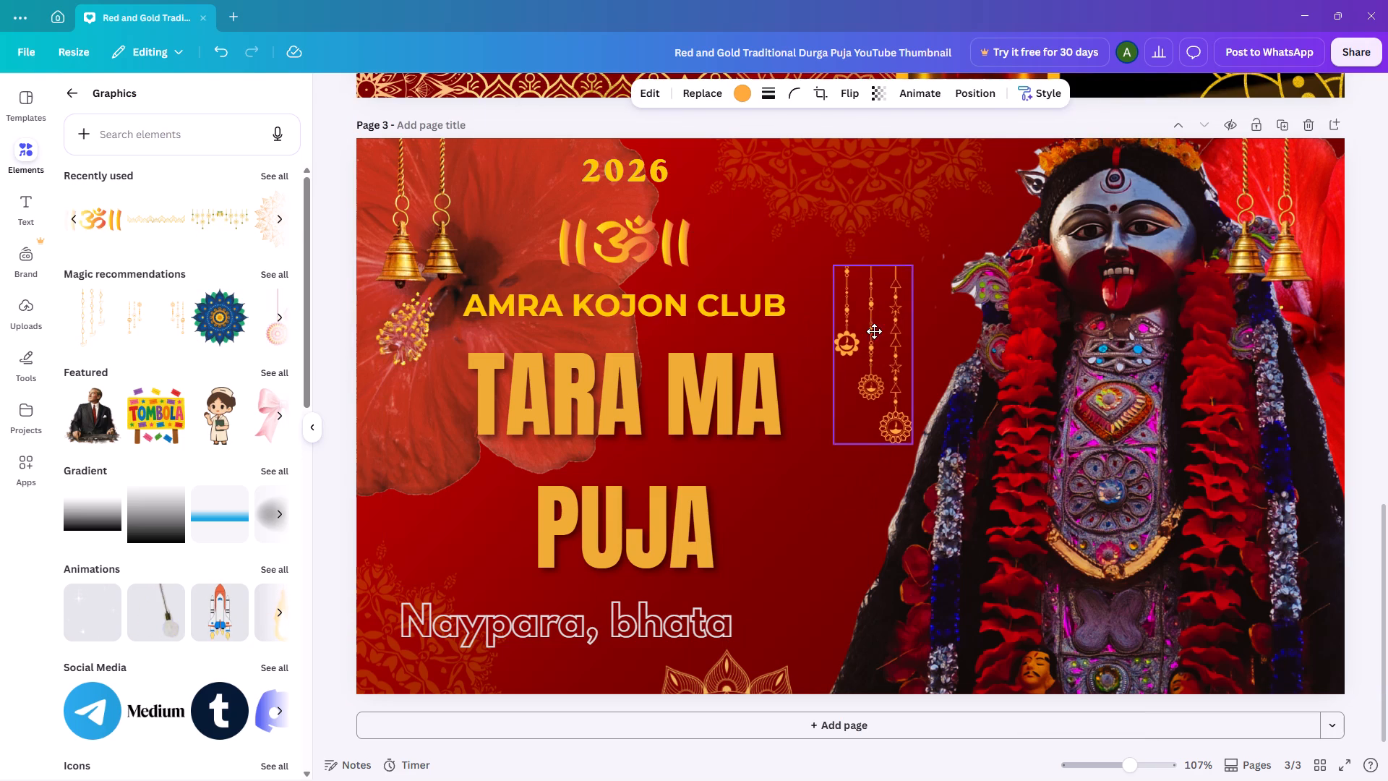
drag(874, 331, 862, 208)
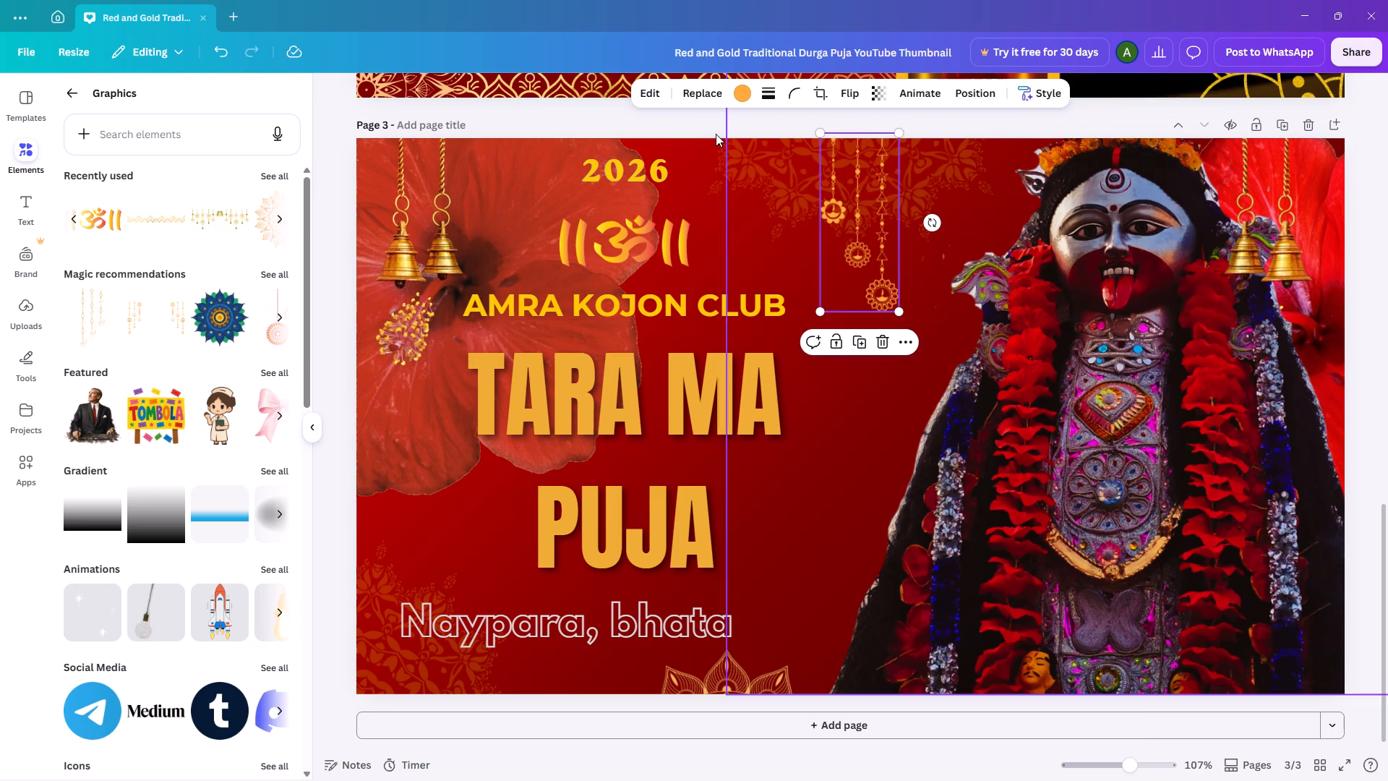
click(712, 131)
Move the mandala up beside PUJA at about X 368, Y 385 px and send it backward behind the goddess figure.
drag(714, 675, 761, 568)
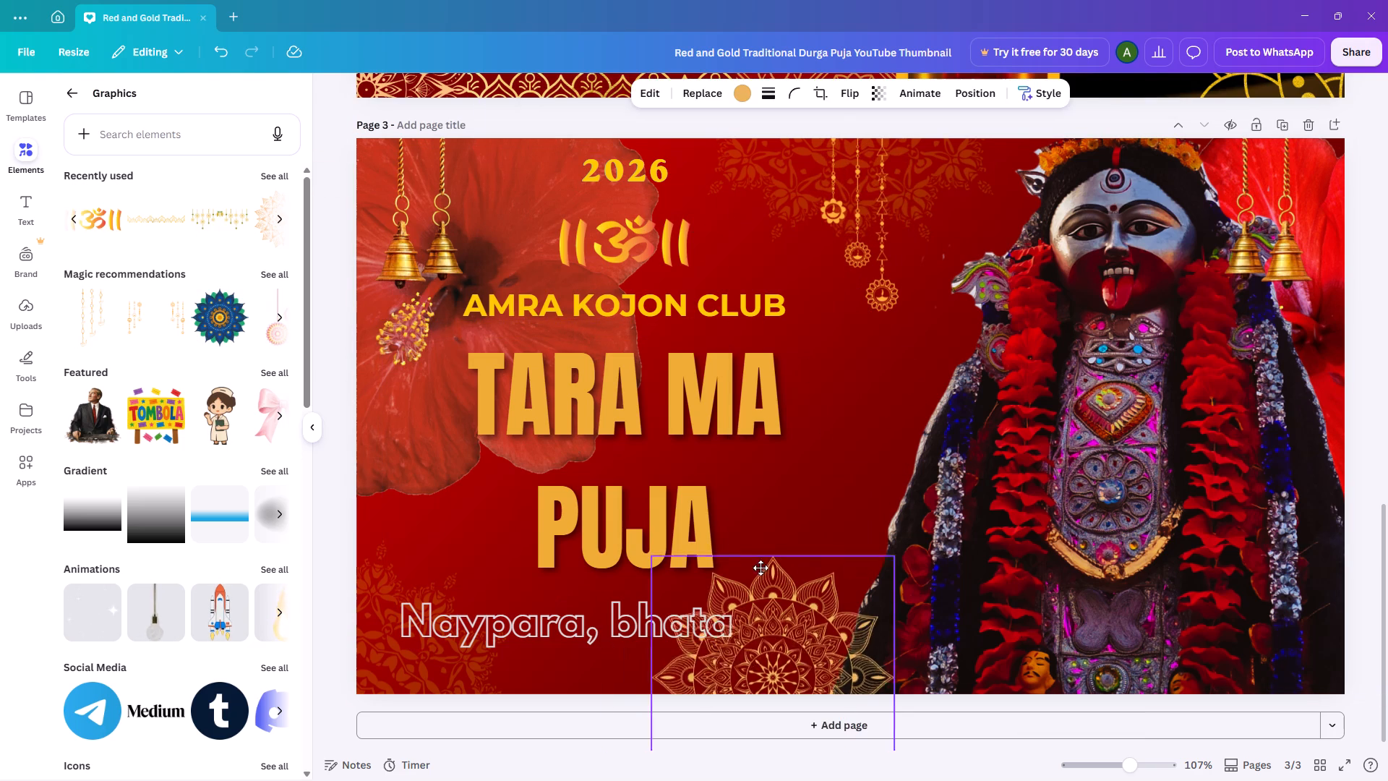
drag(761, 568, 770, 458)
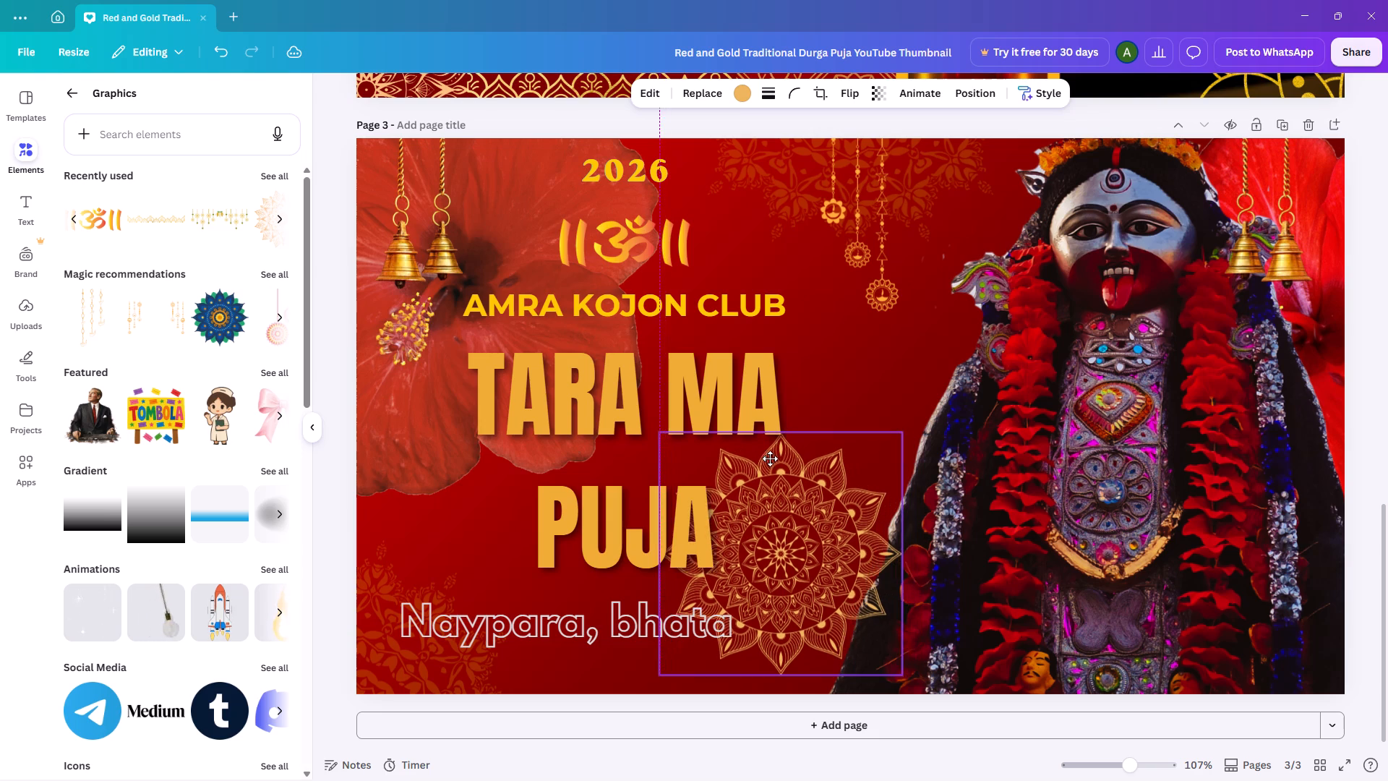
drag(770, 458, 749, 462)
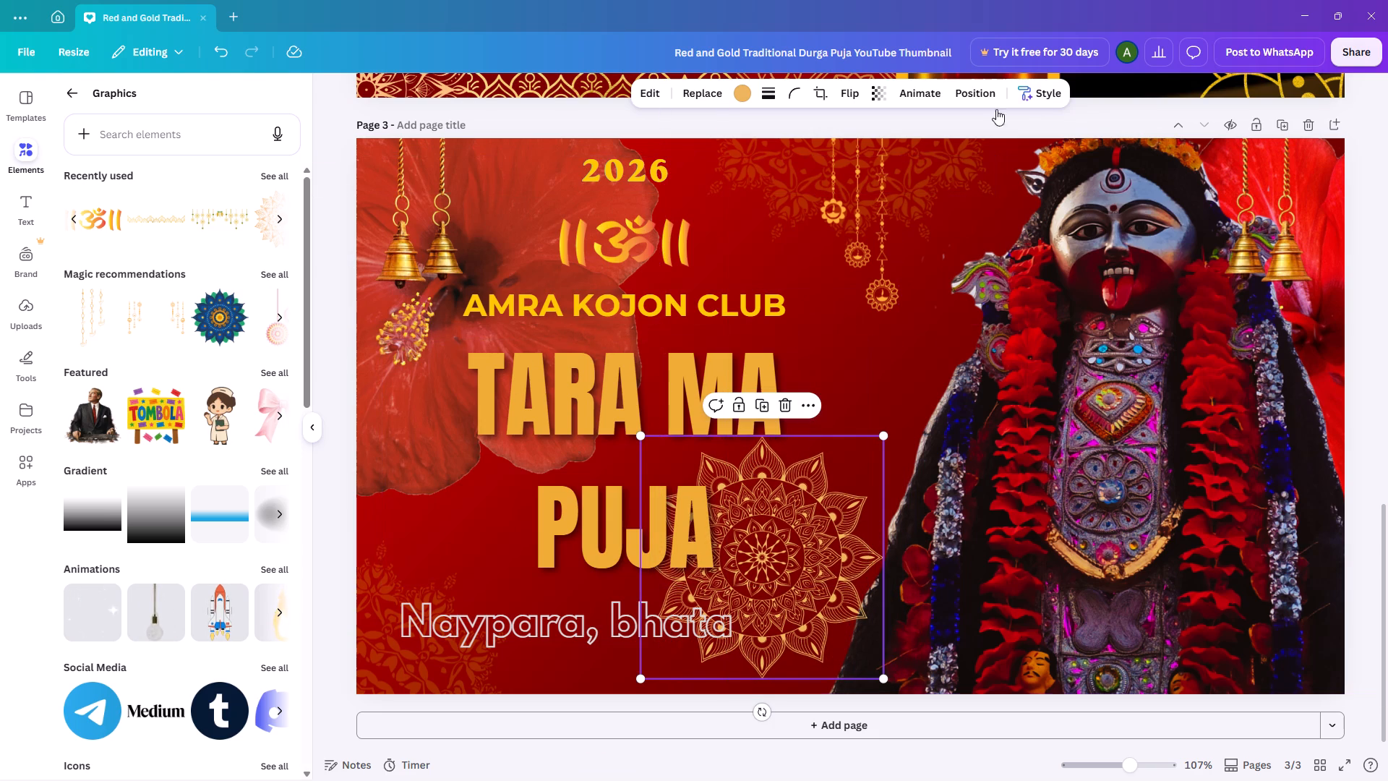
click(968, 96)
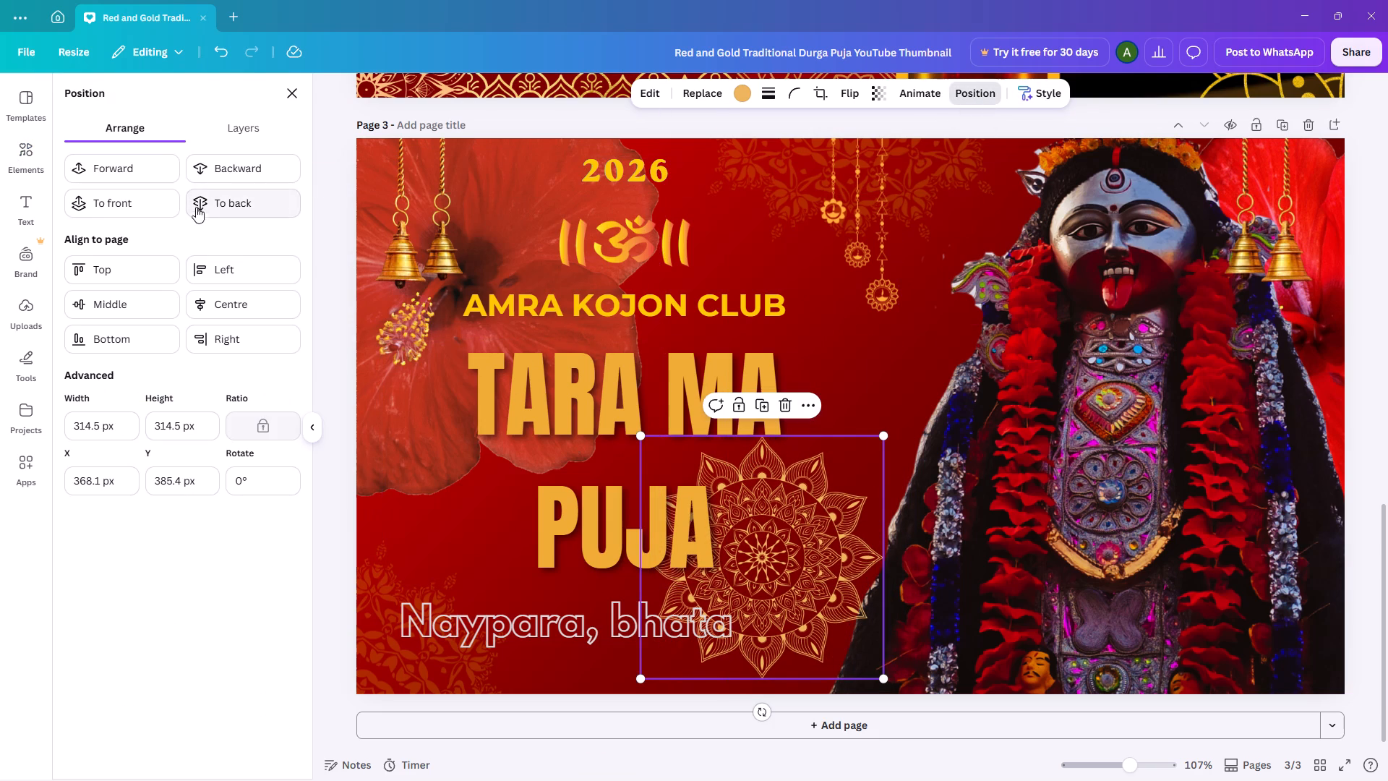
click(211, 174)
click(211, 174)
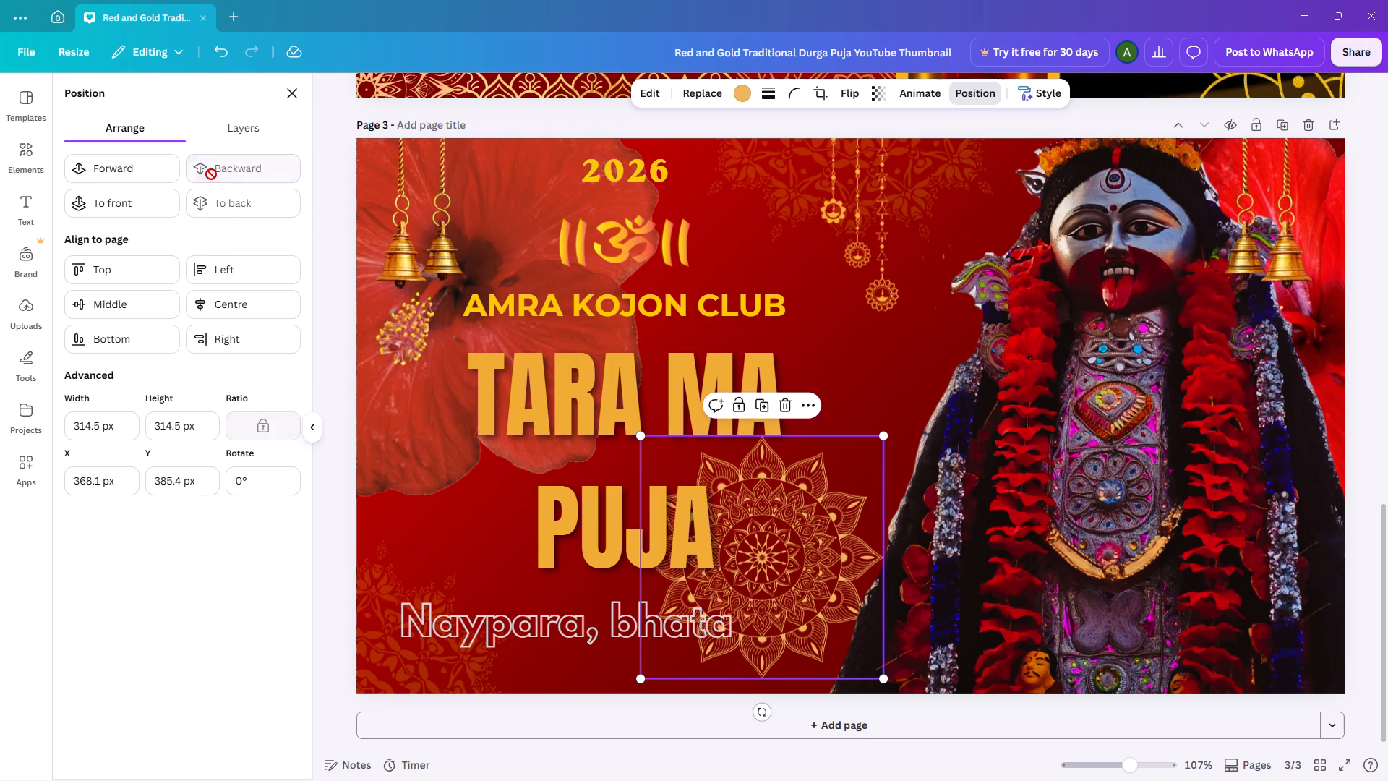
Move the mandala behind the goddess's head and enlarge it to 470 px.
drag(815, 605, 849, 611)
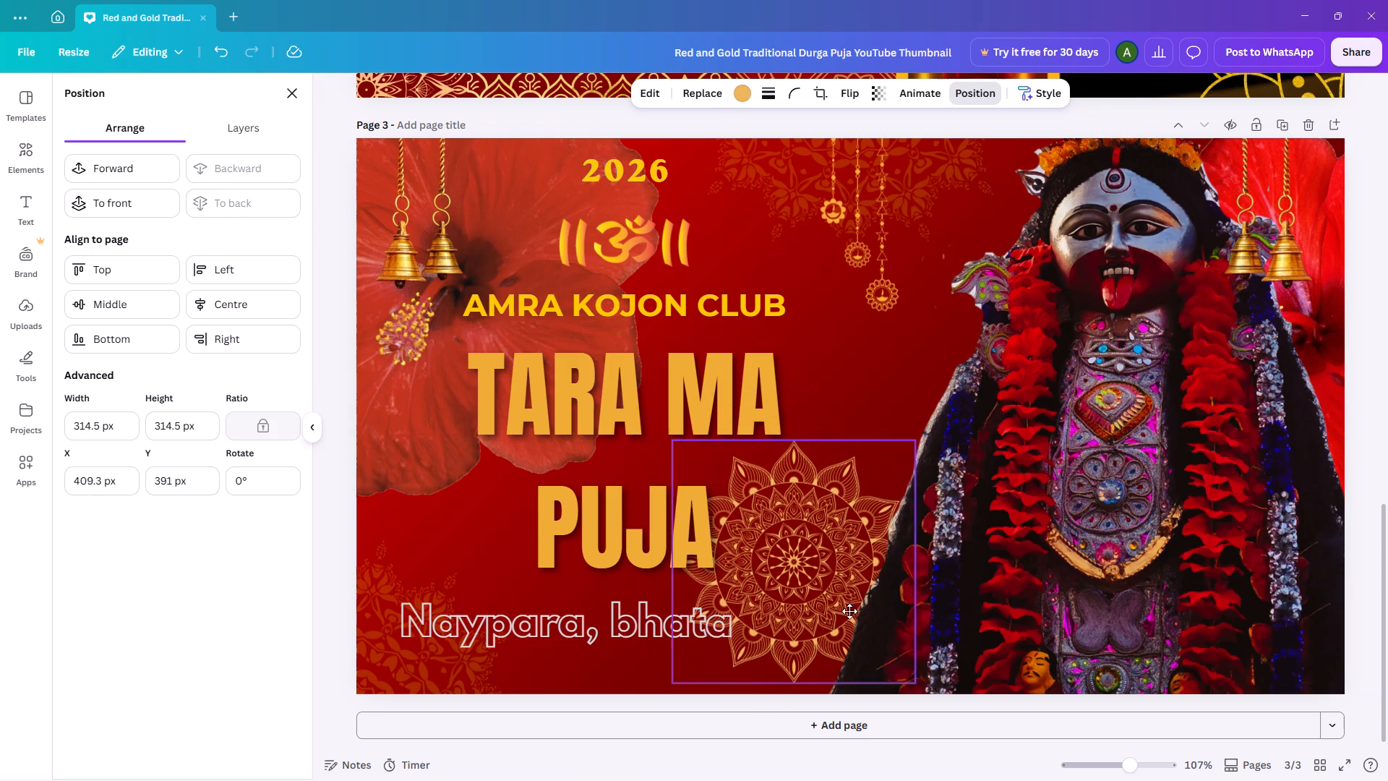
drag(849, 611, 909, 566)
drag(909, 566, 1167, 315)
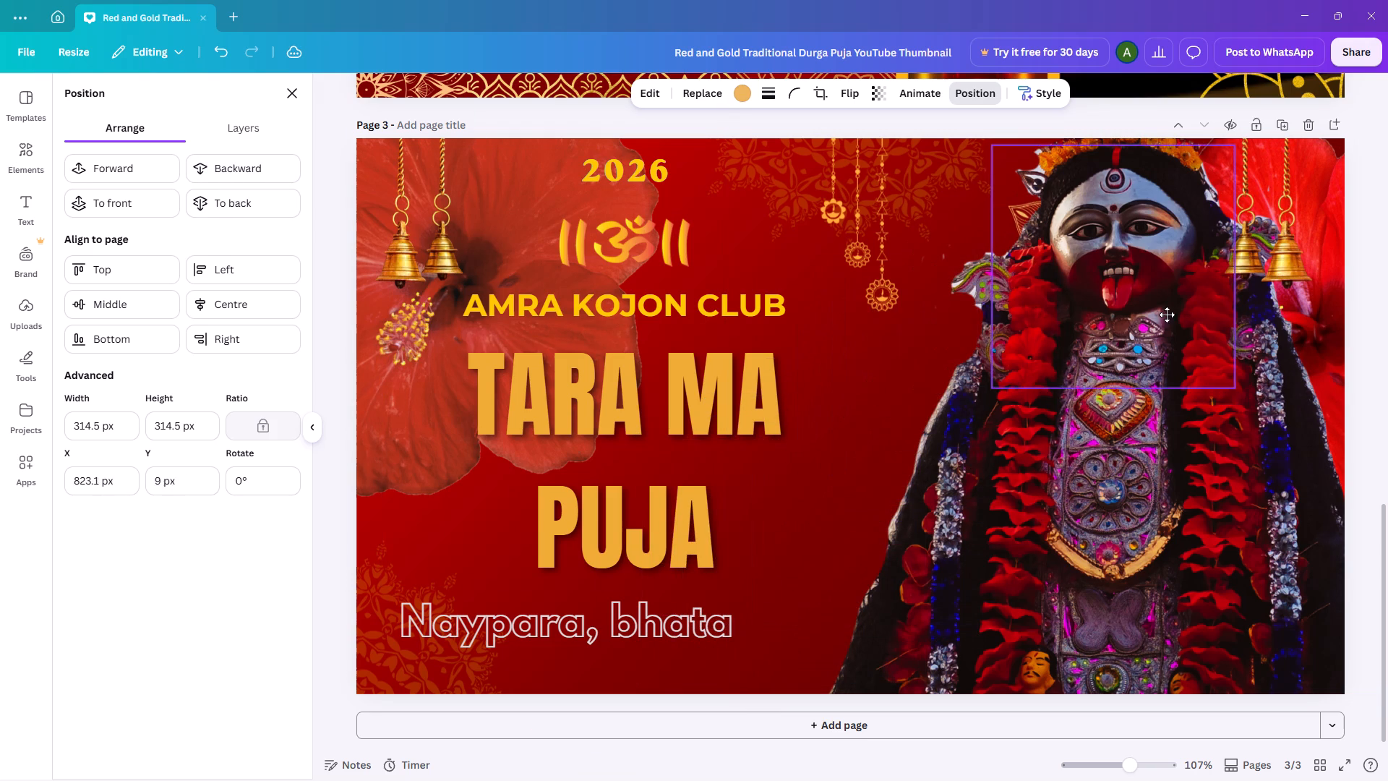
drag(1167, 315, 1144, 267)
drag(967, 343, 956, 363)
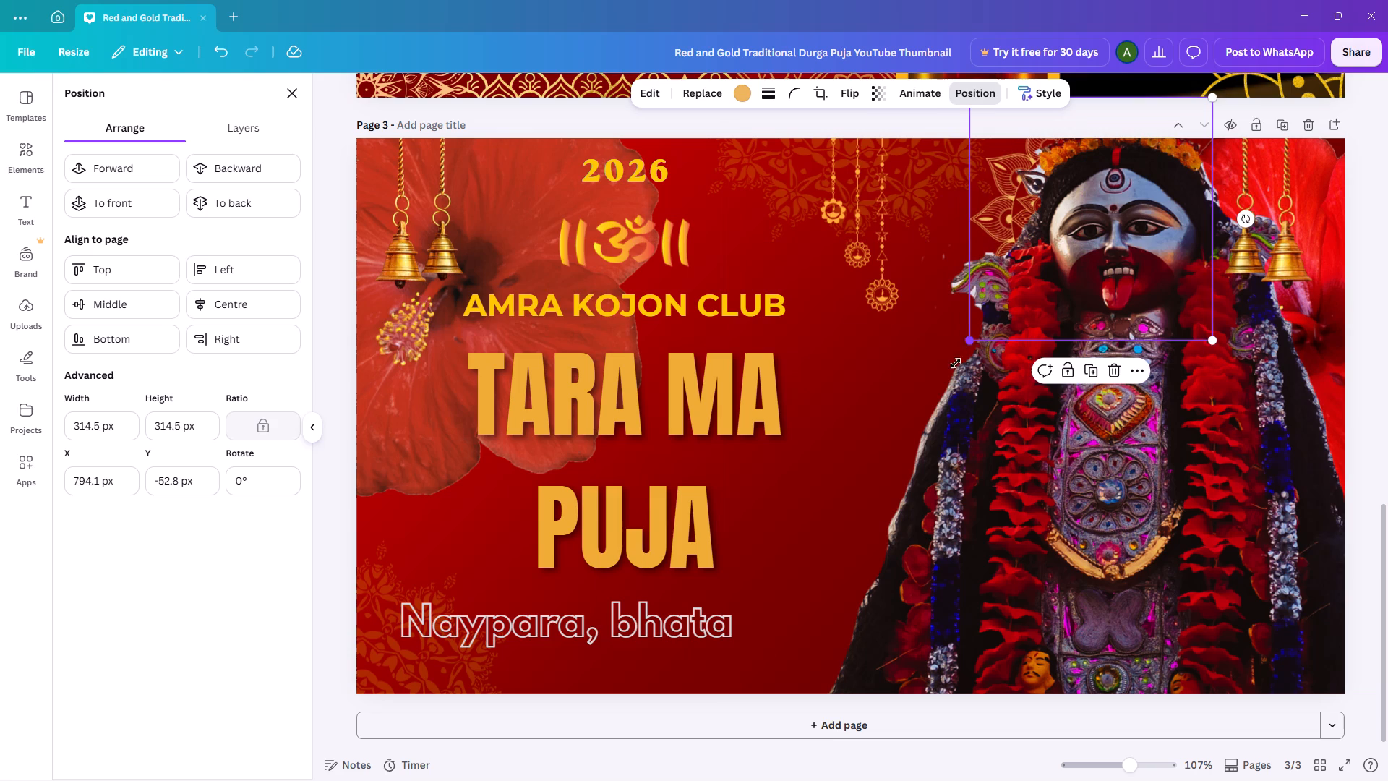
drag(956, 363, 863, 479)
drag(1045, 358, 1118, 351)
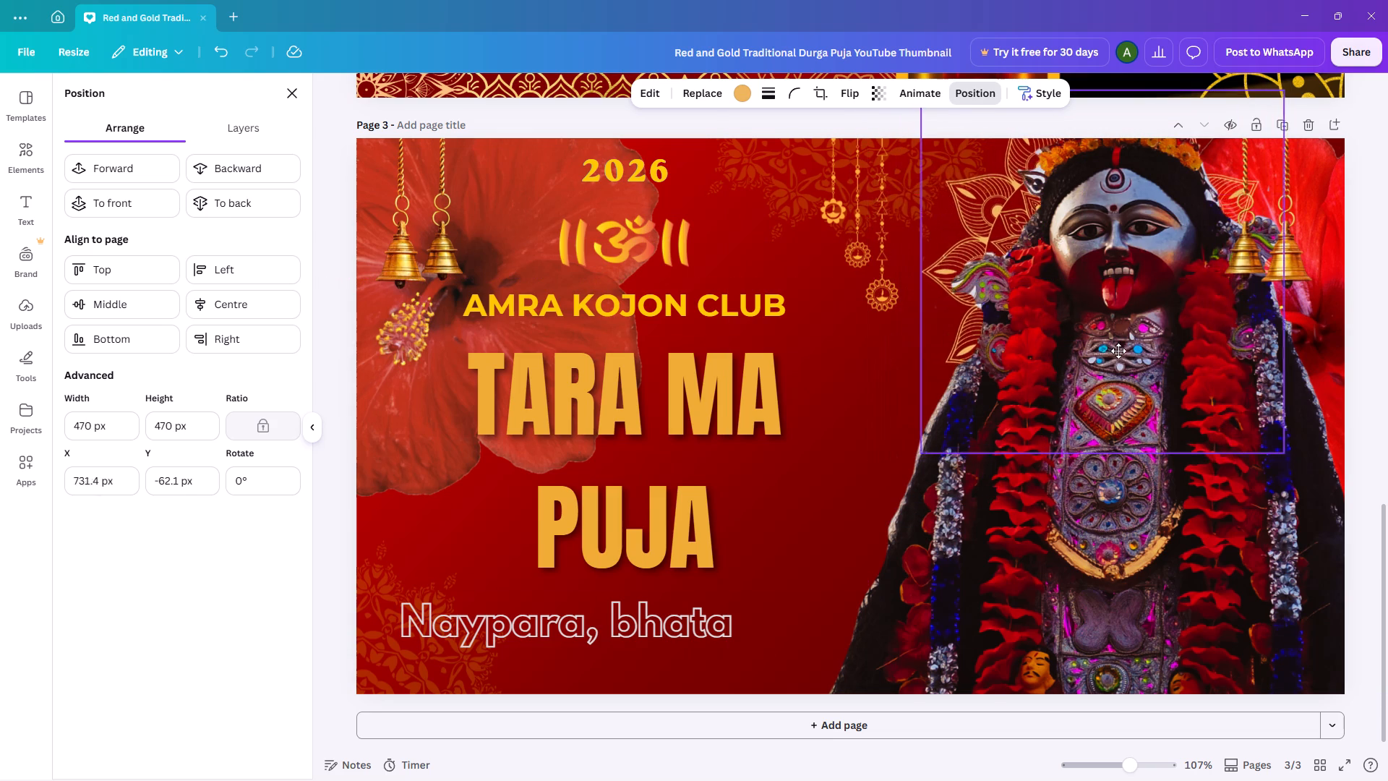
Reposition the mandala behind the goddess's robe beside PUJA, at about X 441, Y 354 px, running off the banner's lower edge.
drag(1118, 351, 830, 417)
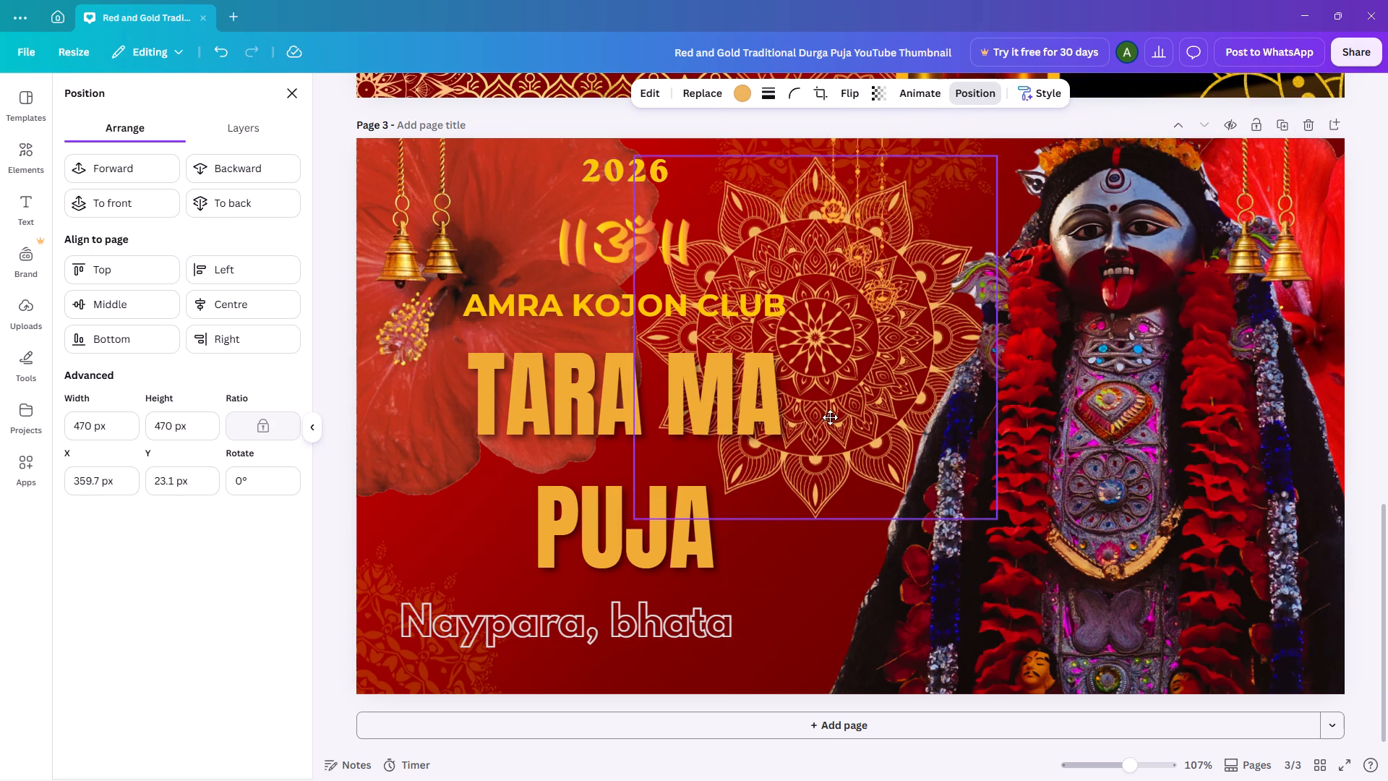
drag(830, 417, 890, 670)
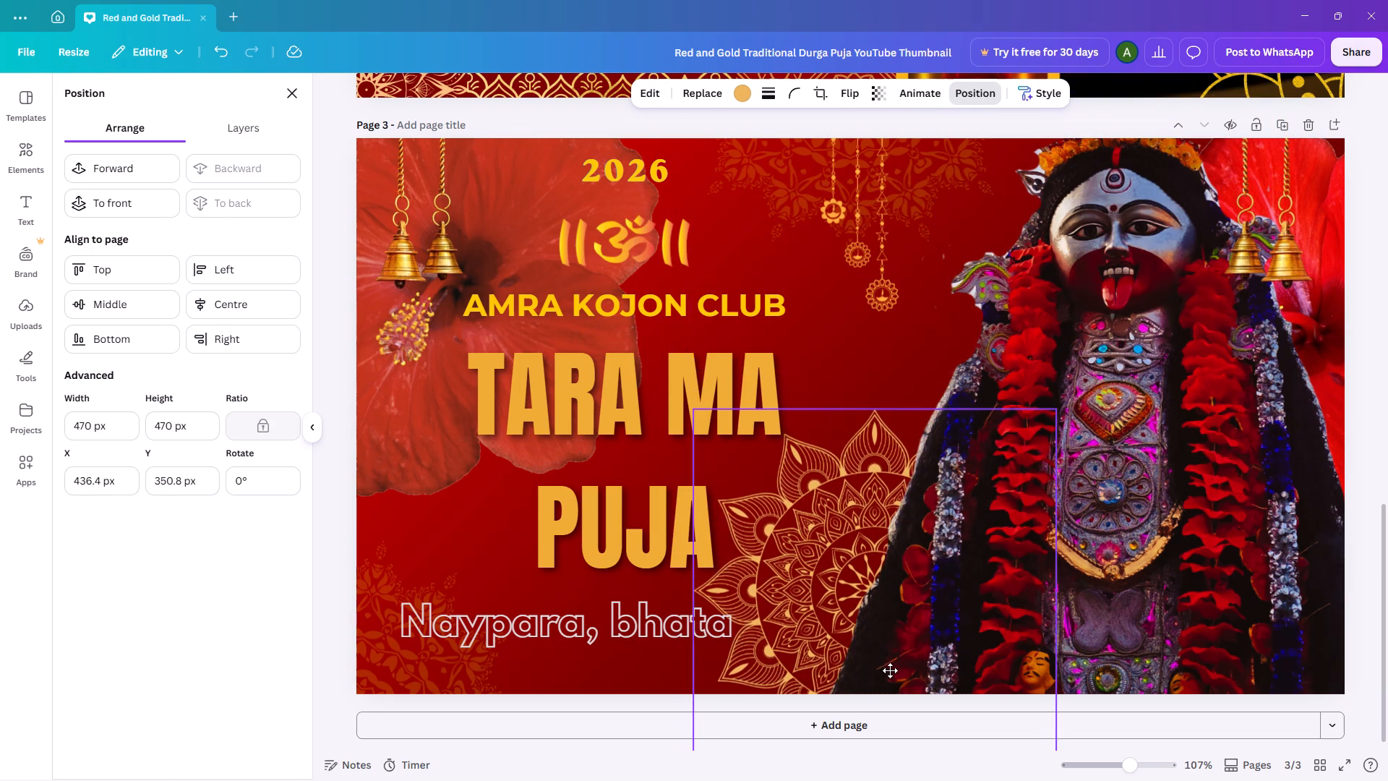
drag(890, 670, 893, 672)
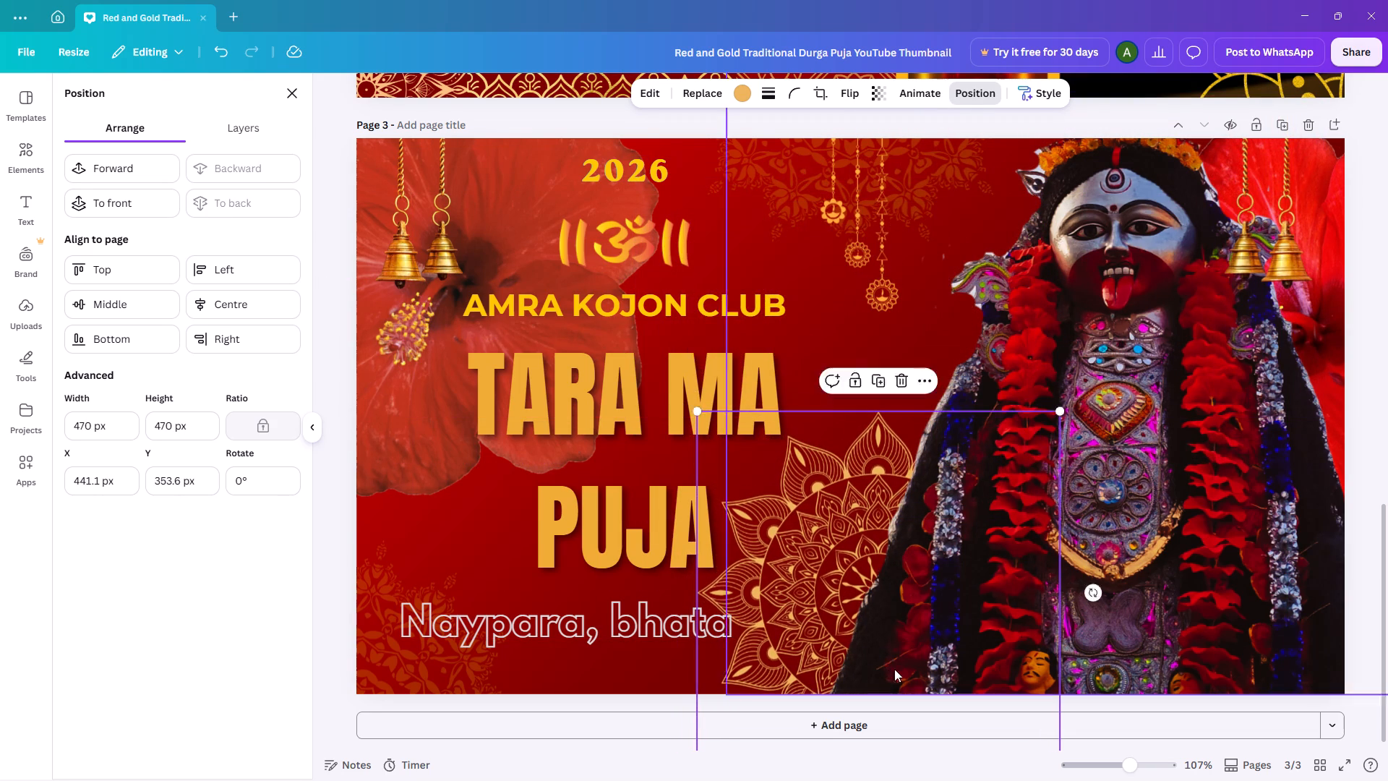
click(552, 117)
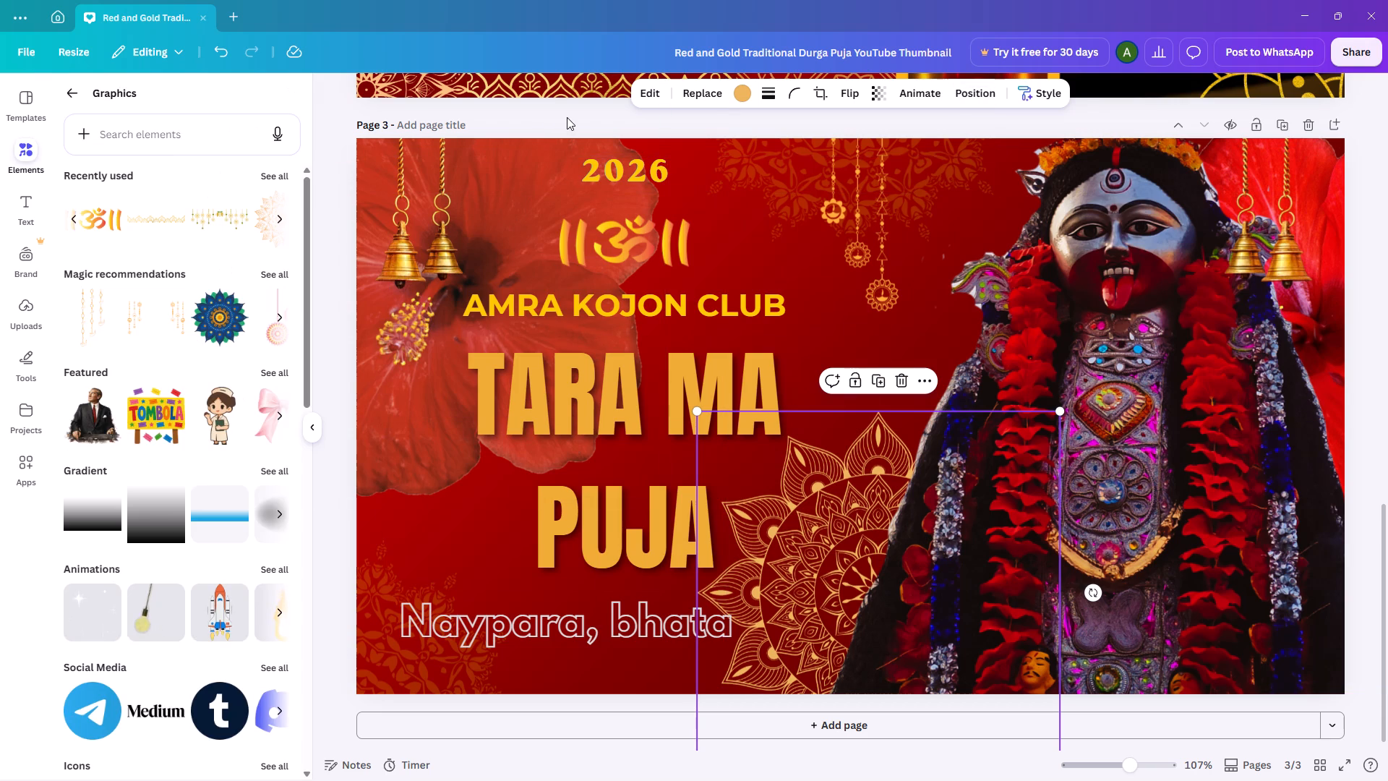
click(567, 117)
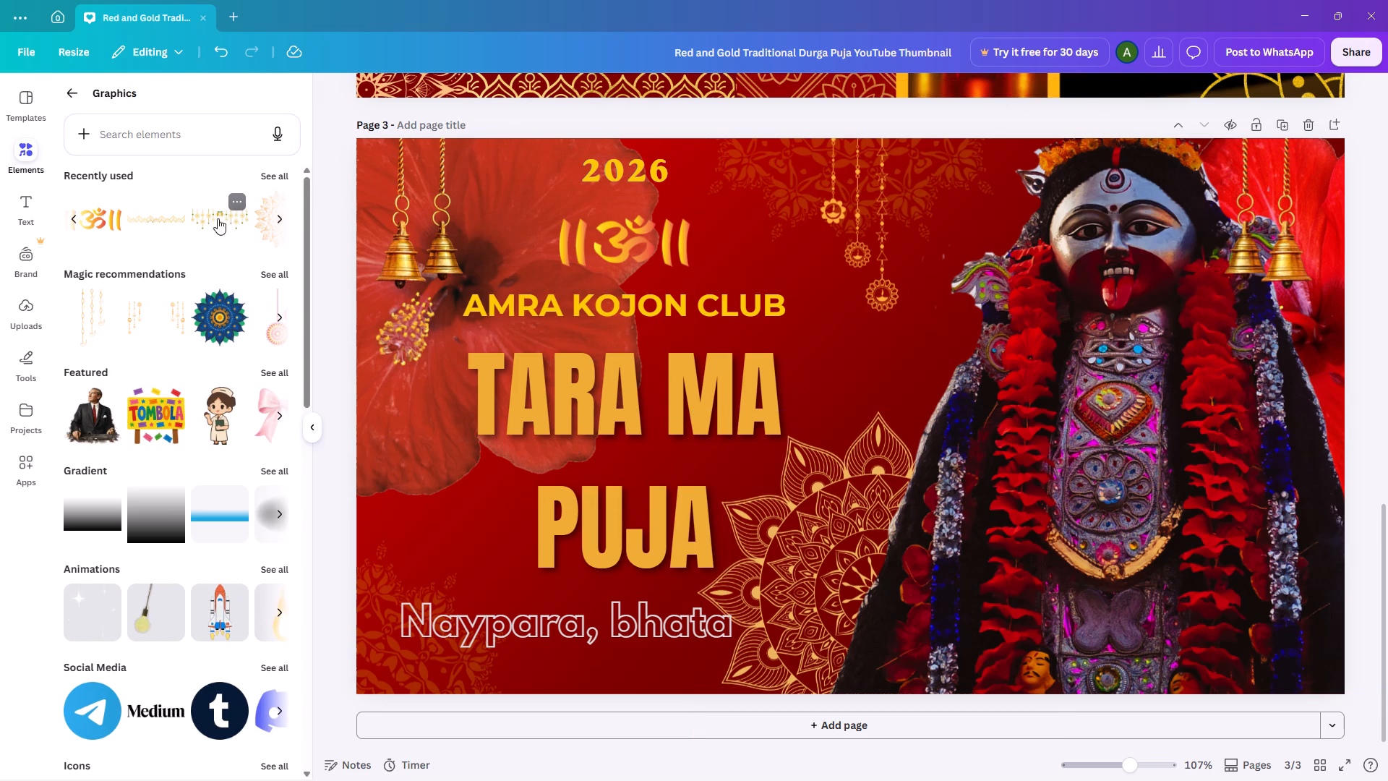
Add the gold arched border strip to the banner and rotate it upside down so its points face downward.
click(171, 231)
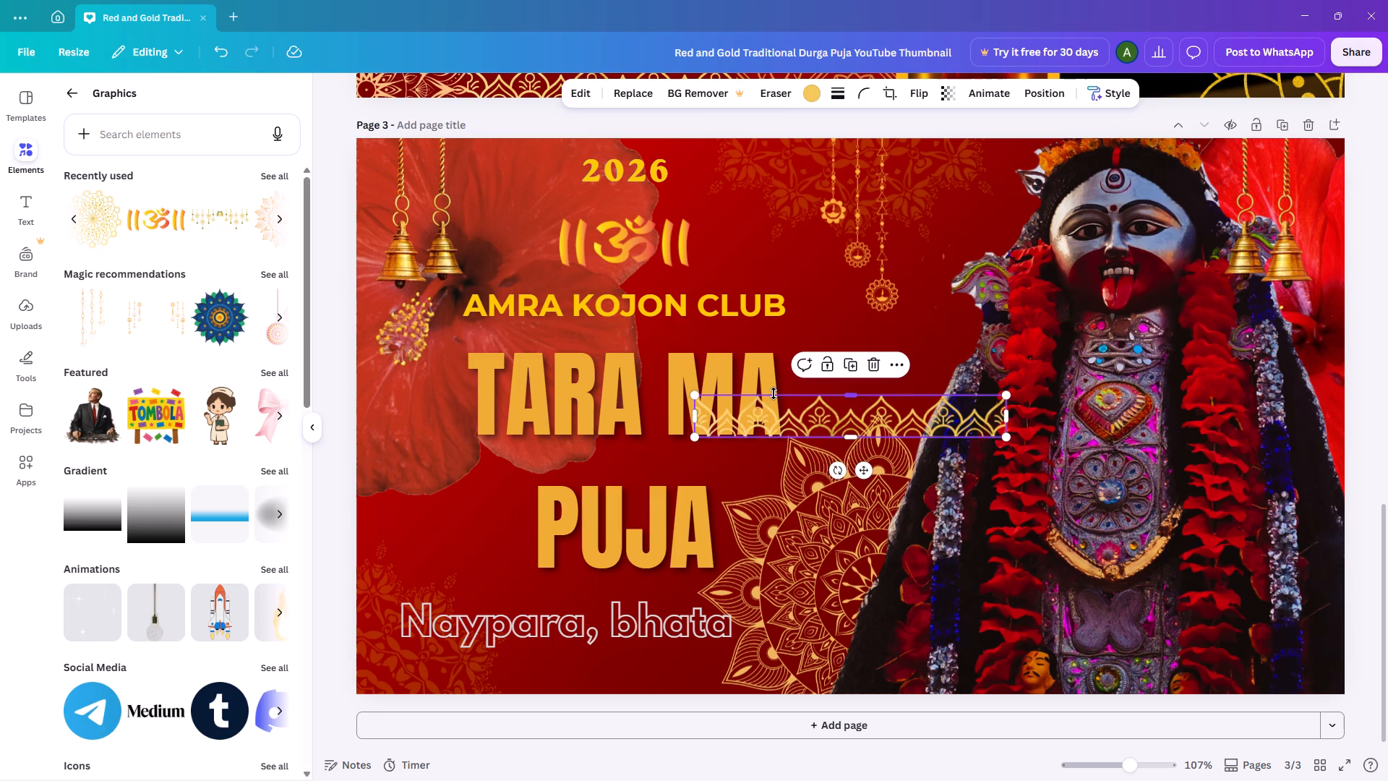
drag(778, 414, 799, 359)
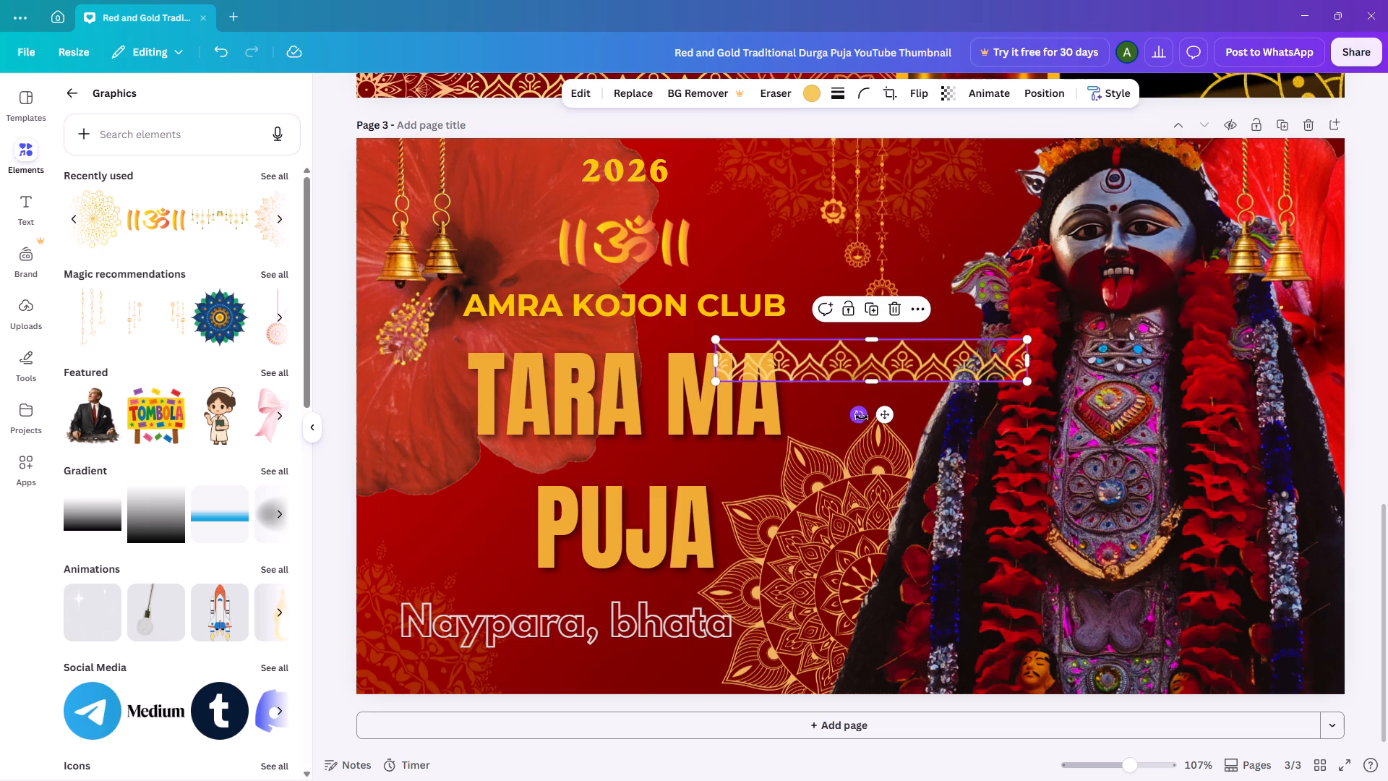
drag(860, 417, 941, 458)
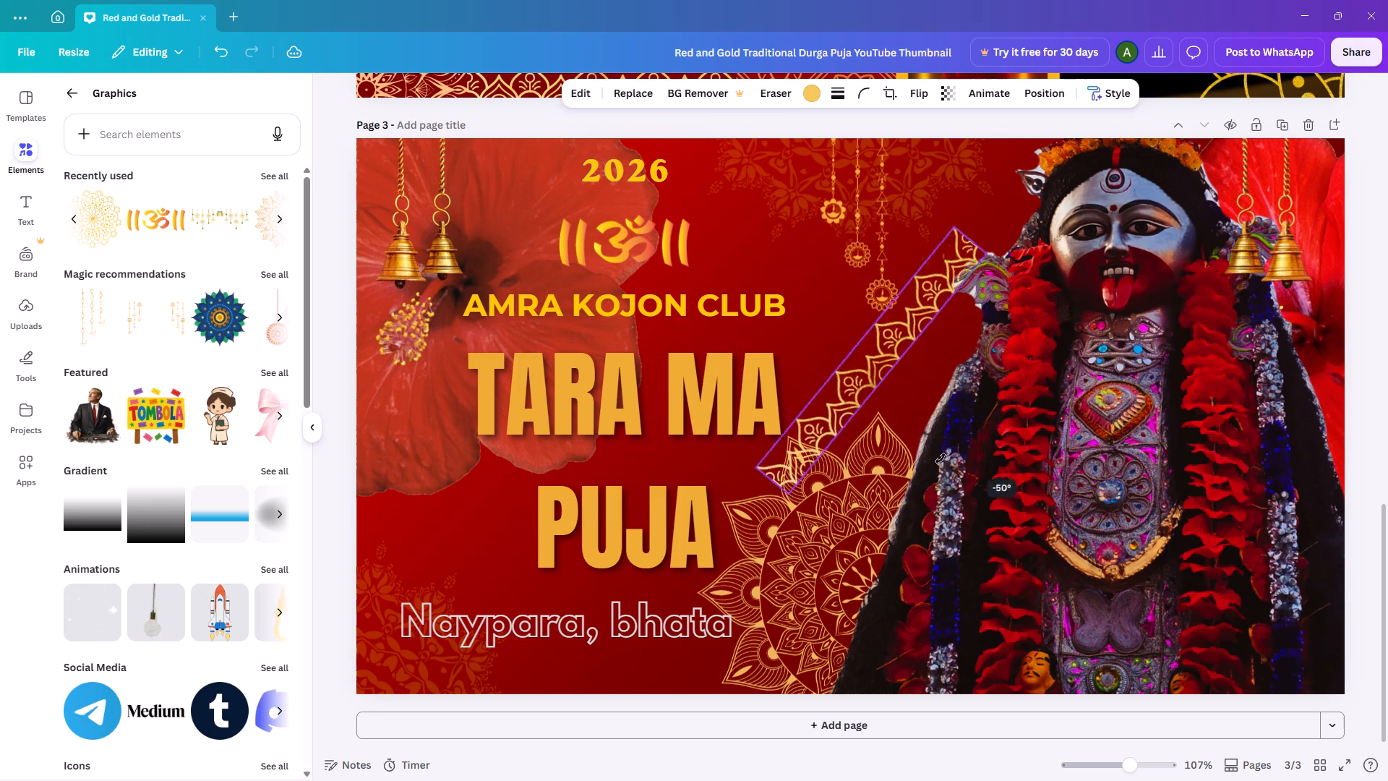
drag(941, 458, 870, 245)
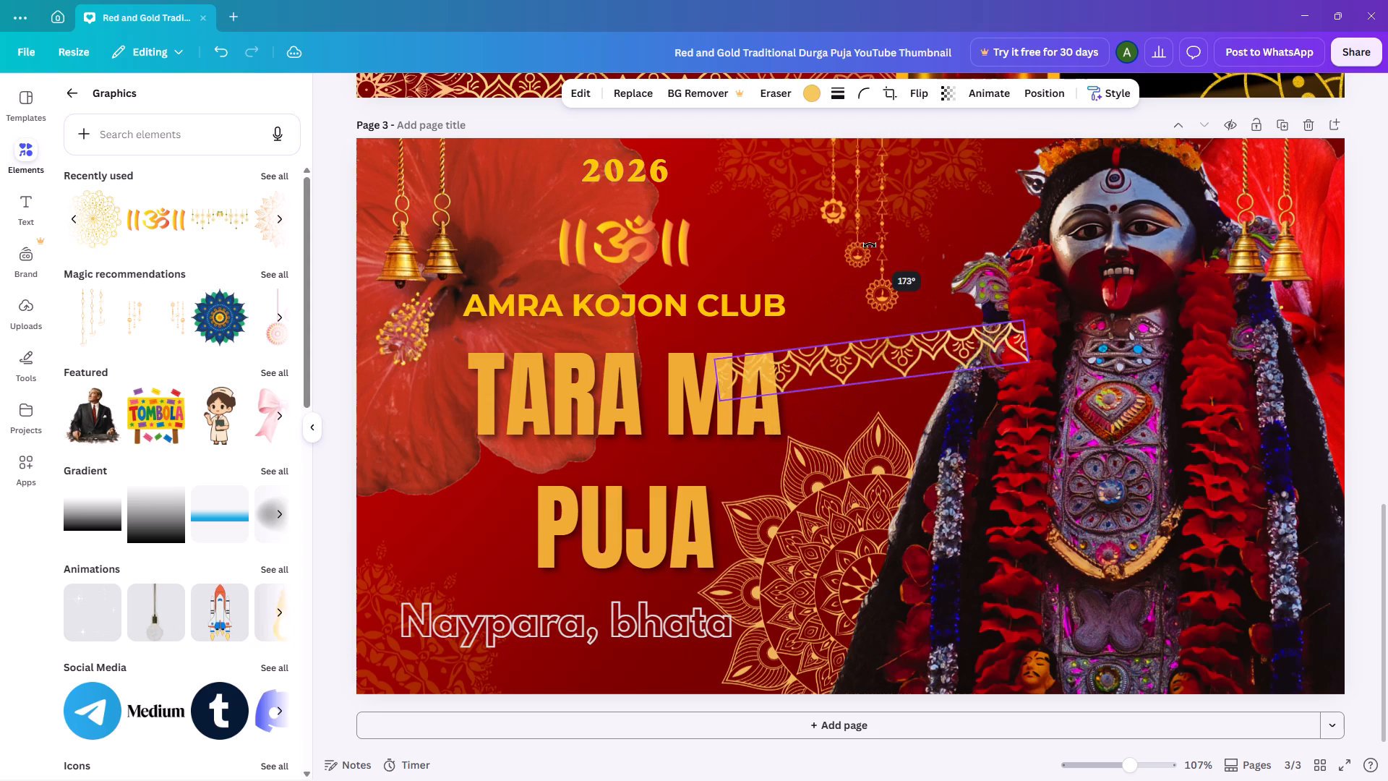
drag(870, 245, 883, 242)
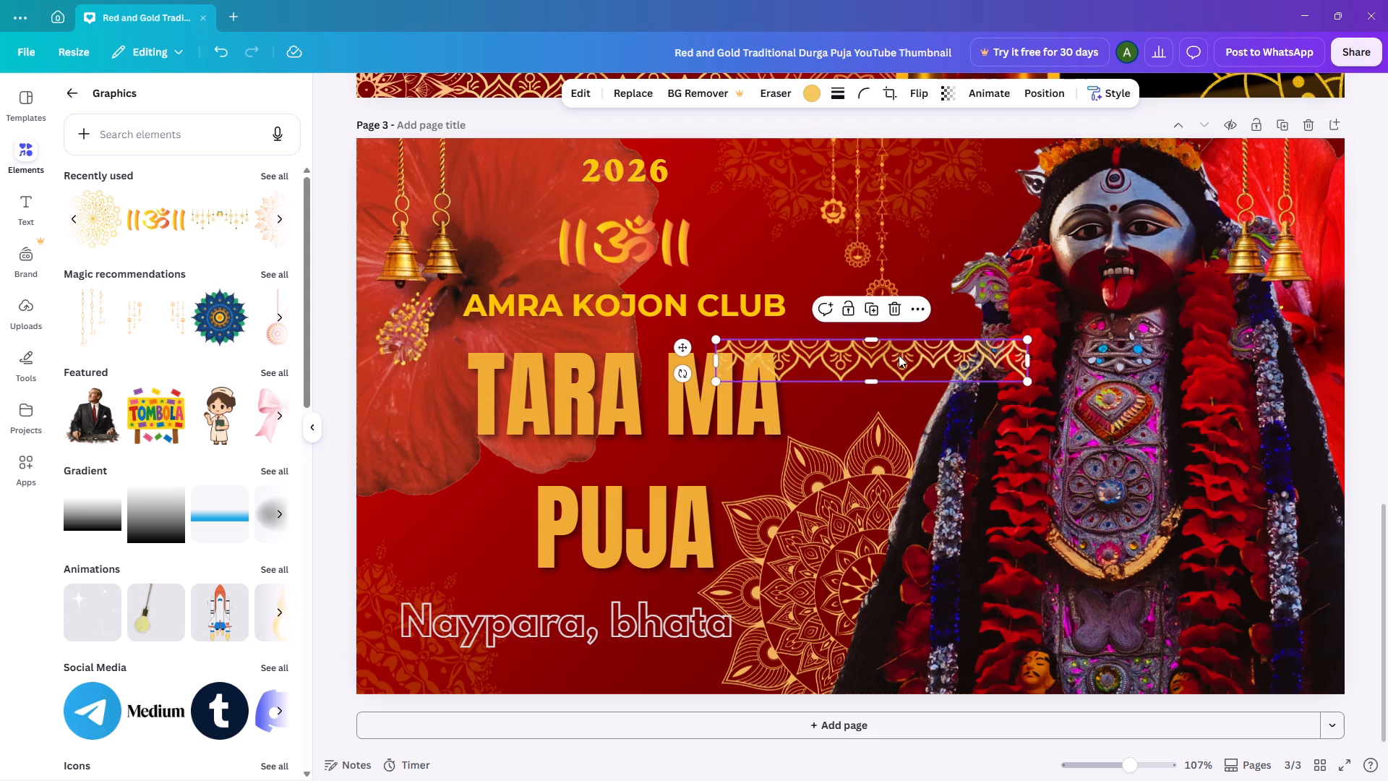
Move the upside-down gold border strip to the banner's top edge, between 2026 and the goddess's head.
drag(916, 352, 912, 371)
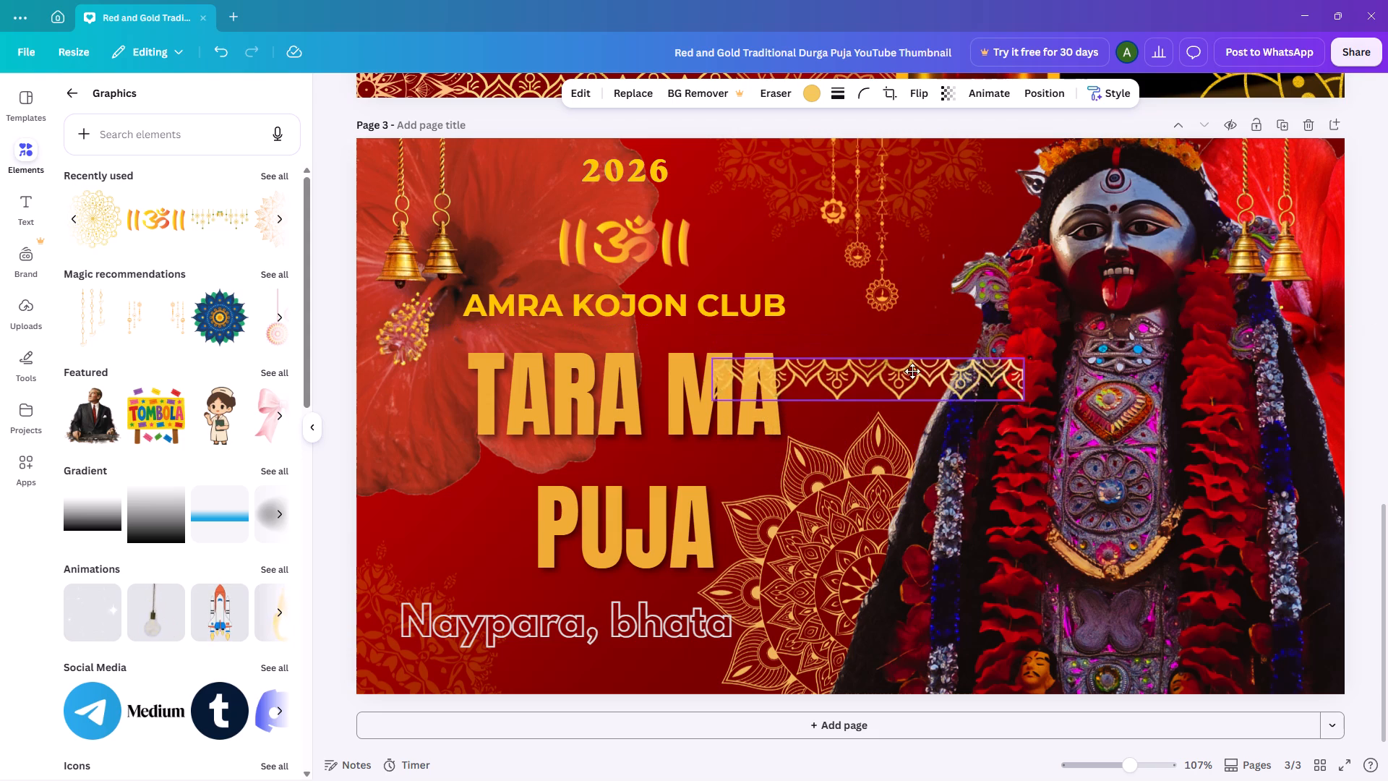
drag(912, 371, 902, 148)
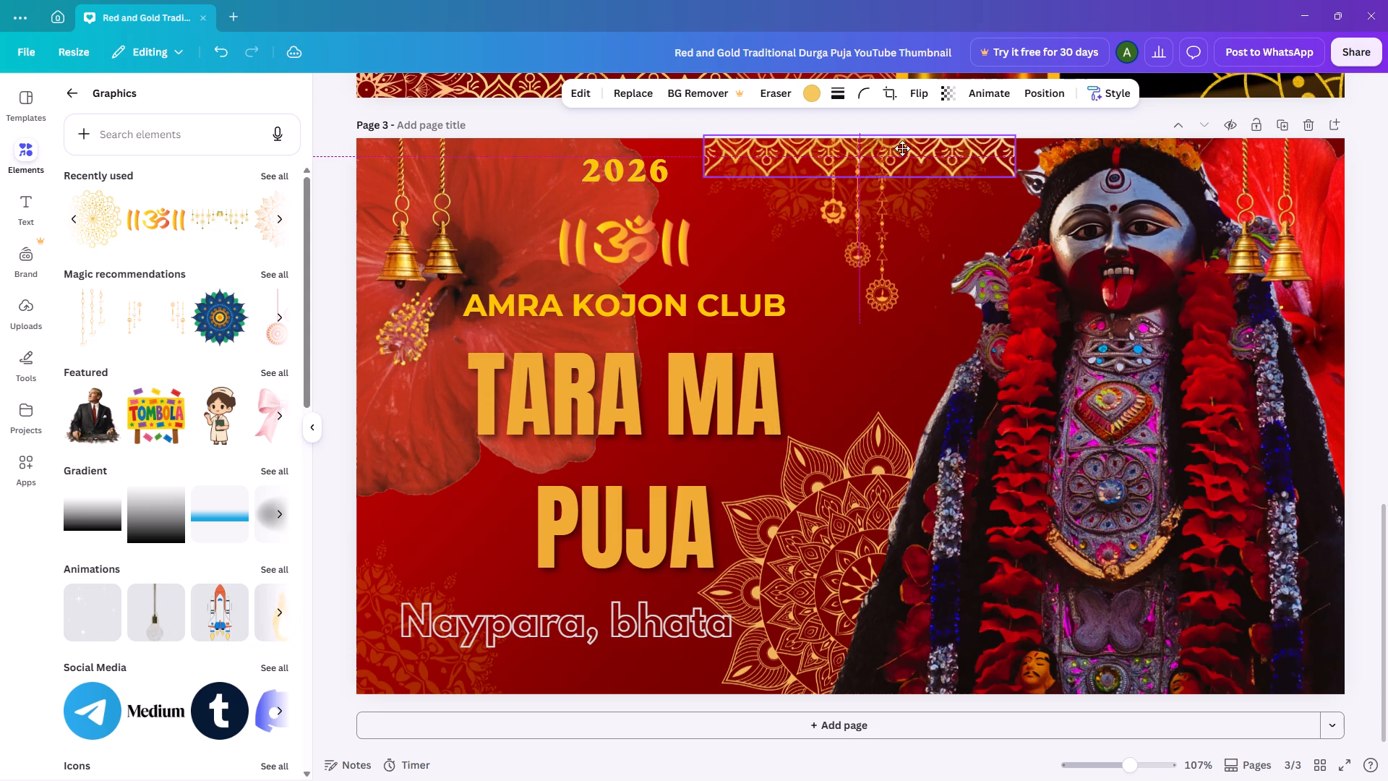
drag(902, 148, 595, 161)
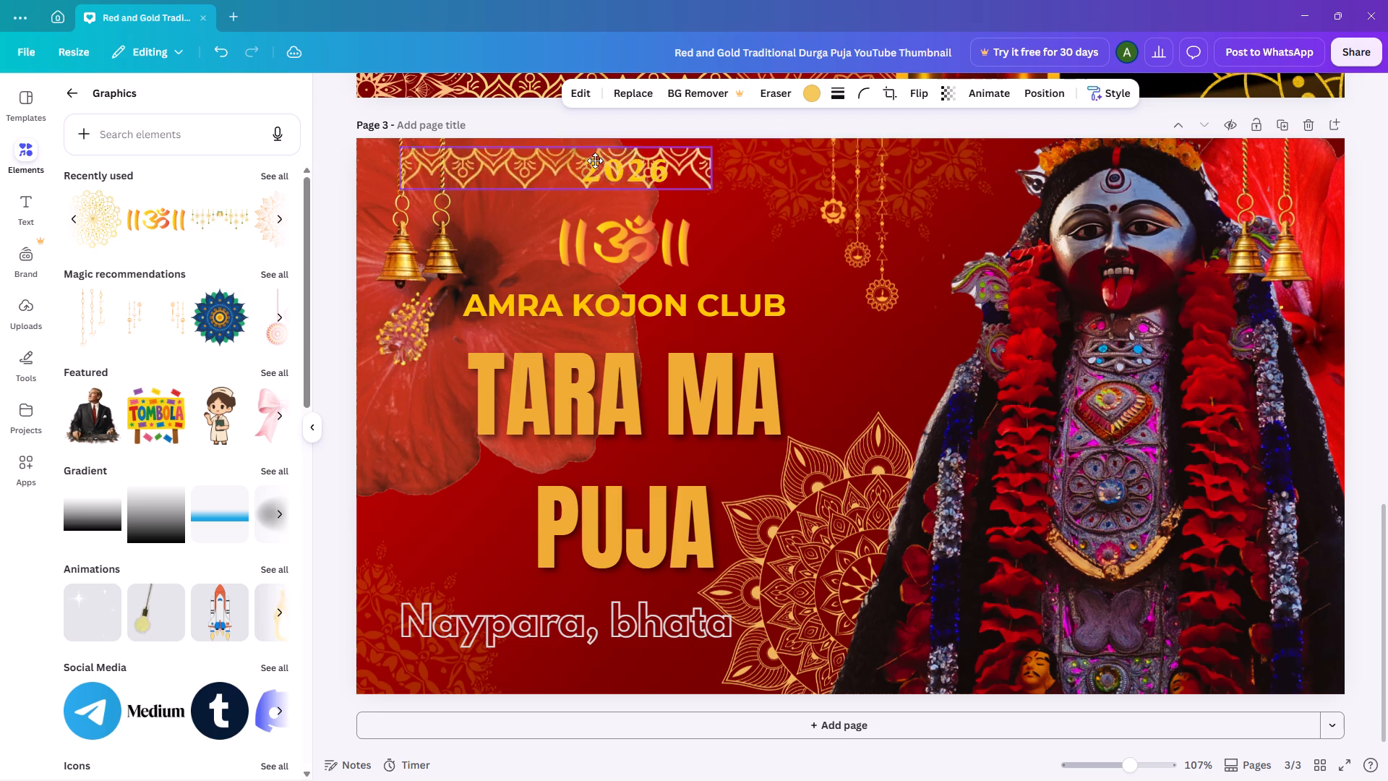
drag(595, 161, 887, 144)
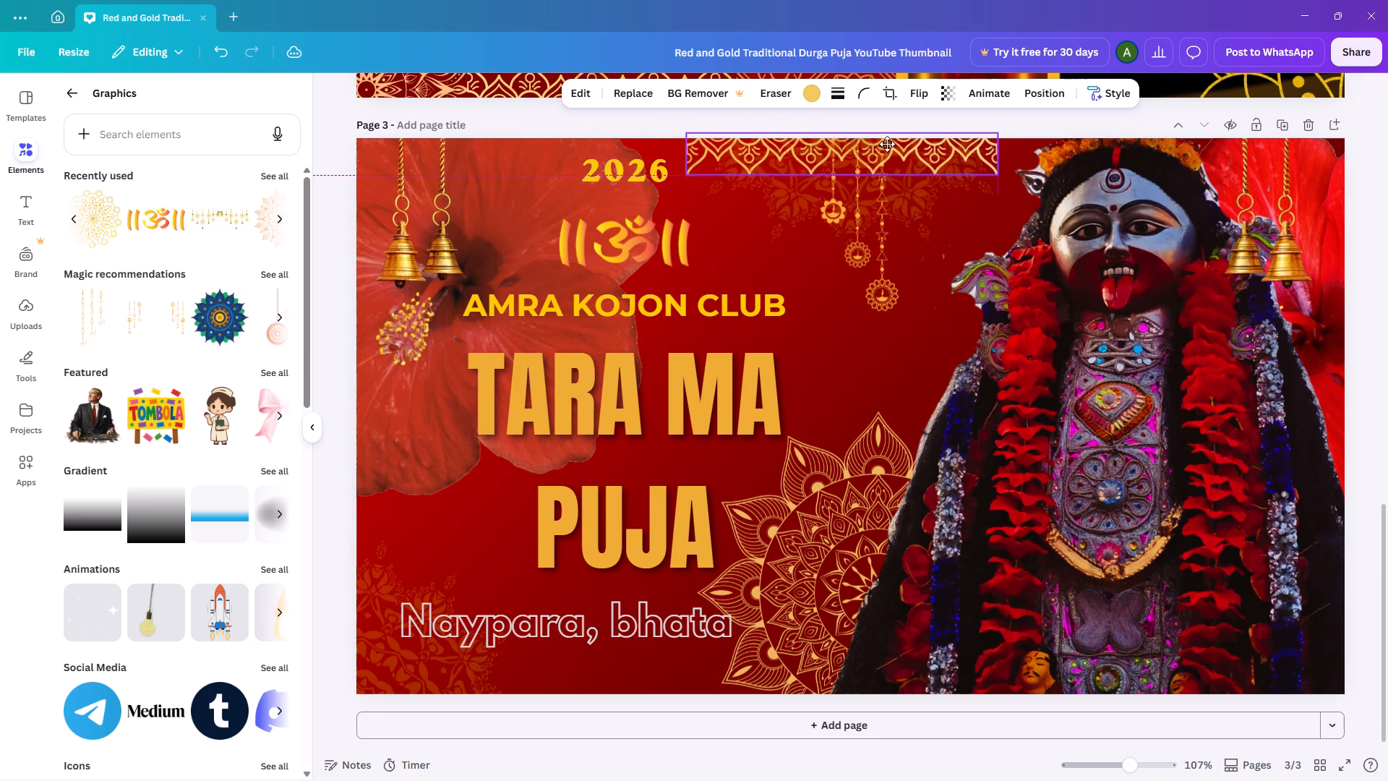
drag(887, 144, 890, 144)
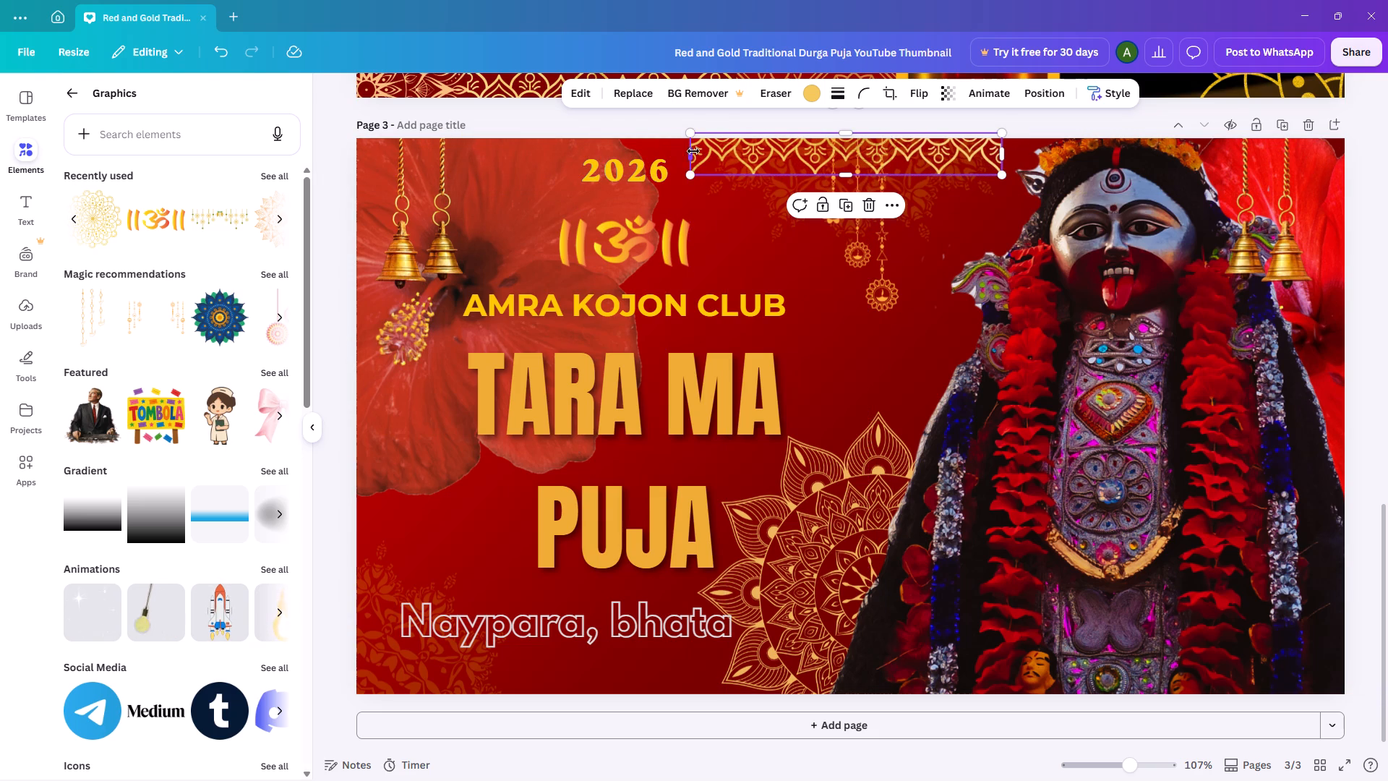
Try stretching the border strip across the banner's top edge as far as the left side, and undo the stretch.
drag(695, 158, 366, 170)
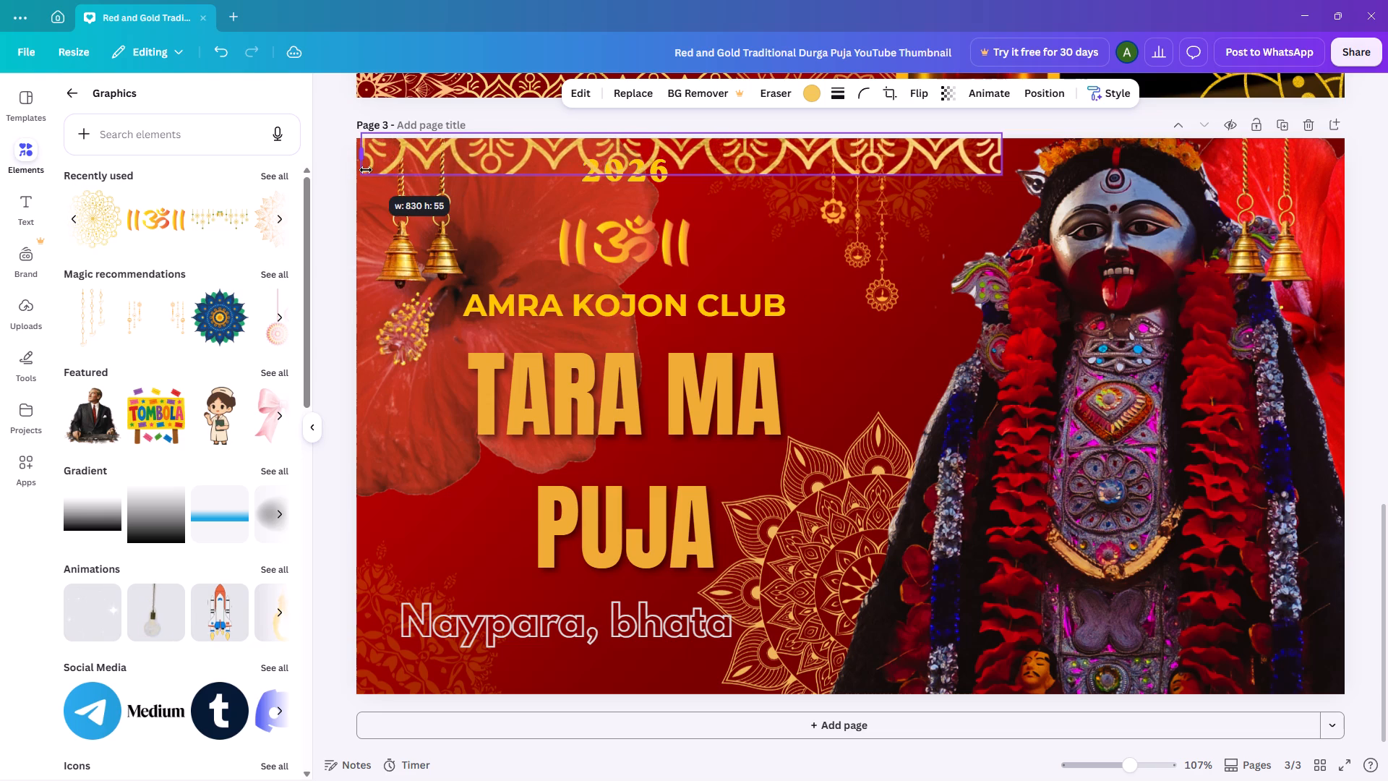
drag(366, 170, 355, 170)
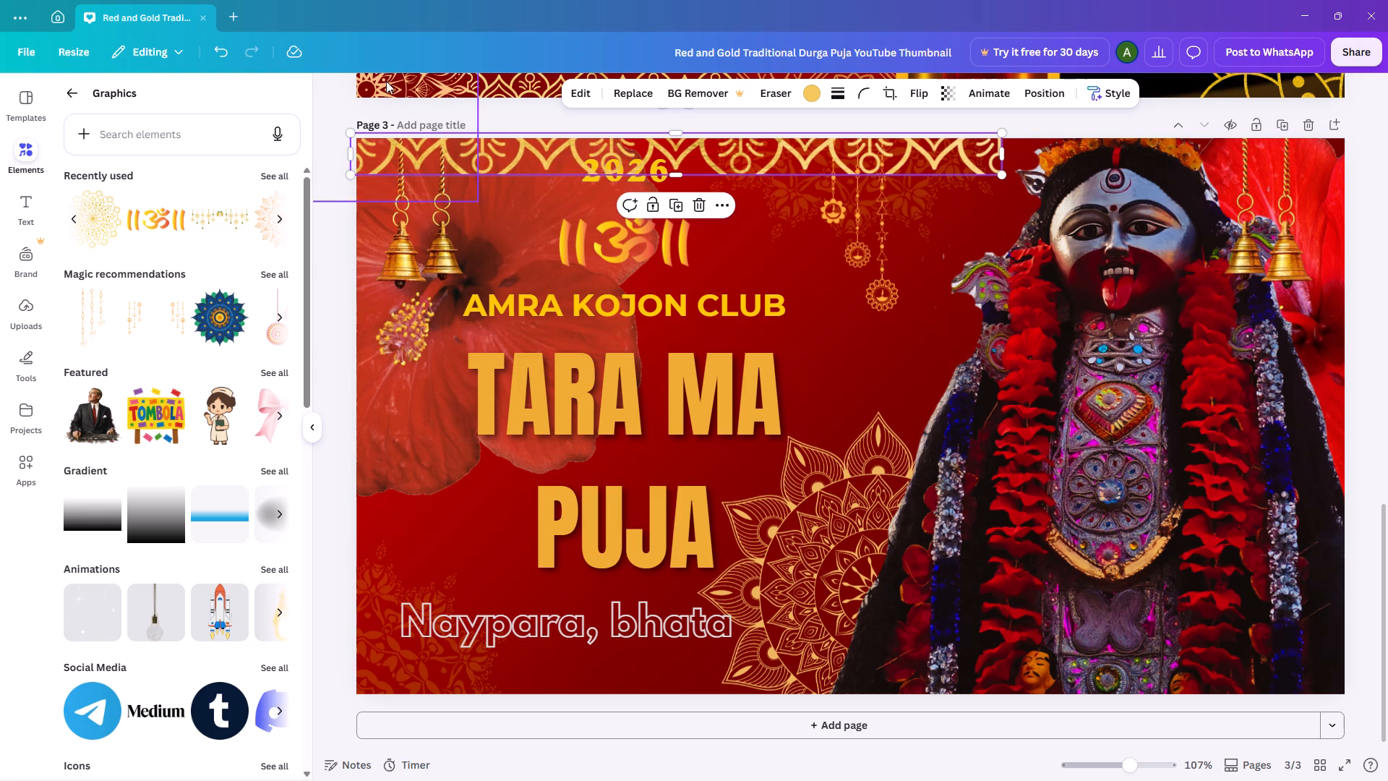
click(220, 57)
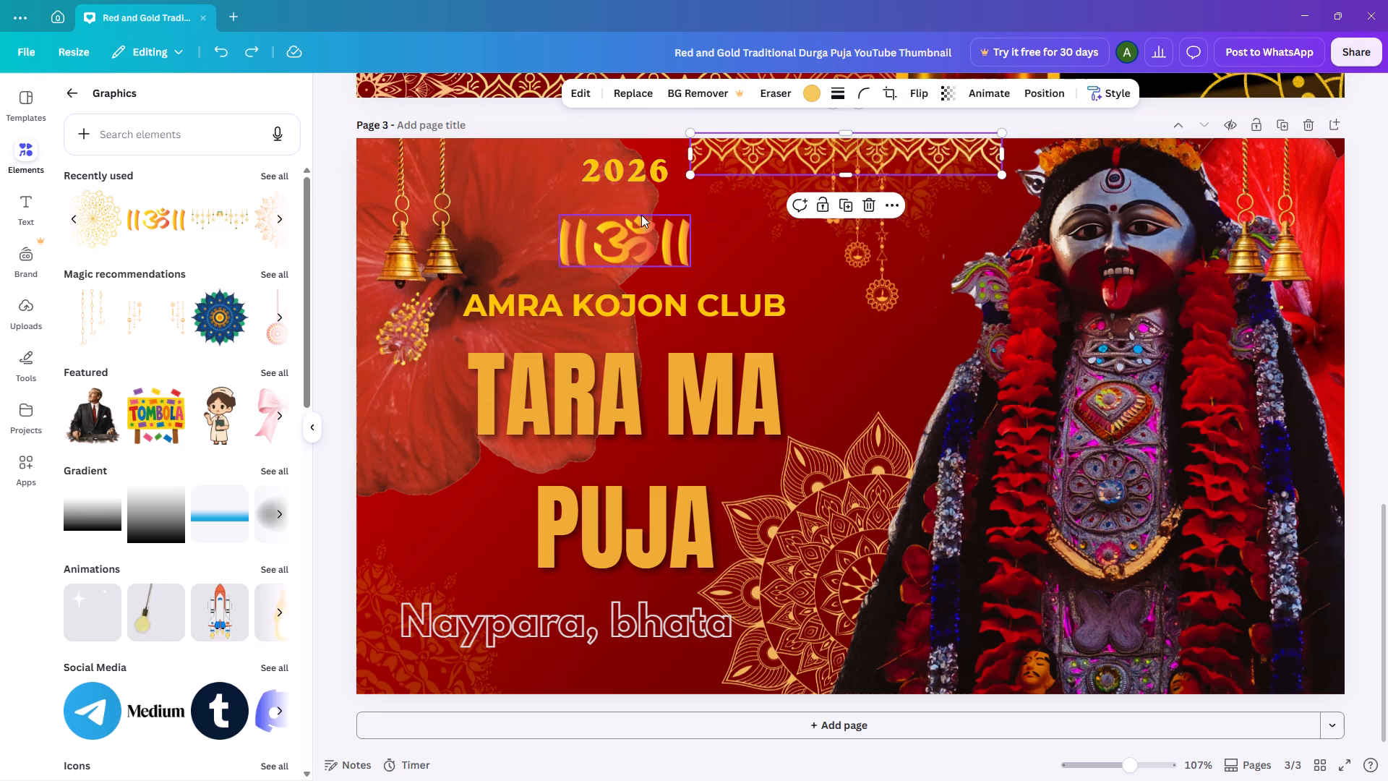
Send the hanging diya ornament backward through the layers to the very back, behind the border strip.
click(693, 191)
click(761, 223)
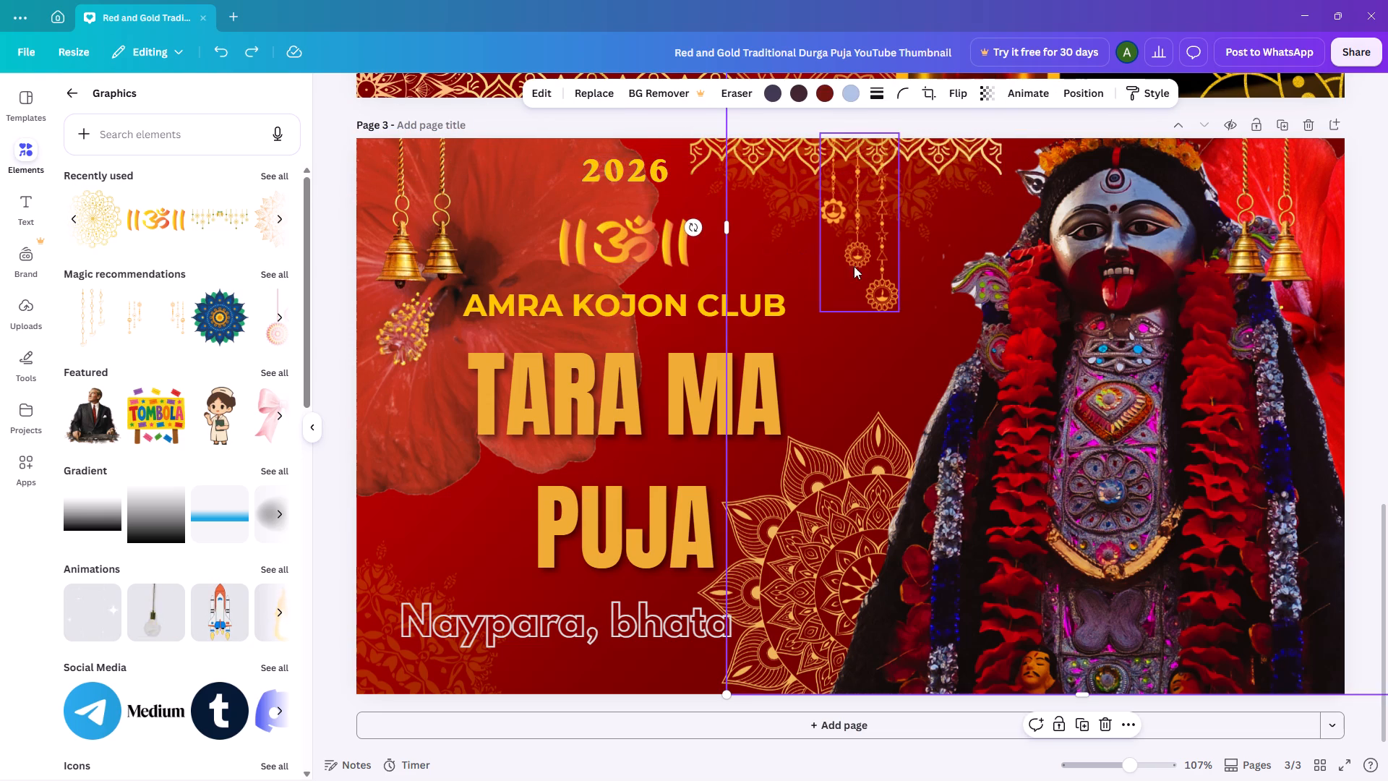
click(854, 351)
click(890, 244)
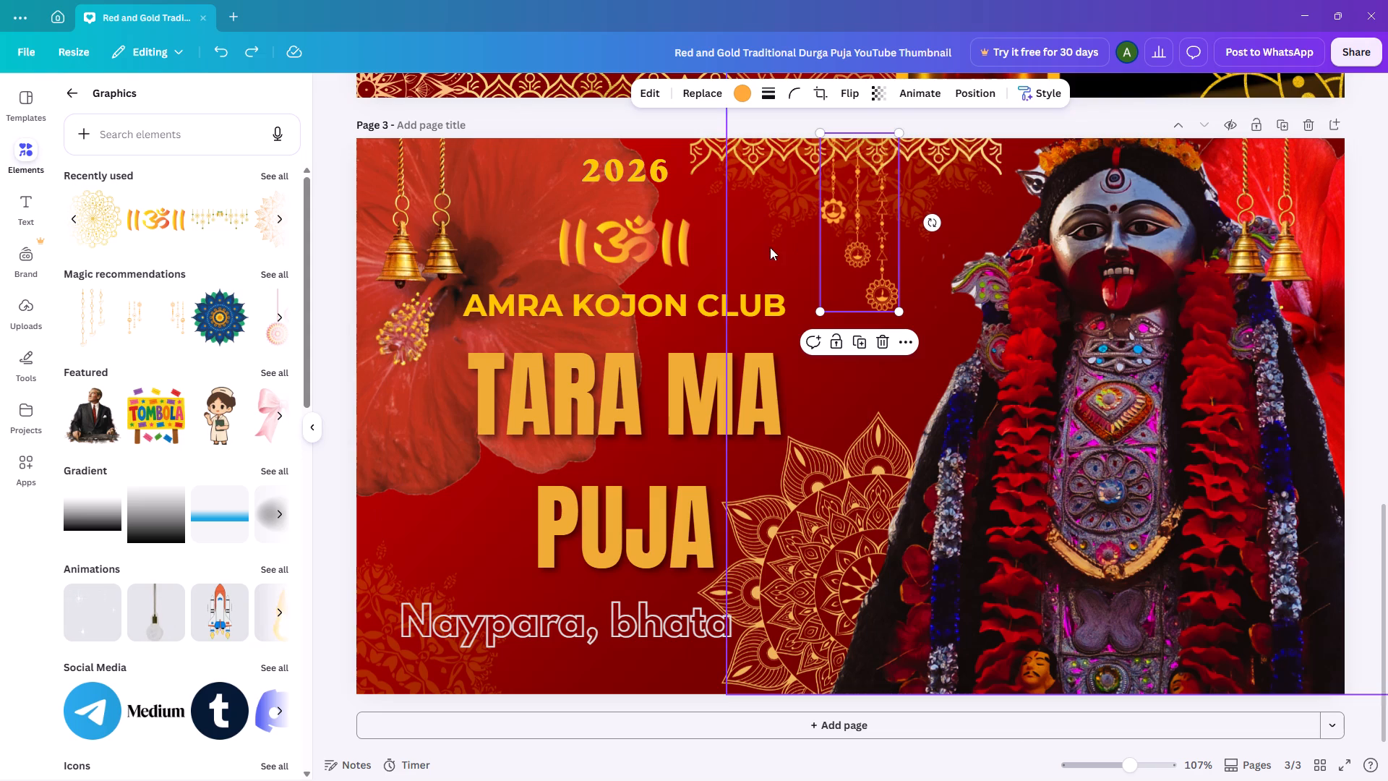
click(985, 103)
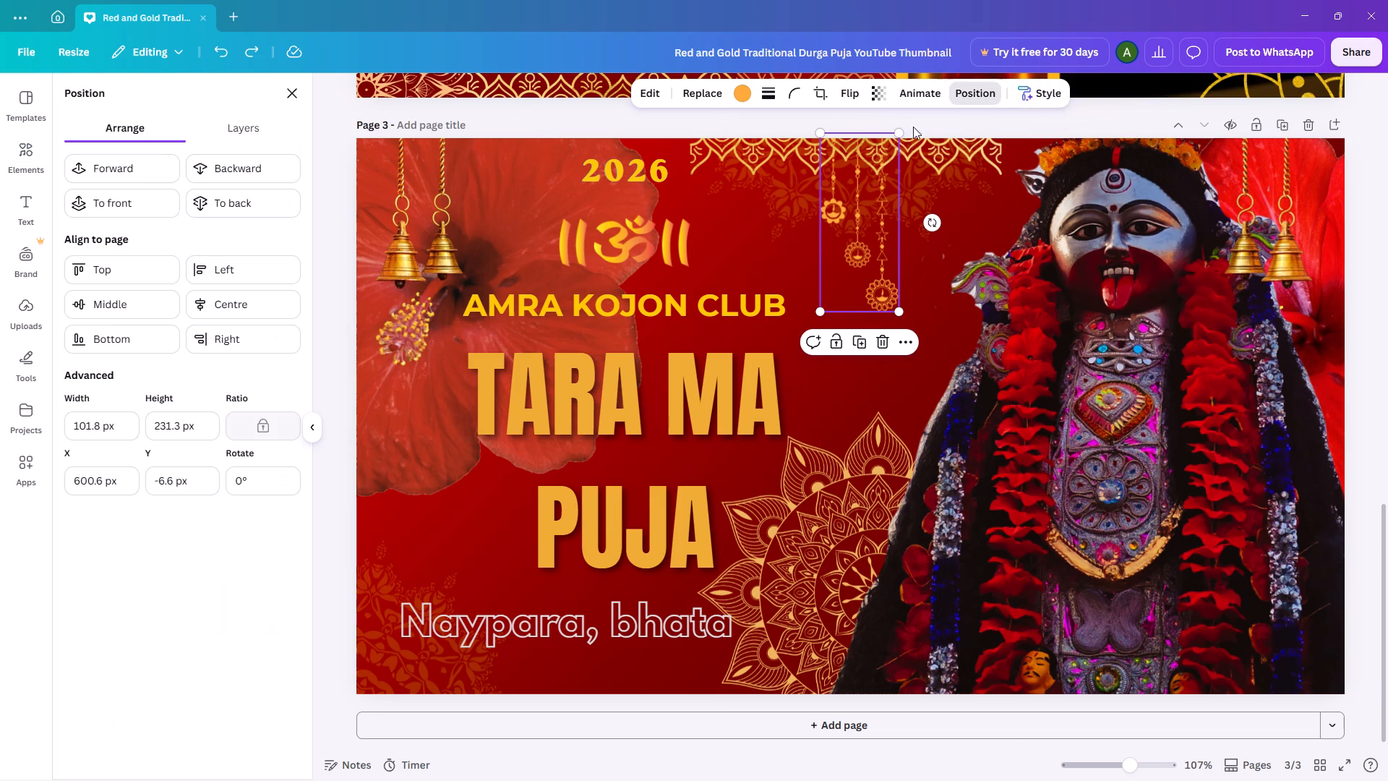
click(235, 168)
click(235, 168)
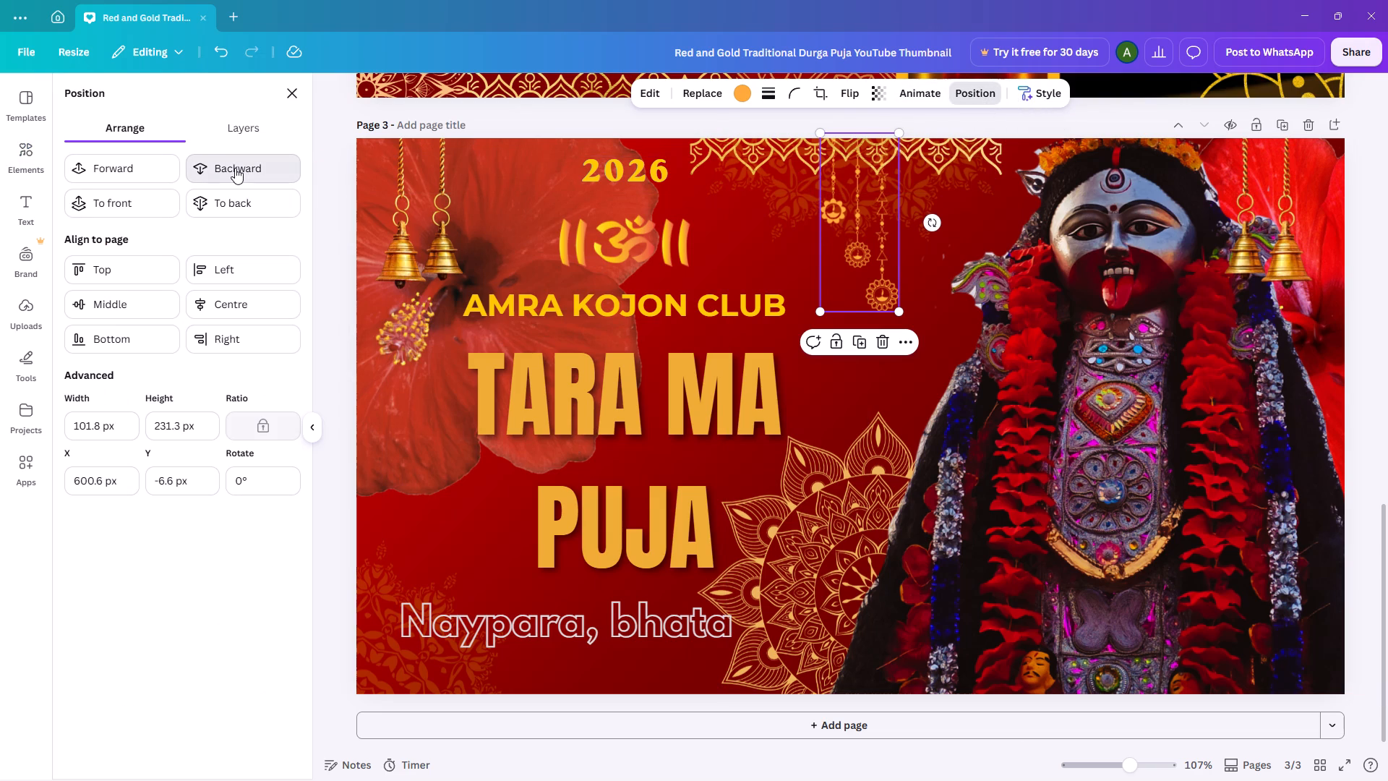
click(235, 168)
click(235, 168)
triple_click(235, 168)
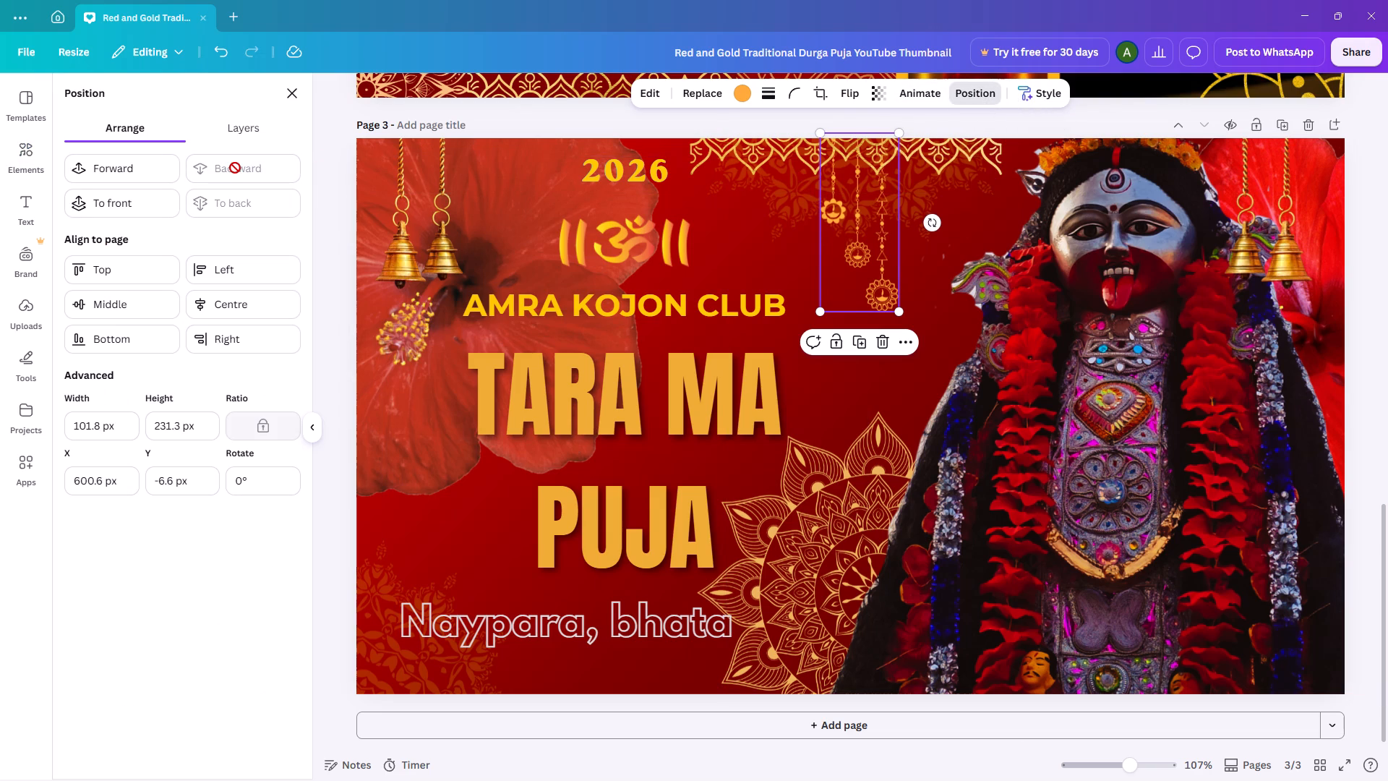
click(235, 168)
click(339, 108)
click(339, 108)
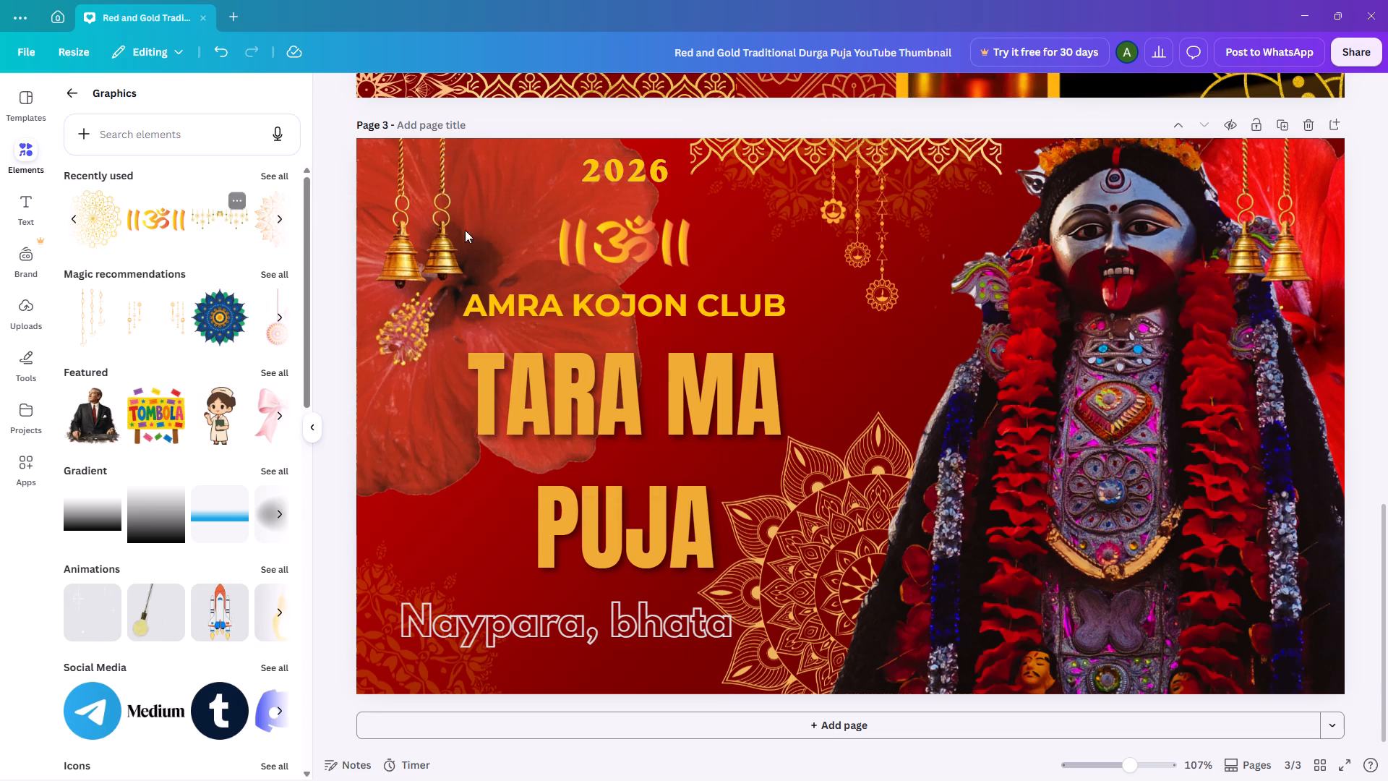
Duplicate the border strip and align the copy along the top edge, directly left of the original above 2026.
click(815, 157)
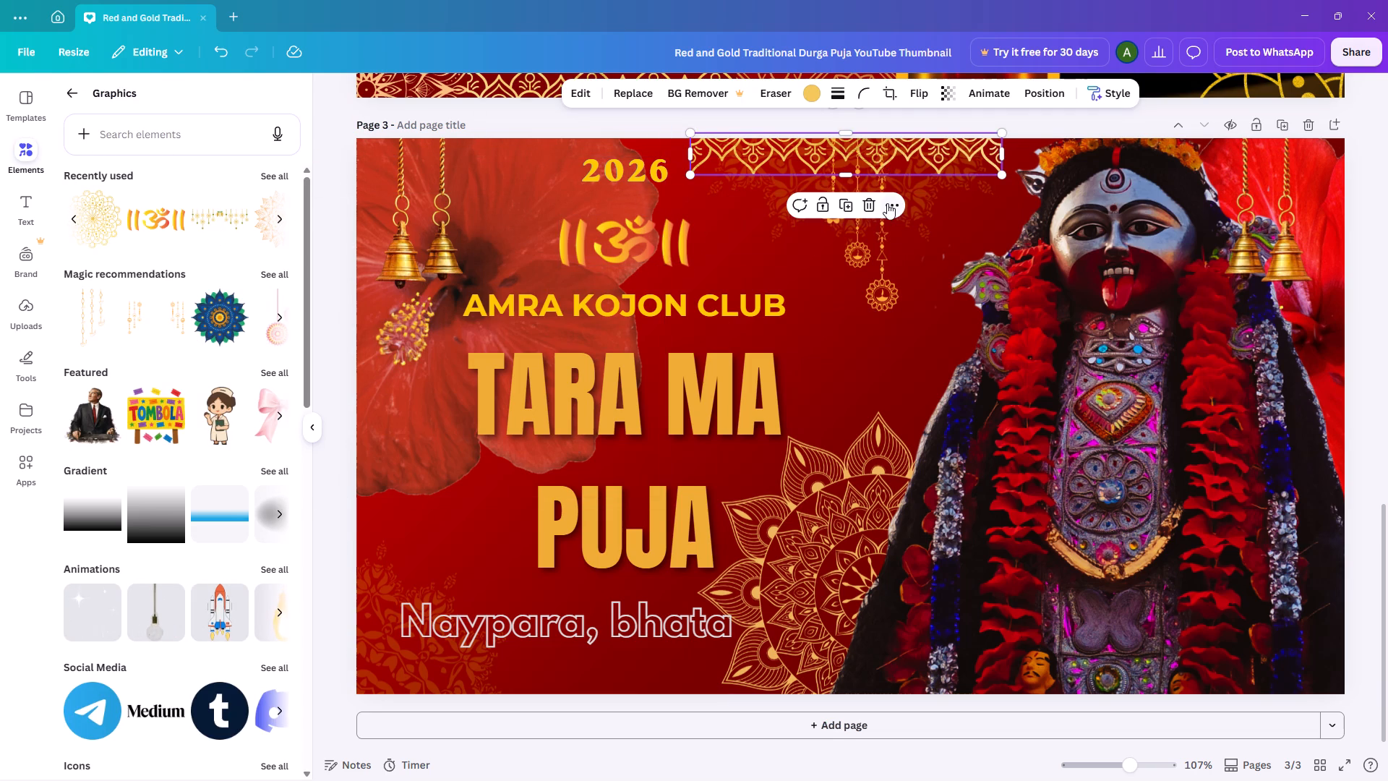
click(887, 203)
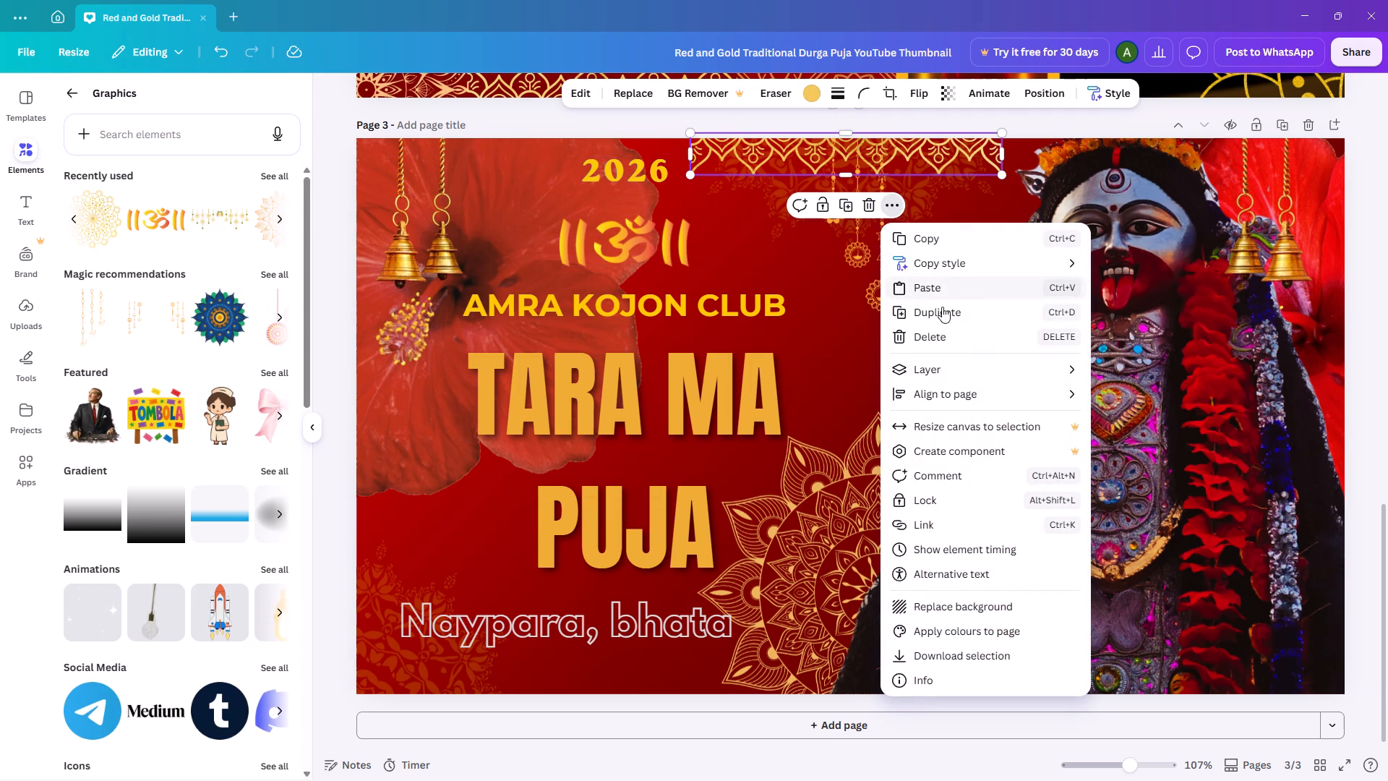
click(951, 240)
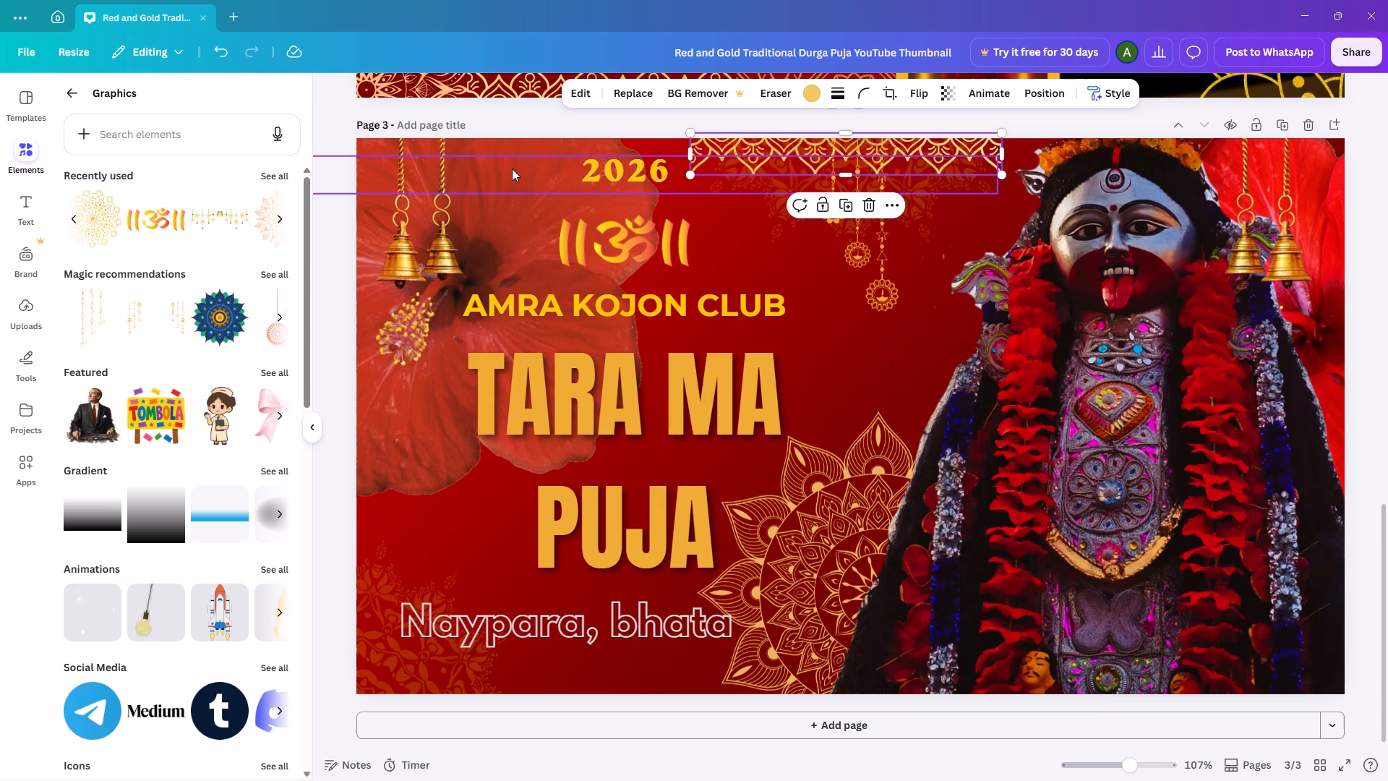
click(896, 202)
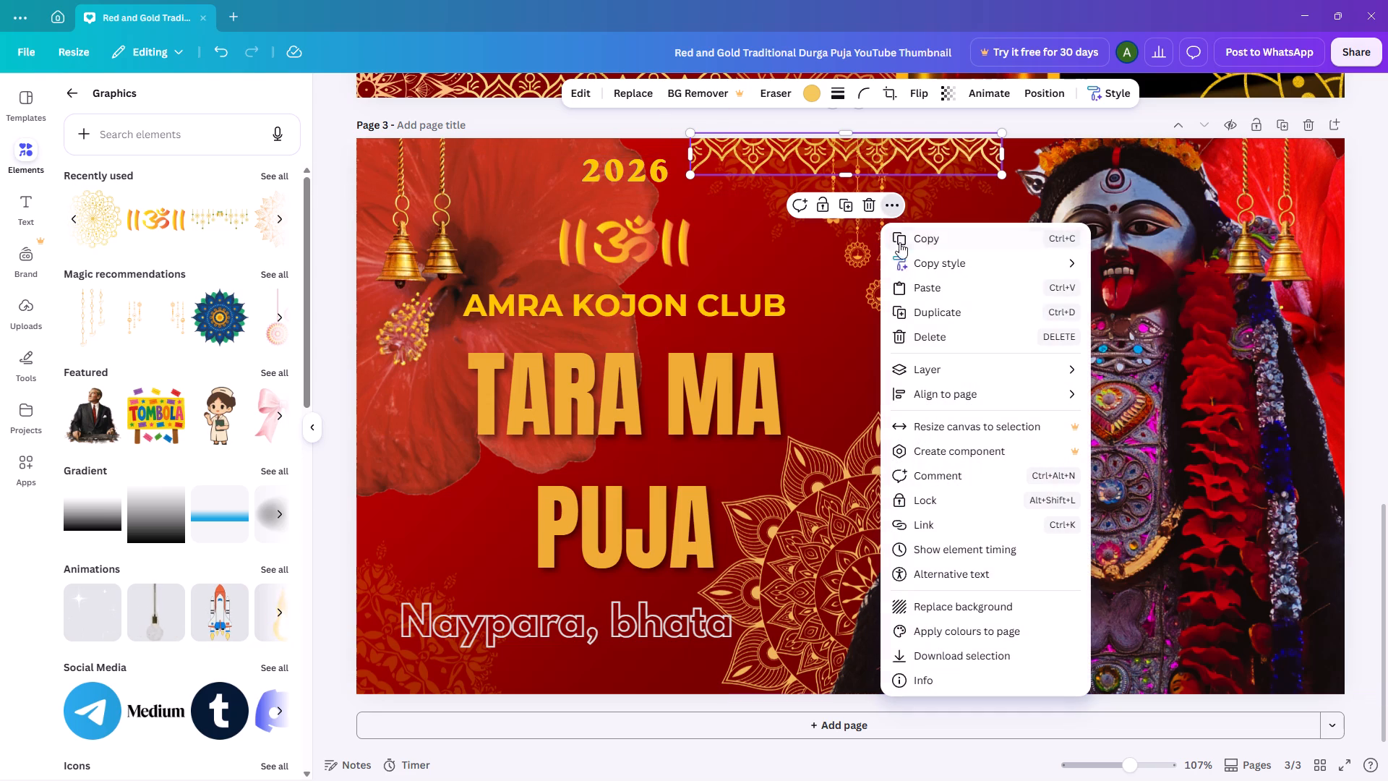
click(931, 312)
drag(887, 176, 593, 170)
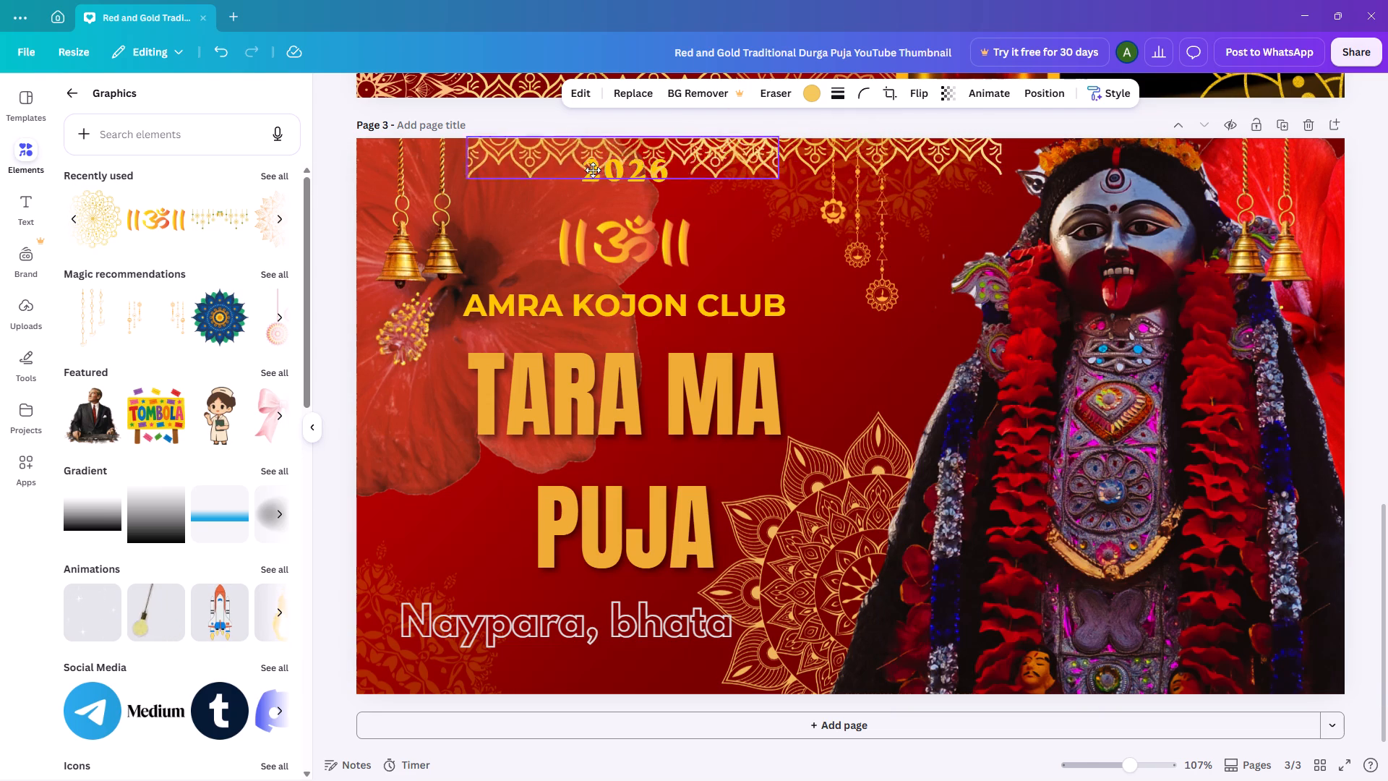
drag(593, 170, 560, 163)
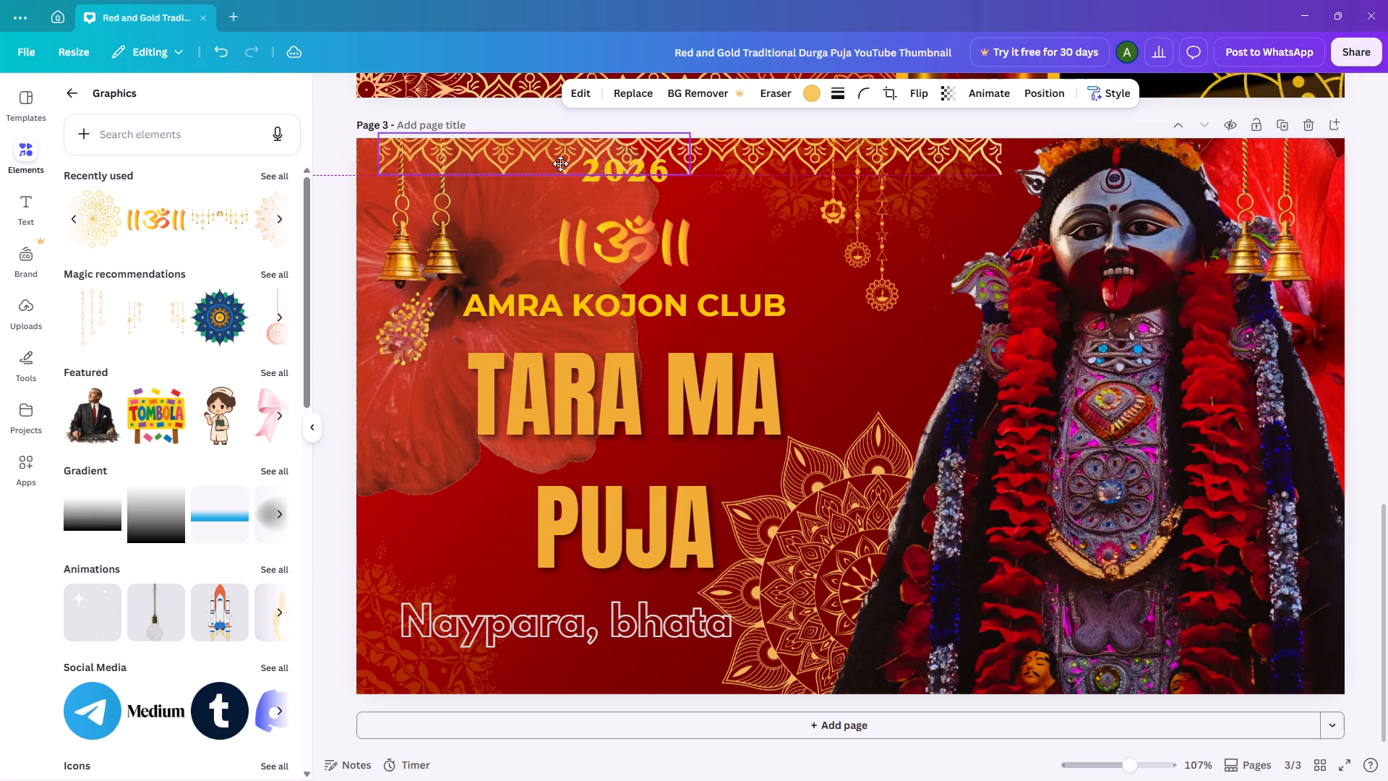
drag(560, 163, 563, 163)
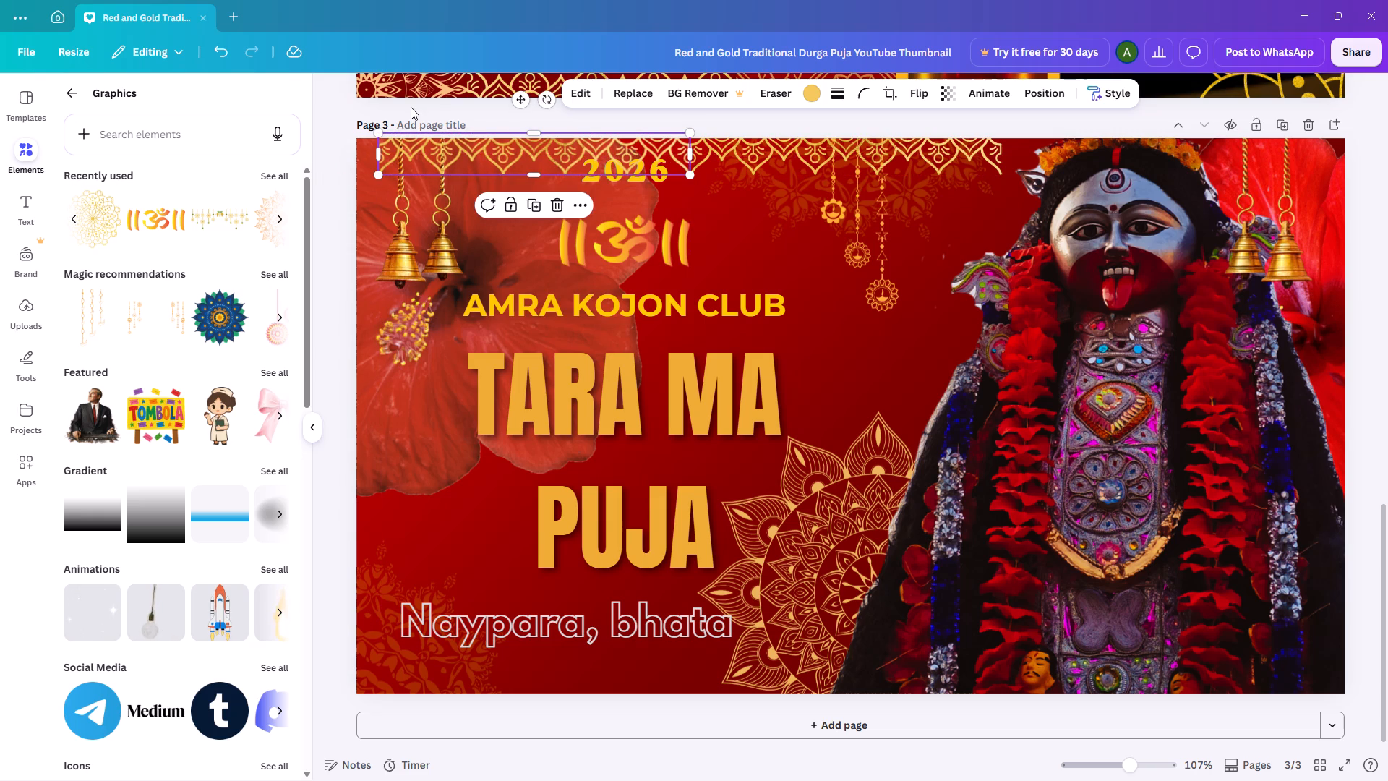
click(411, 107)
Move the 2026 text, the Om symbol and AMRA KOJON CLUB slightly down to clear the top border.
drag(646, 184, 646, 203)
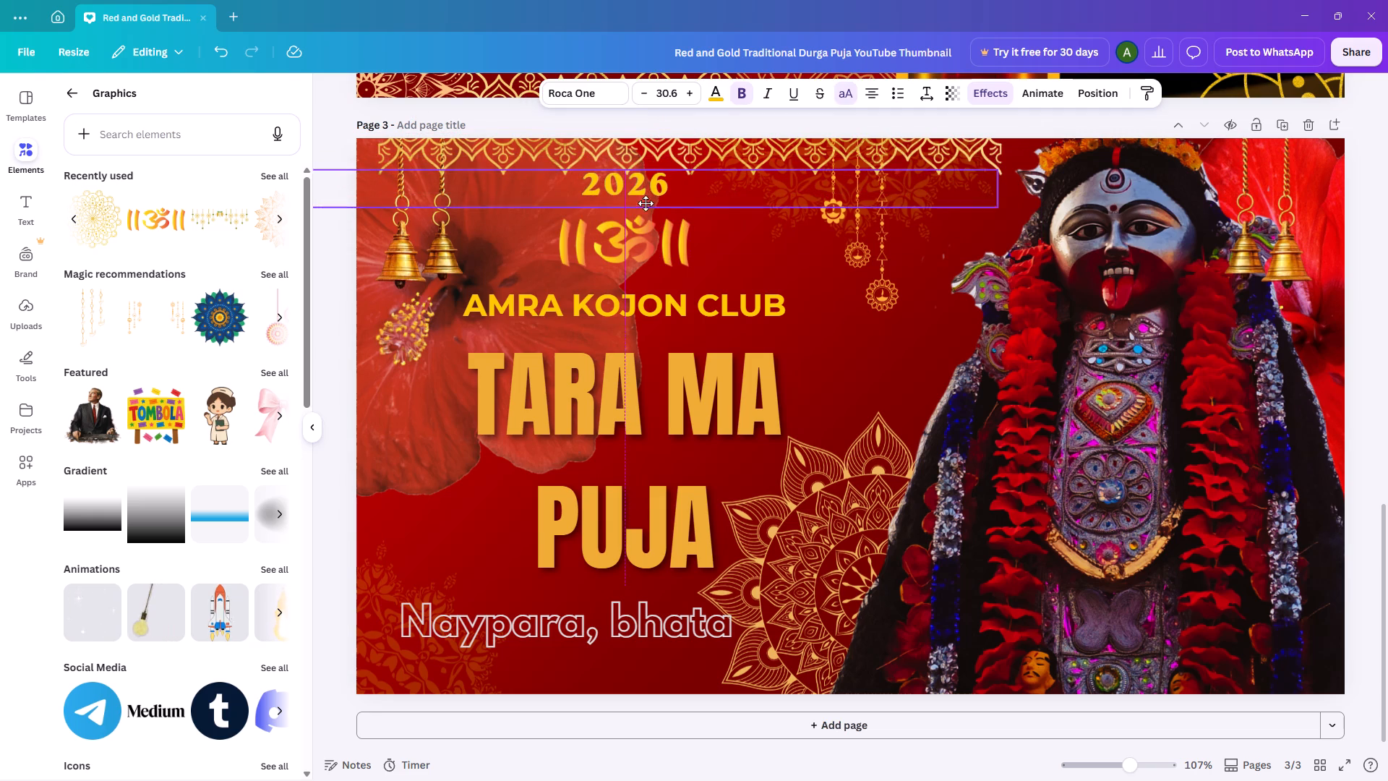
drag(646, 203, 646, 204)
drag(648, 299, 649, 310)
drag(648, 230, 648, 246)
drag(648, 179, 648, 189)
click(374, 103)
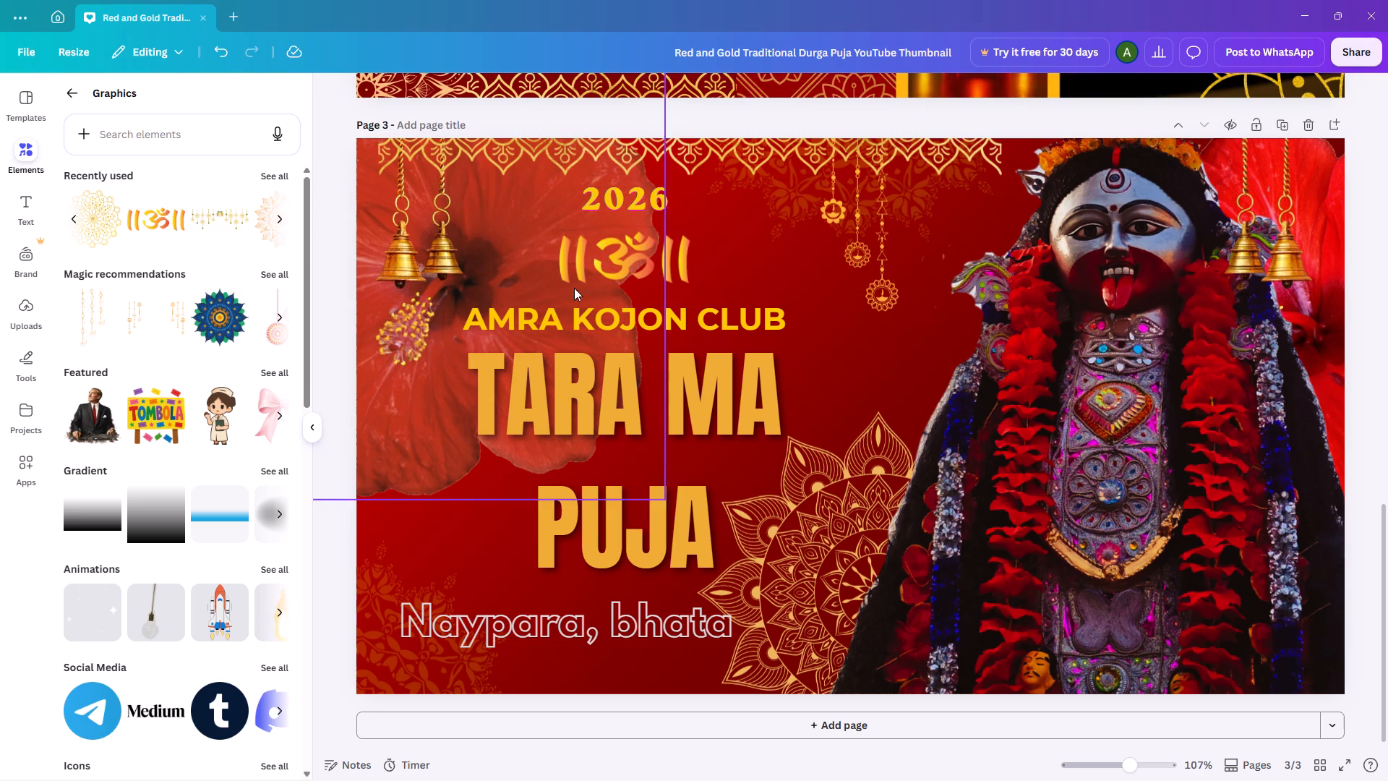
Shift both border strips left so the row starts at the banner's left edge and the strips meet without a gap.
drag(500, 161, 480, 164)
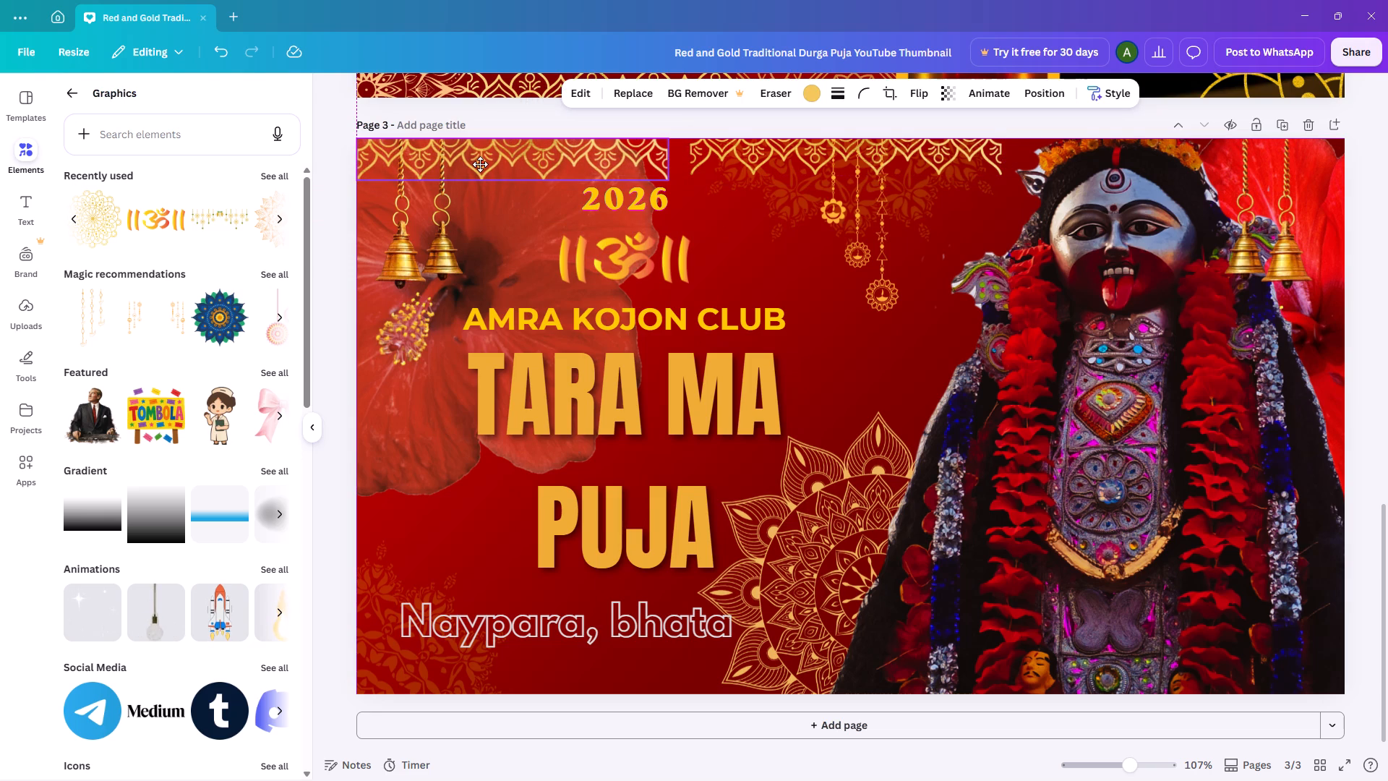
drag(480, 164, 479, 160)
drag(787, 141, 763, 140)
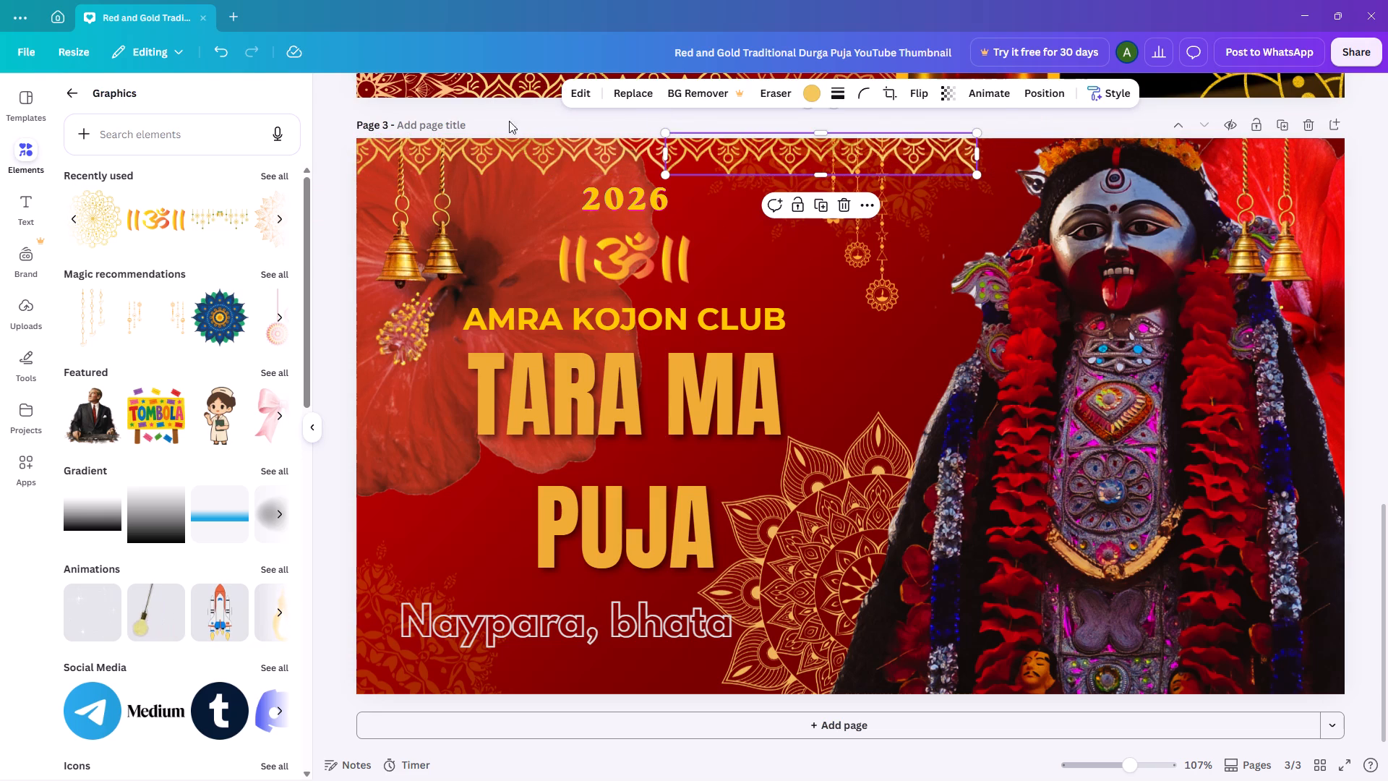
click(478, 119)
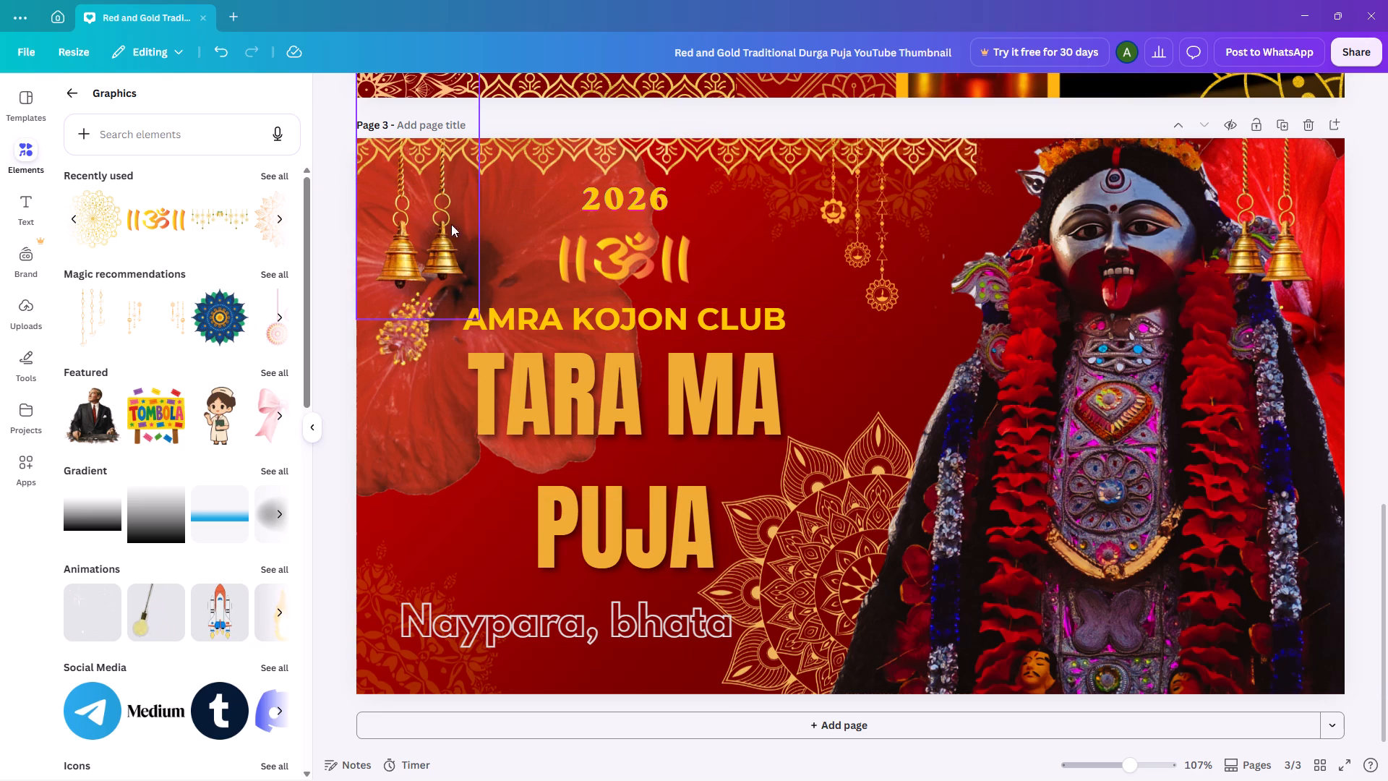
Add another gold arched border strip from the recently used graphics and rotate it upside down.
click(71, 222)
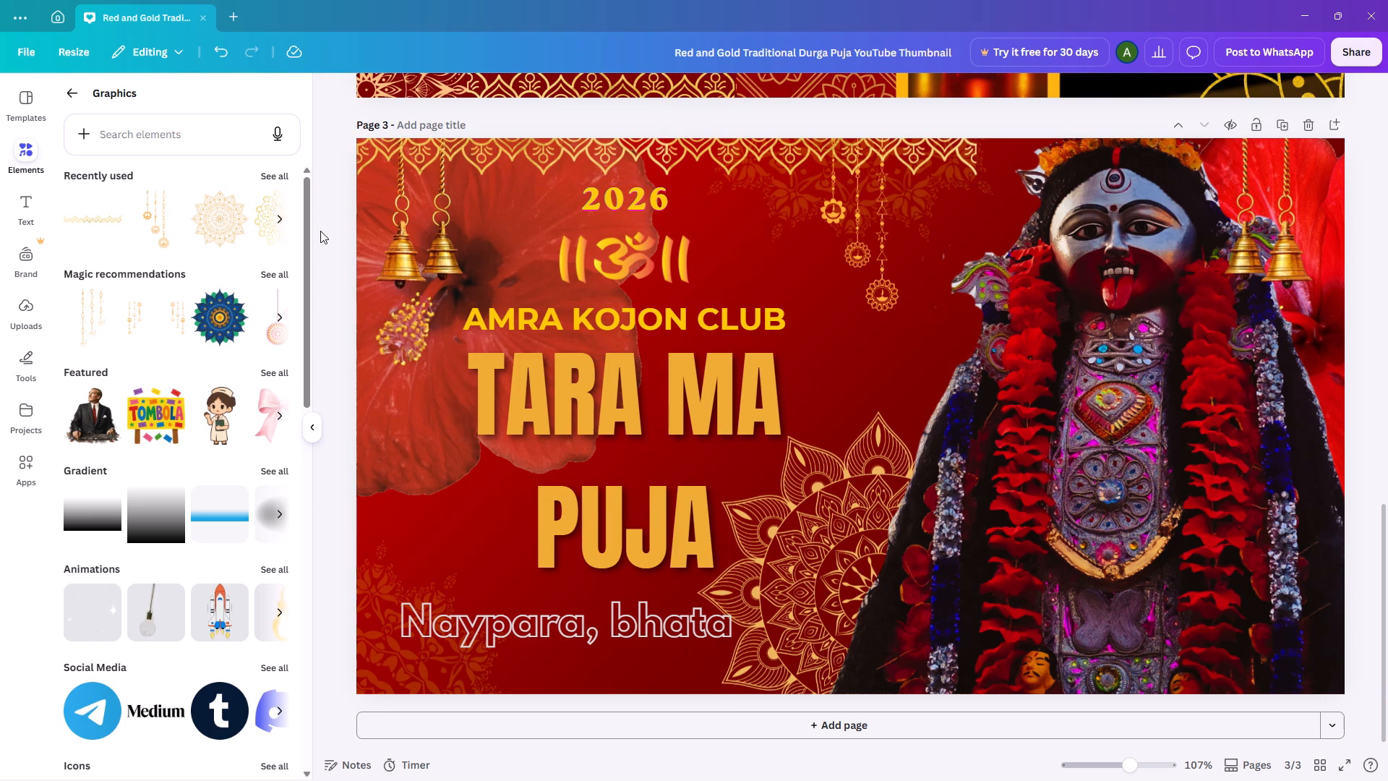
click(84, 232)
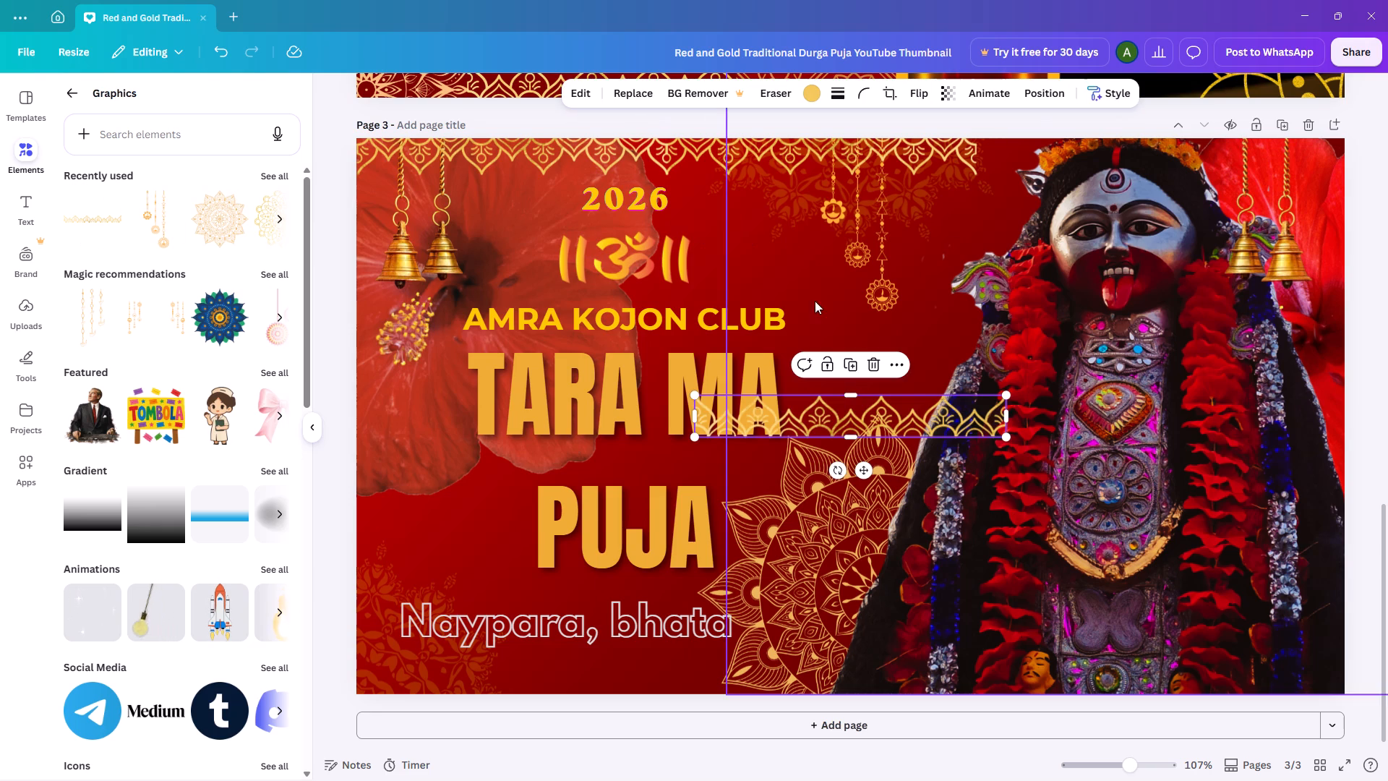
drag(836, 475, 848, 391)
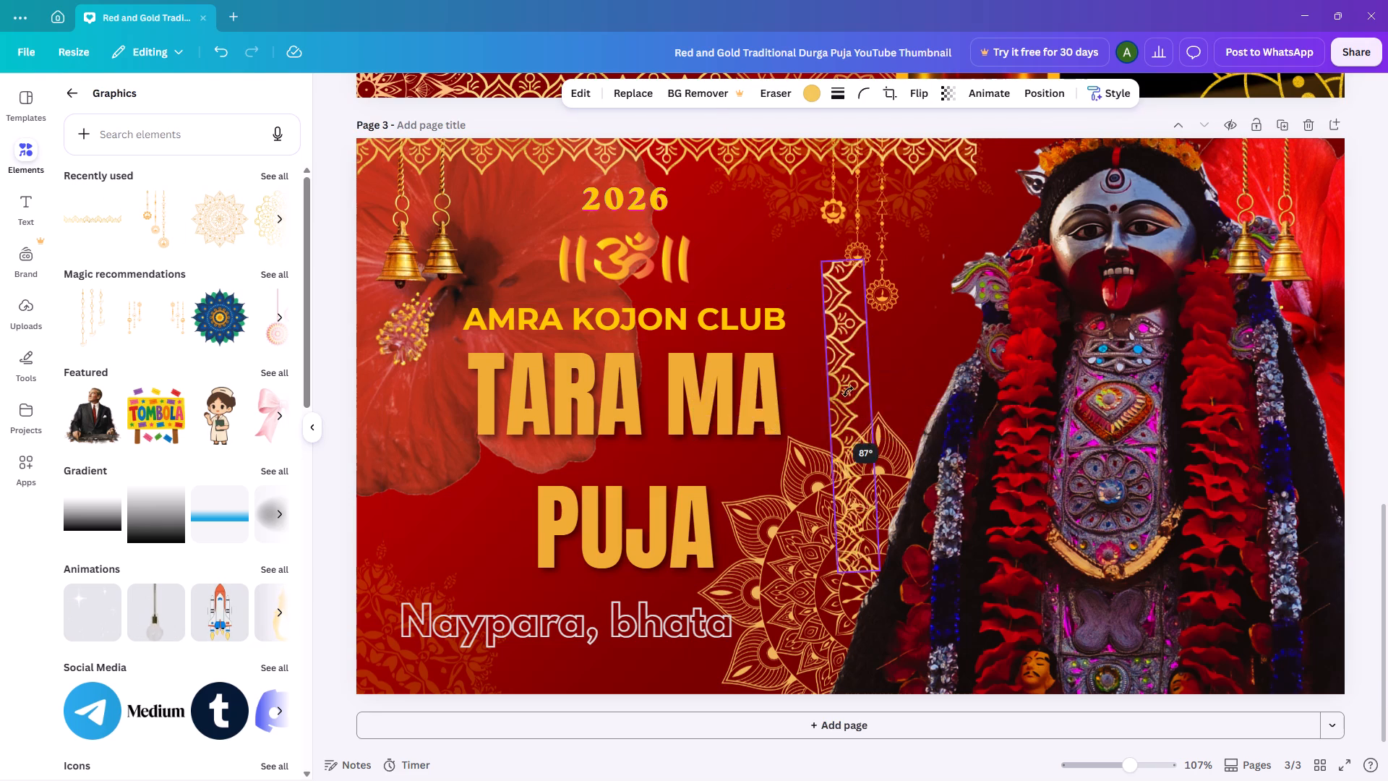
drag(848, 391, 866, 372)
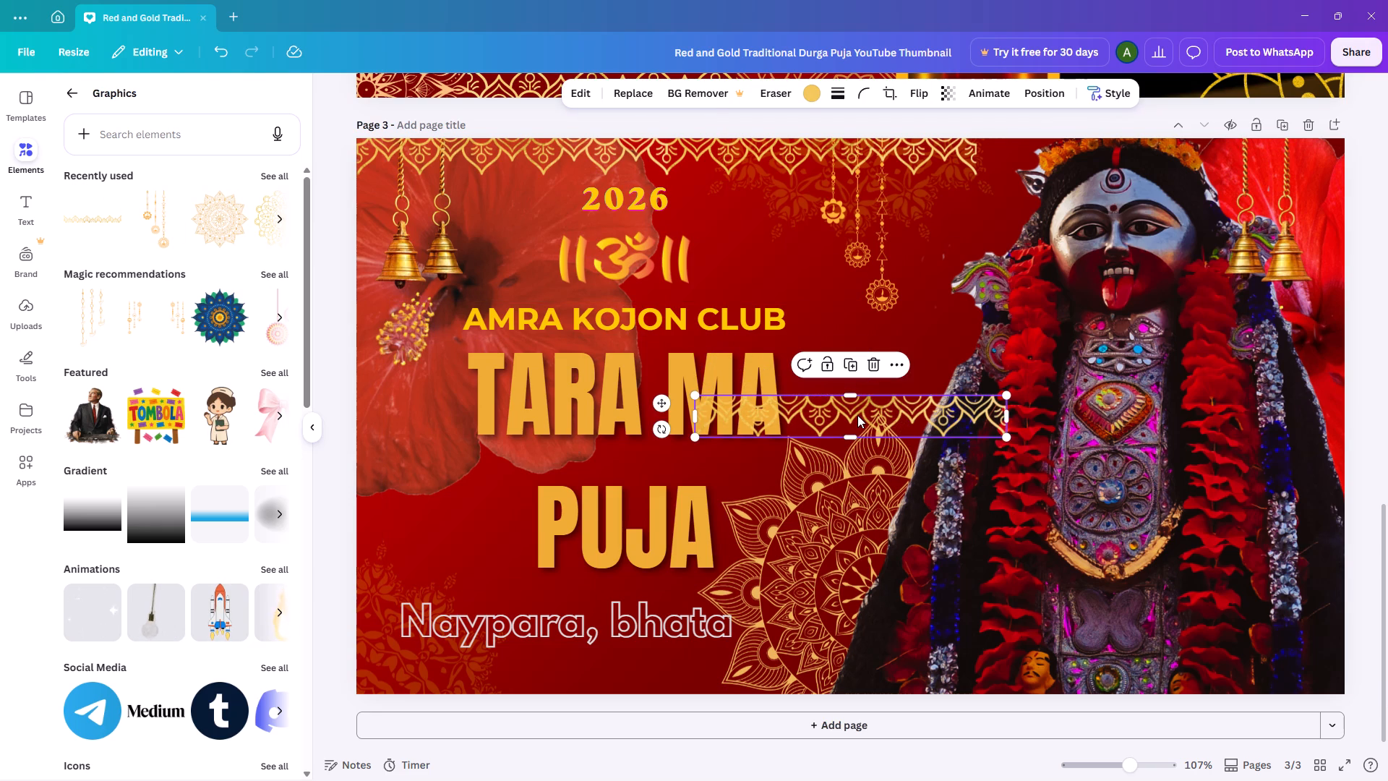
Shorten the new border strip from its right end and place it at the right end of the top border row, reaching the goddess's head.
drag(1005, 409, 914, 413)
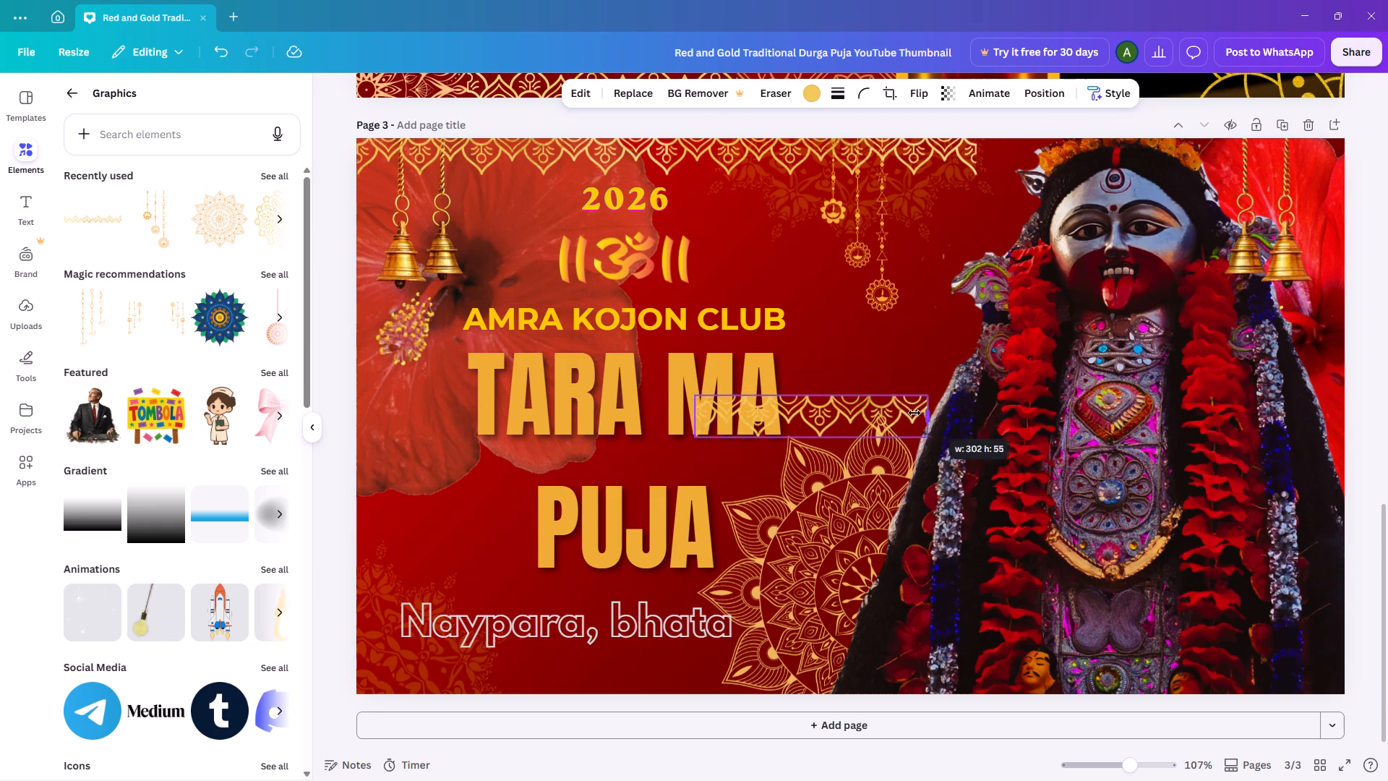
drag(914, 413, 826, 410)
drag(773, 424, 1038, 205)
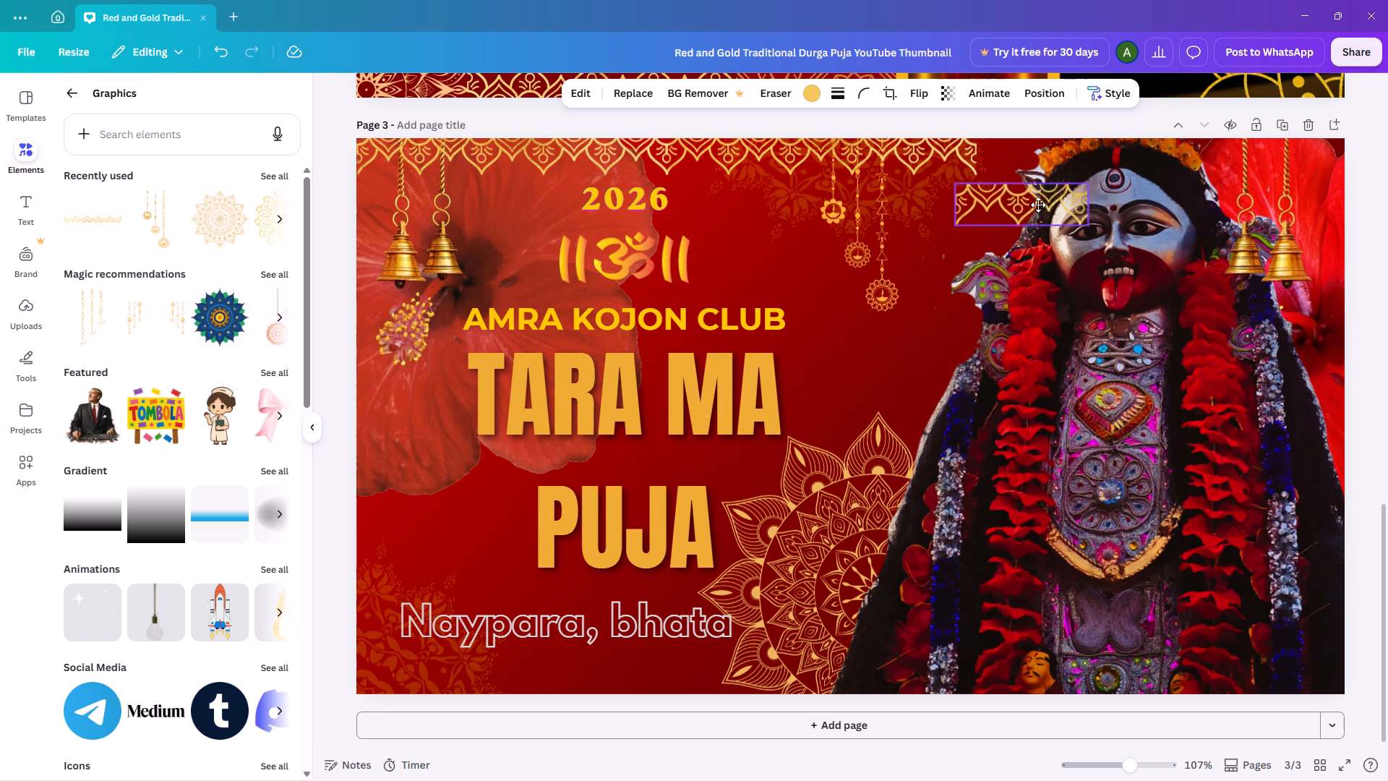
drag(1038, 205, 1053, 166)
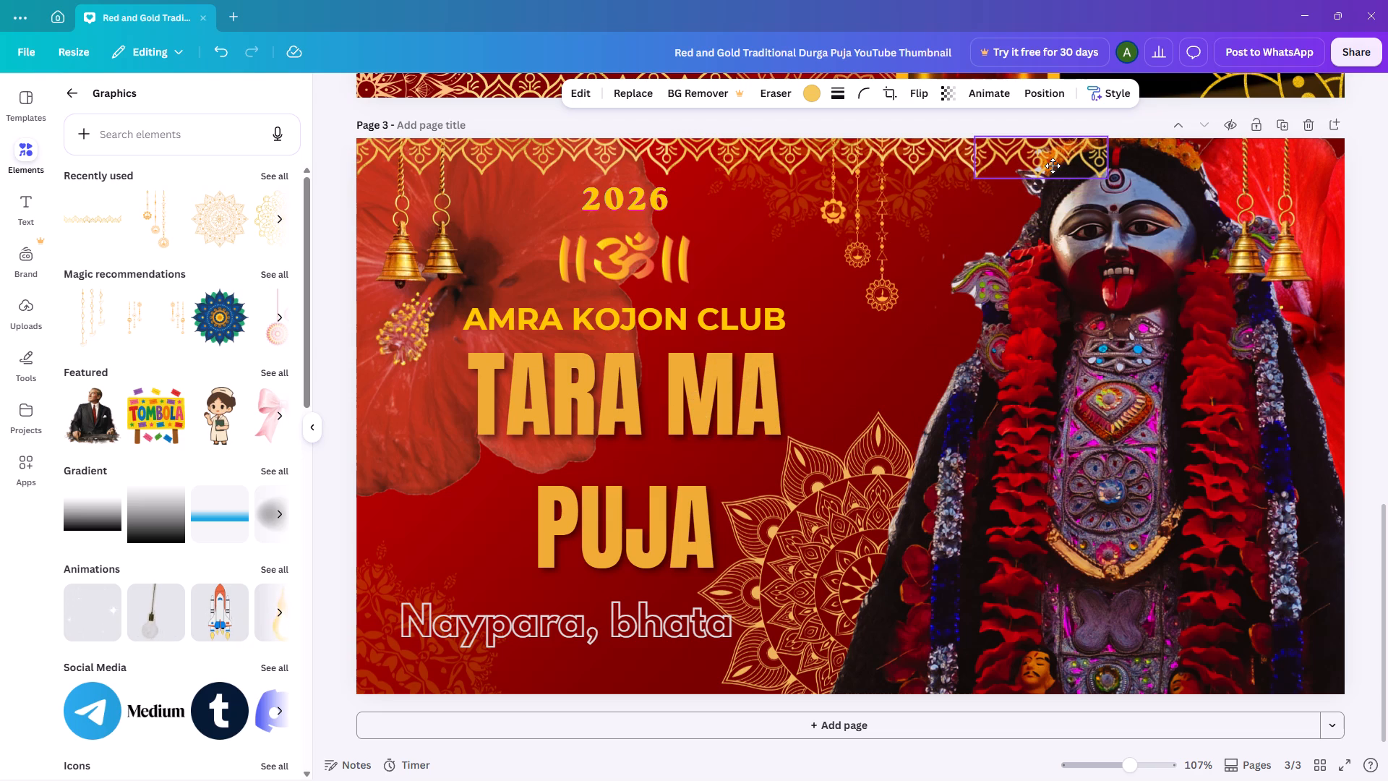
drag(1053, 166, 1053, 162)
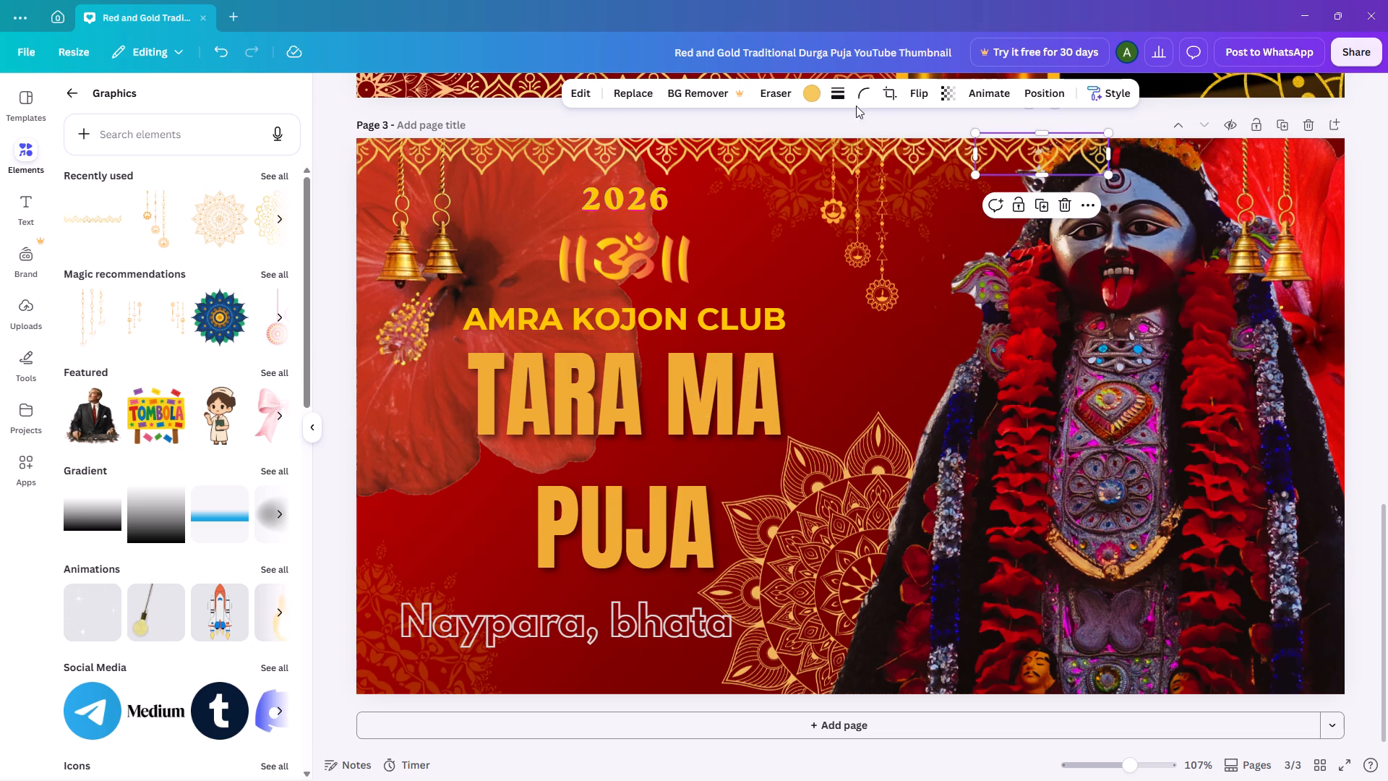
Send the short border strip at the end of the top row backward so it sits behind the goddess's head.
click(1045, 98)
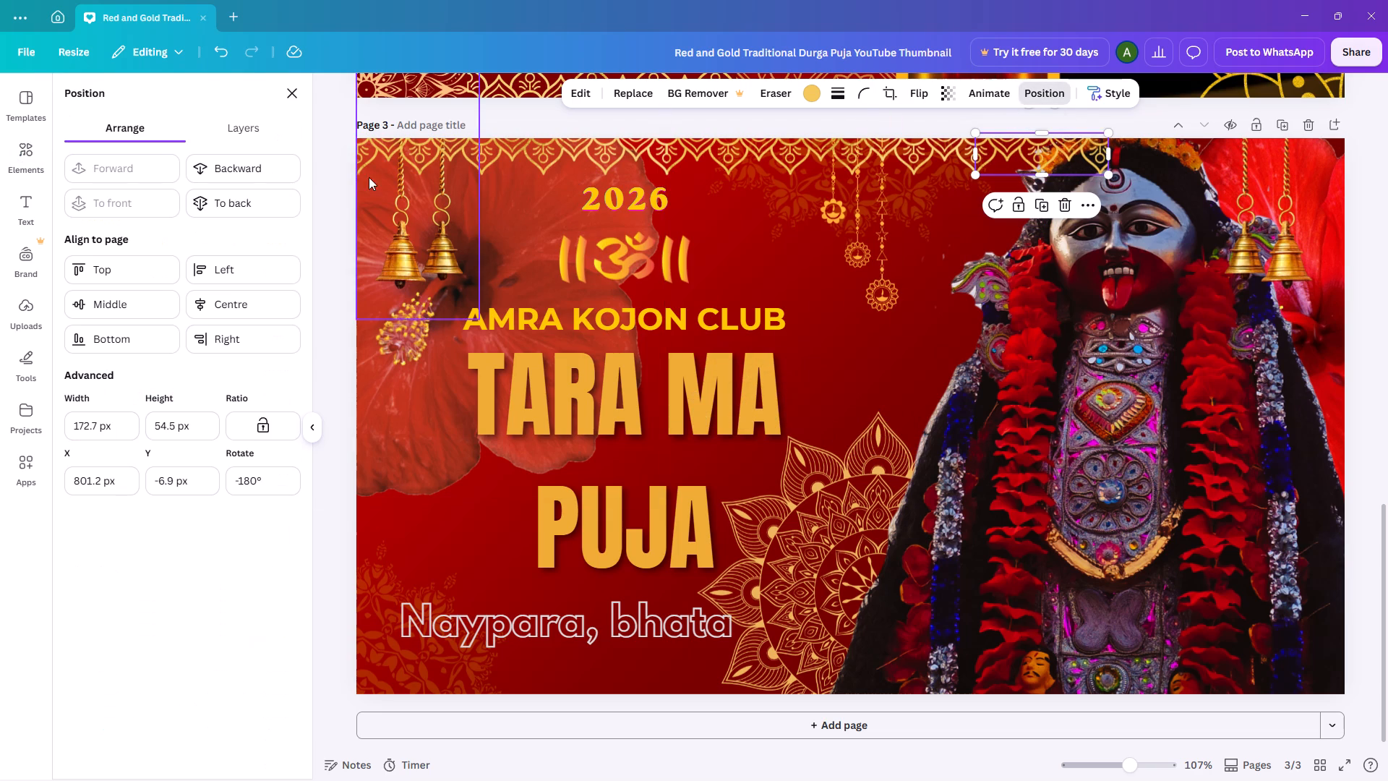
click(260, 168)
click(260, 168)
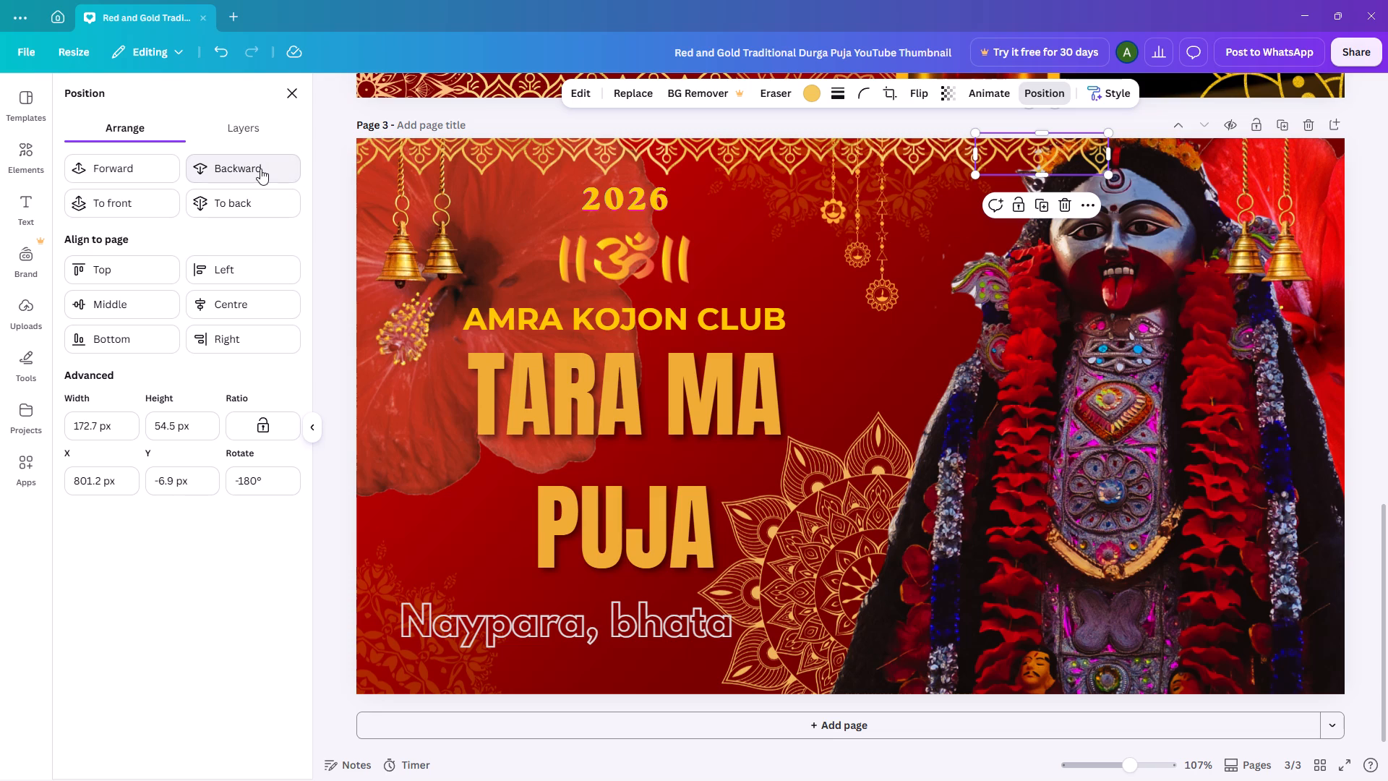
click(260, 168)
click(759, 294)
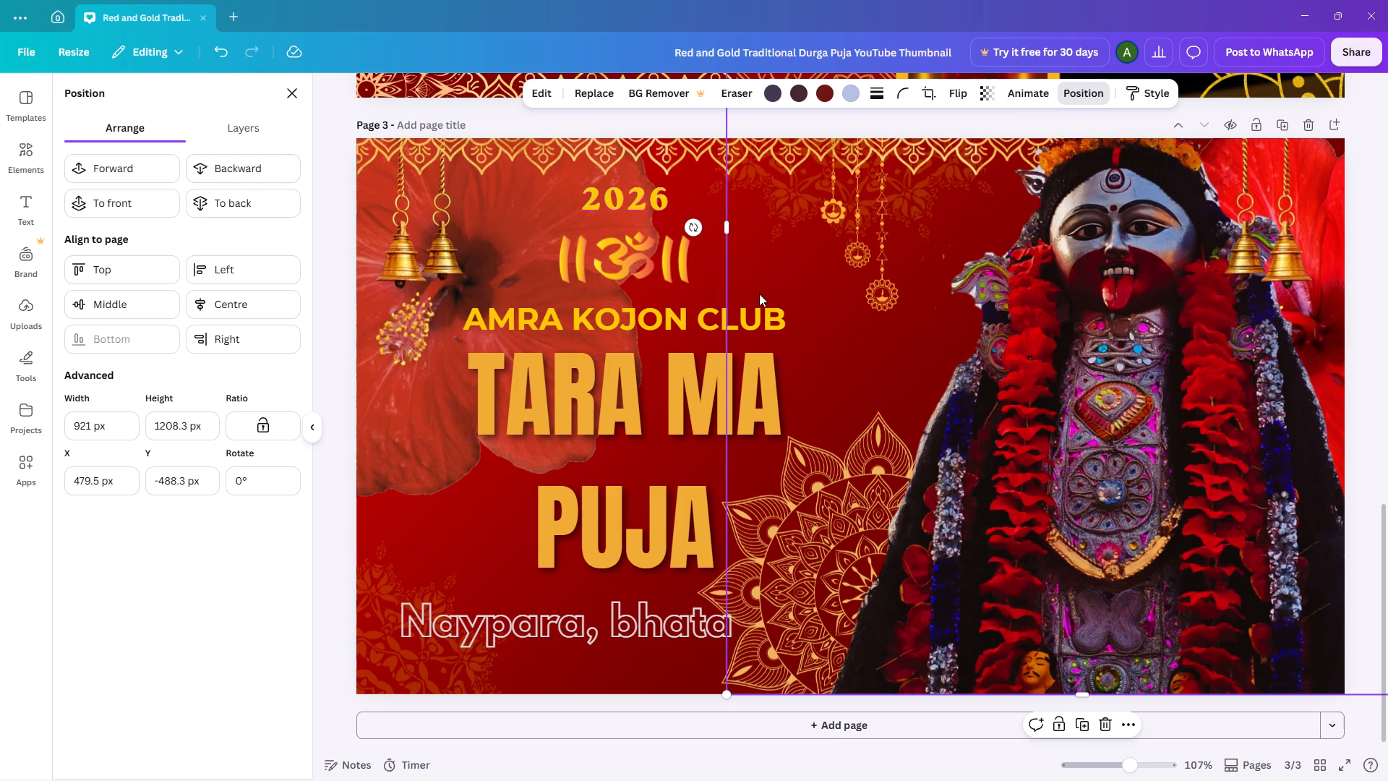
click(830, 331)
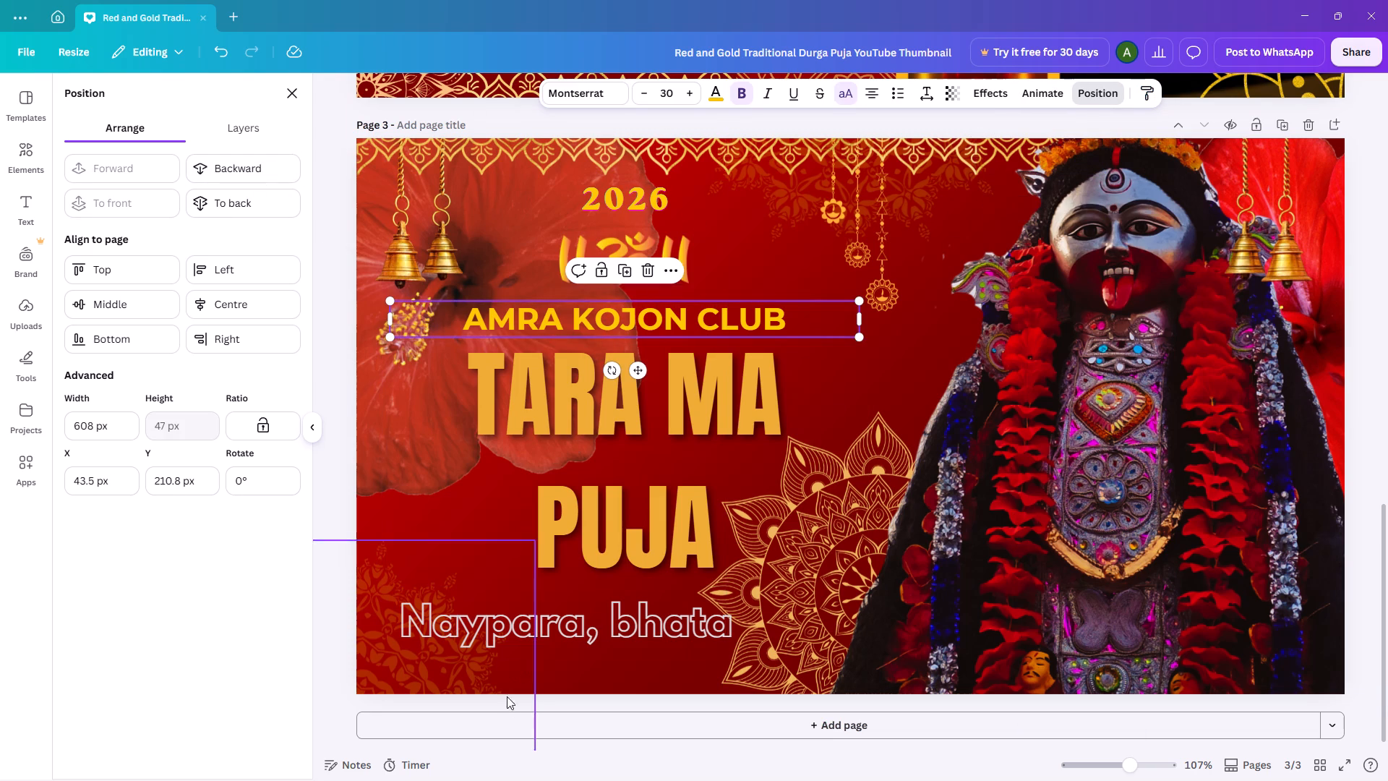
click(338, 569)
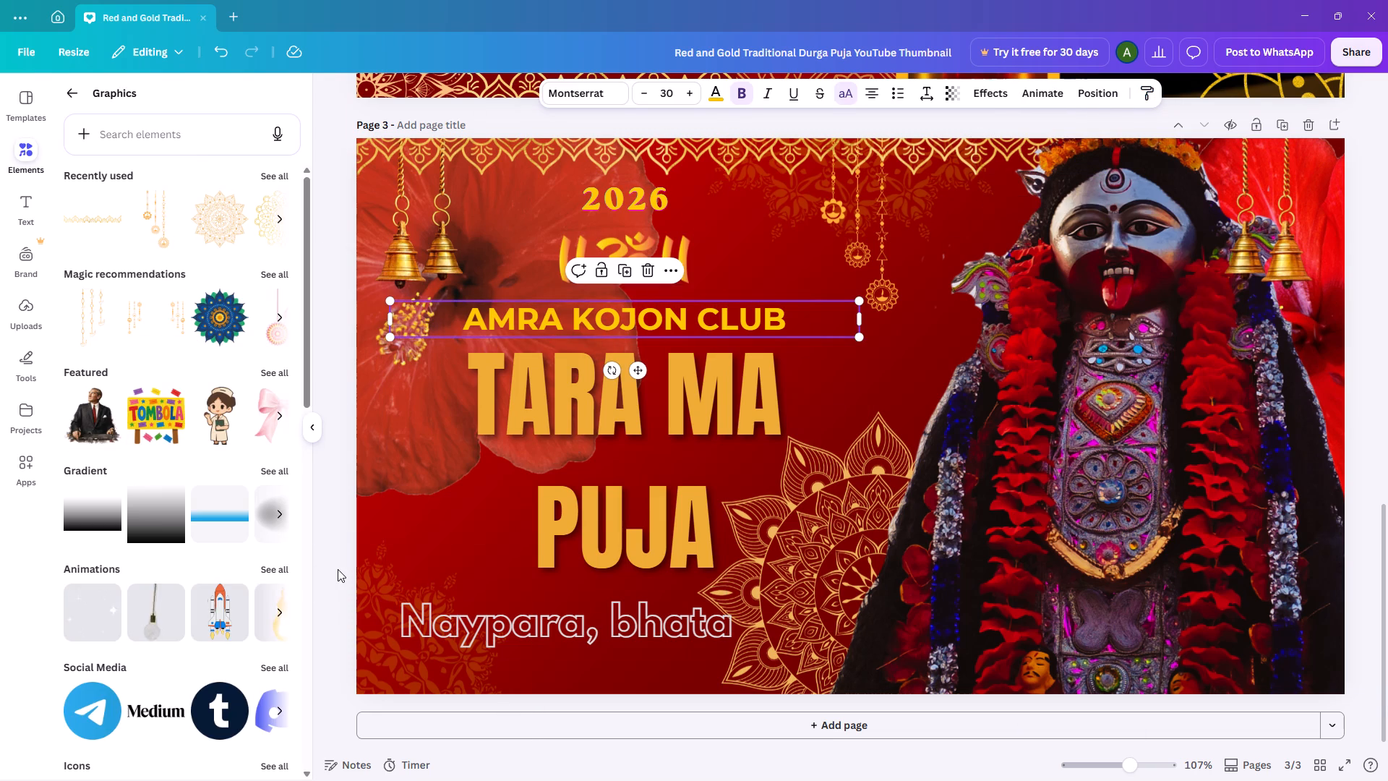
double_click(338, 569)
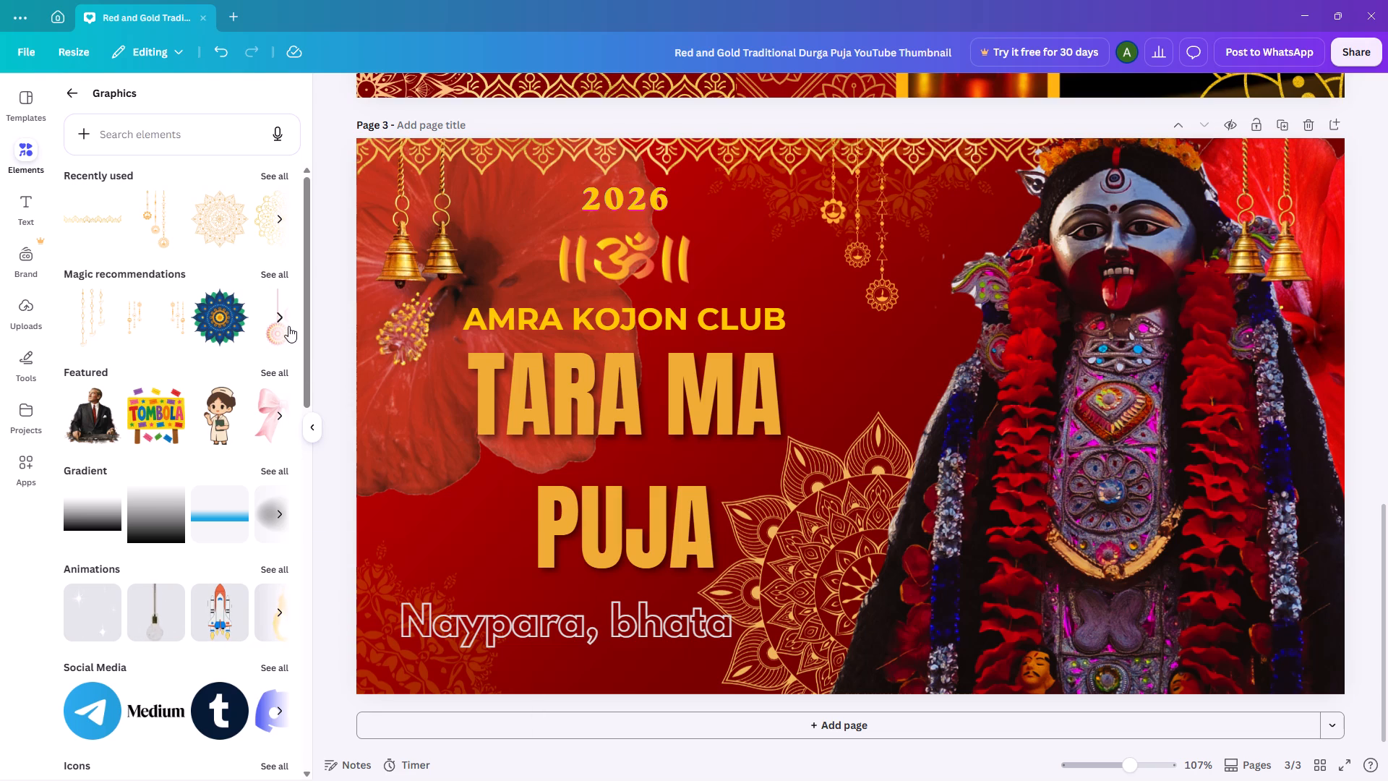
Add another gold arched border strip and place it, arches pointing up, along the banner's bottom edge starting at the left corner.
click(106, 229)
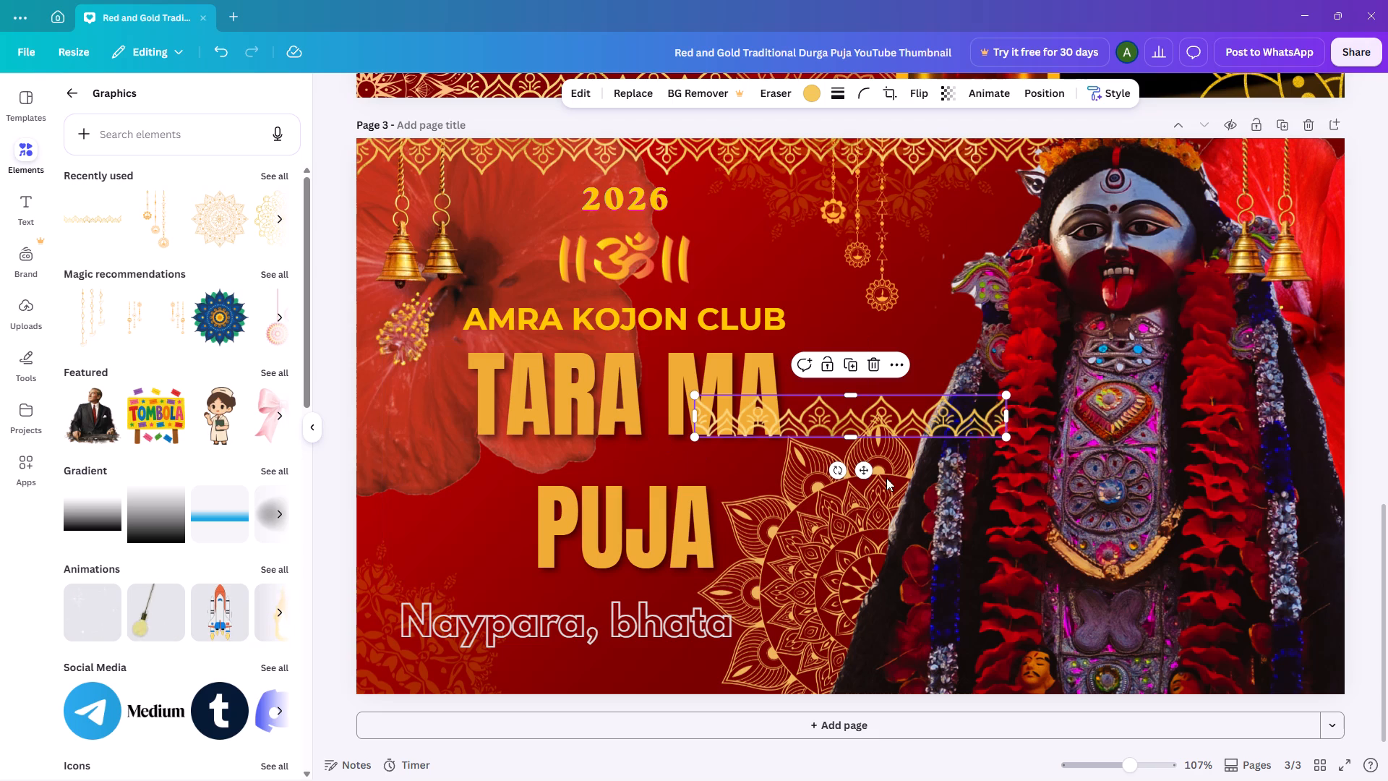
drag(836, 471, 897, 401)
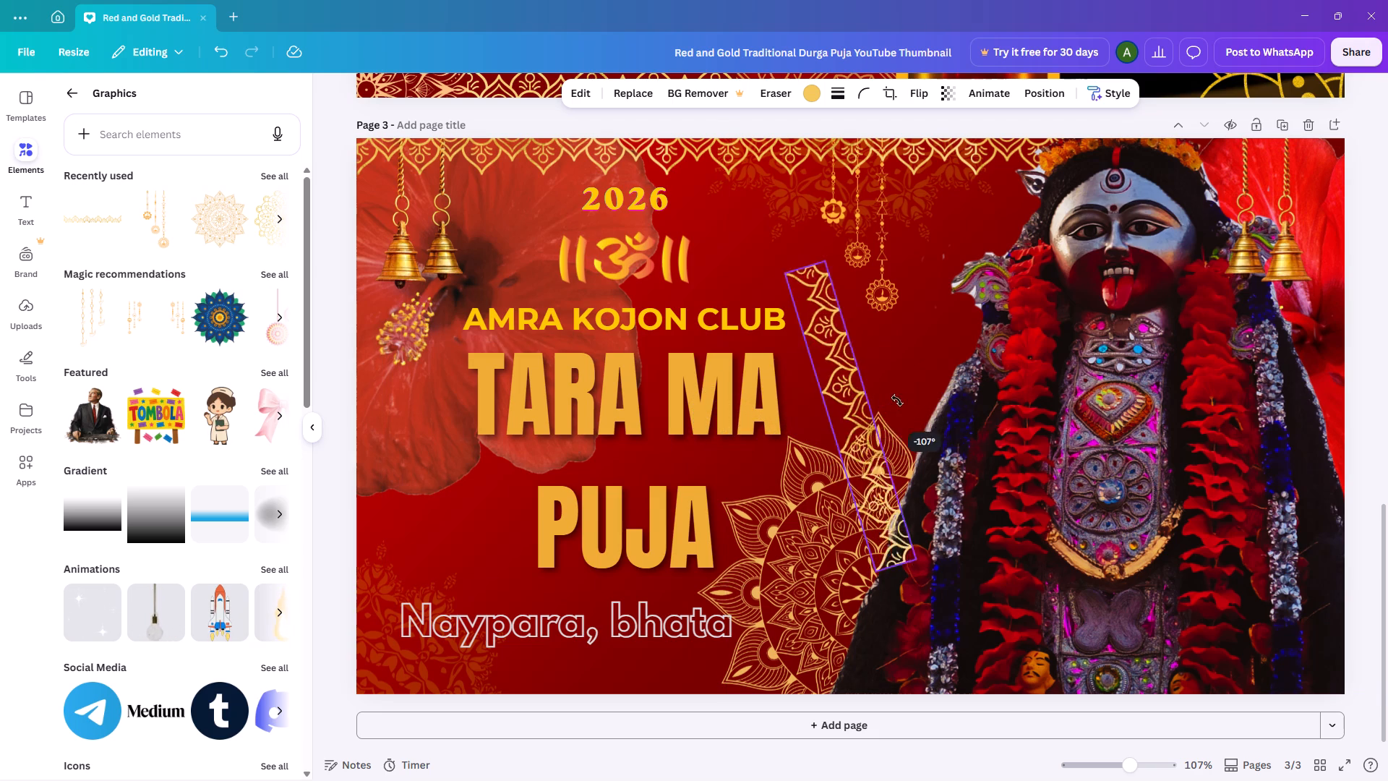
drag(897, 401, 858, 357)
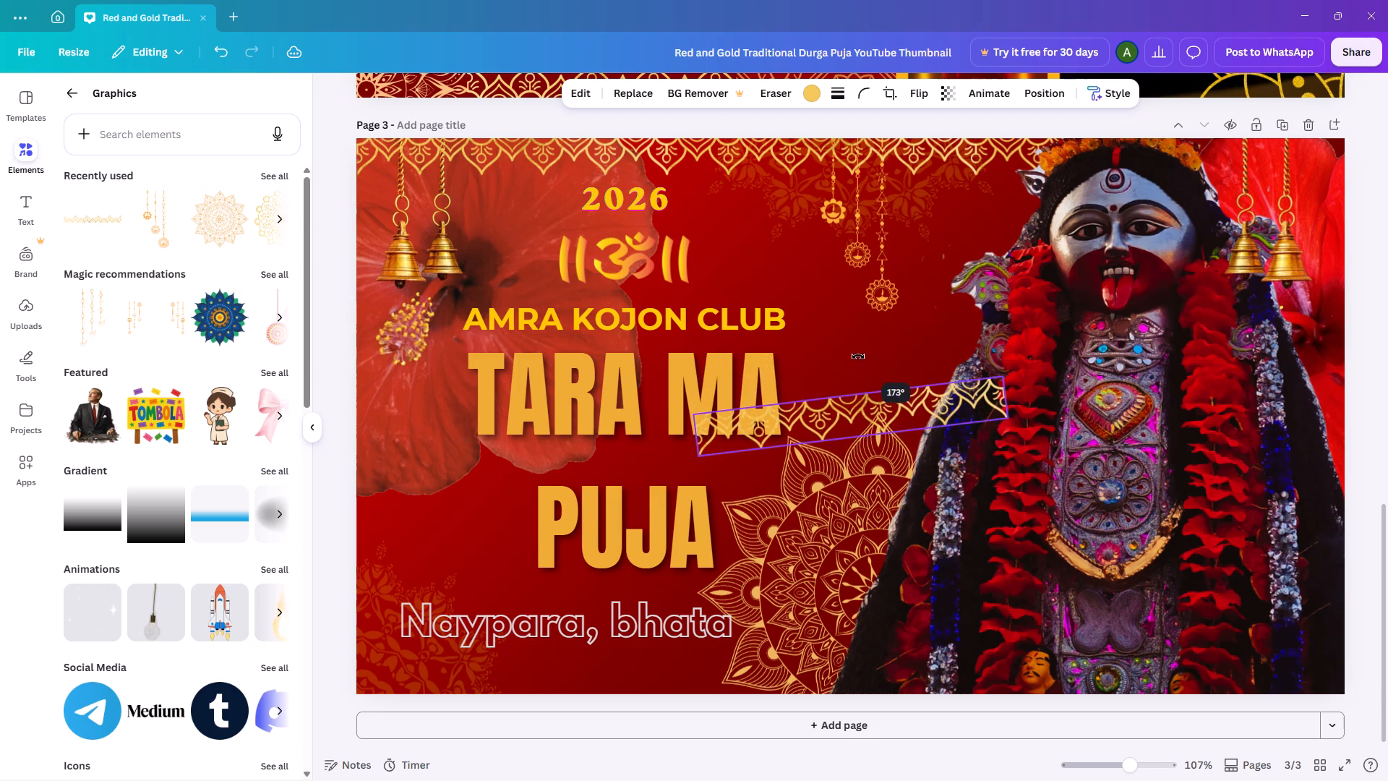
drag(858, 357, 863, 351)
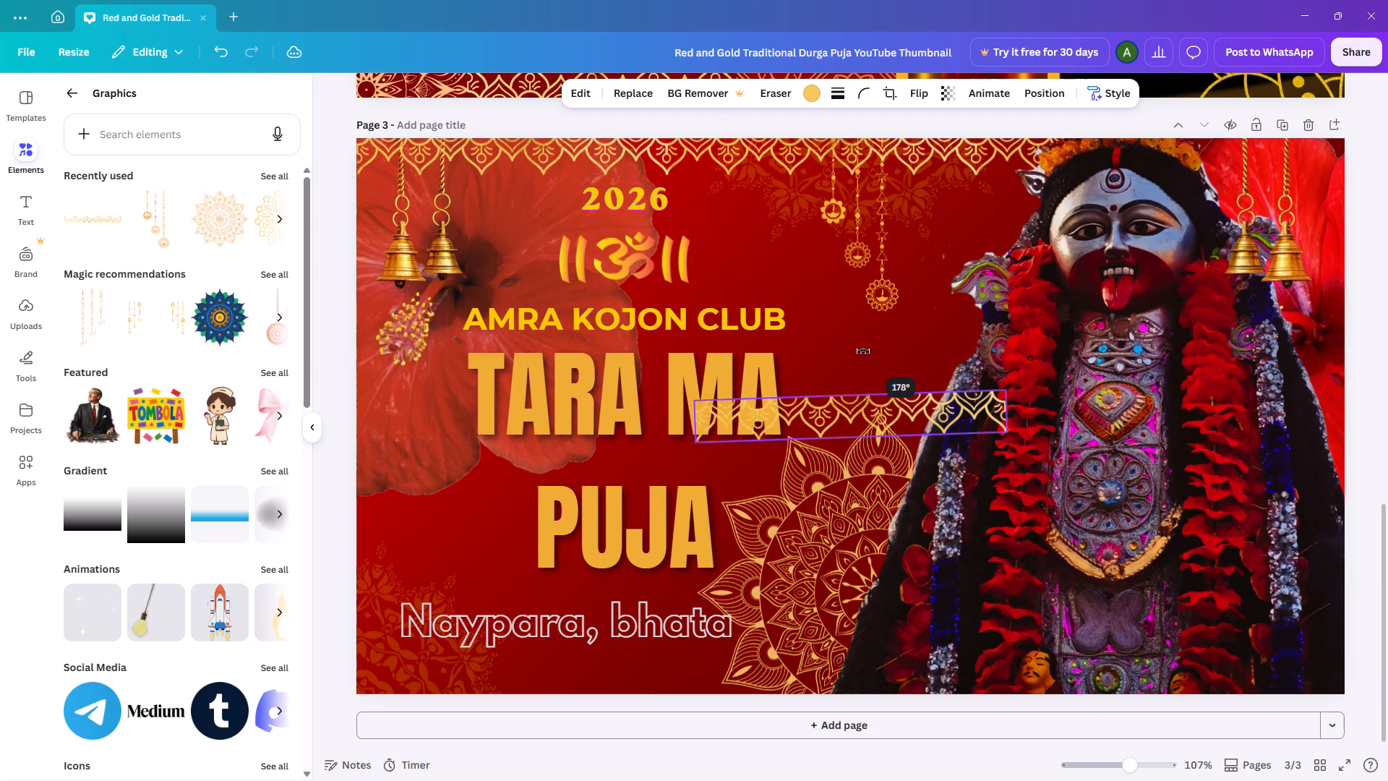
drag(863, 351, 865, 350)
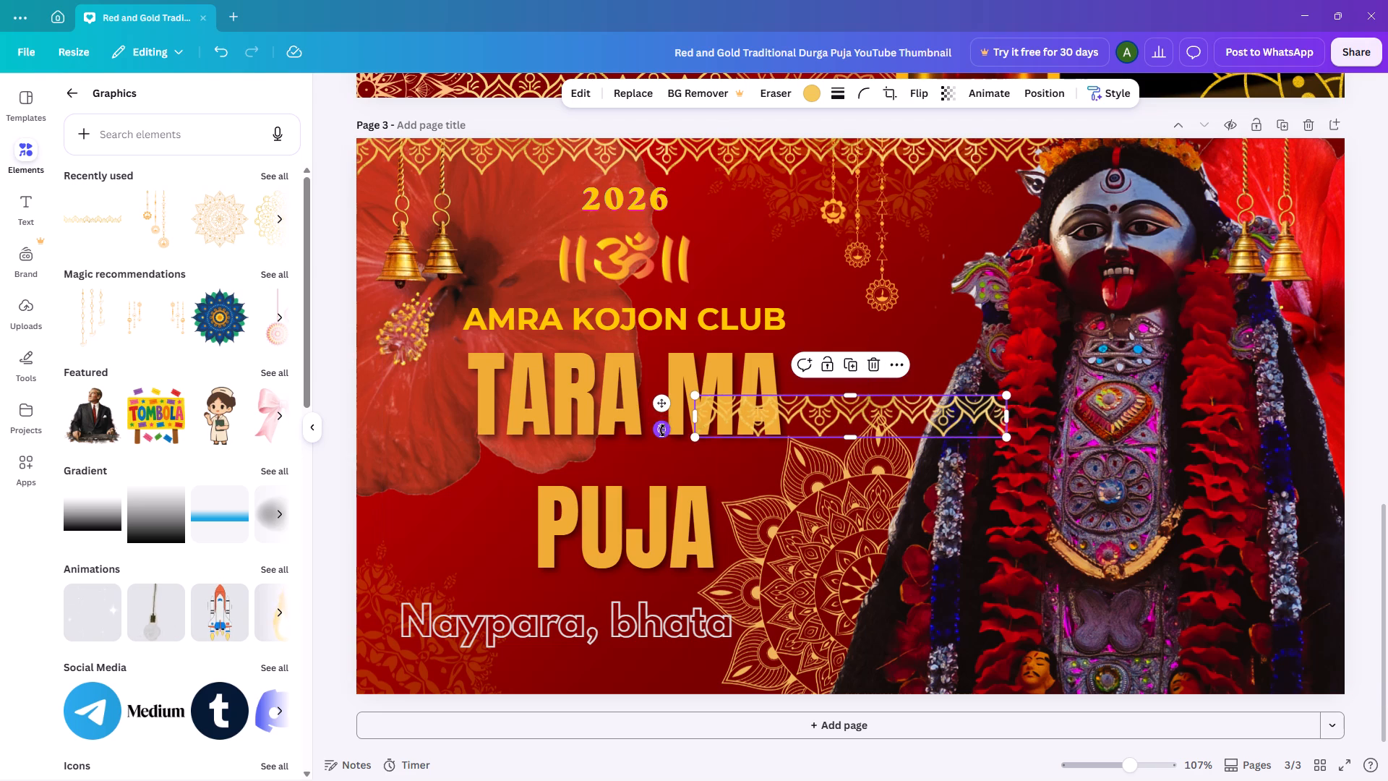
drag(662, 430, 938, 404)
drag(917, 416, 601, 674)
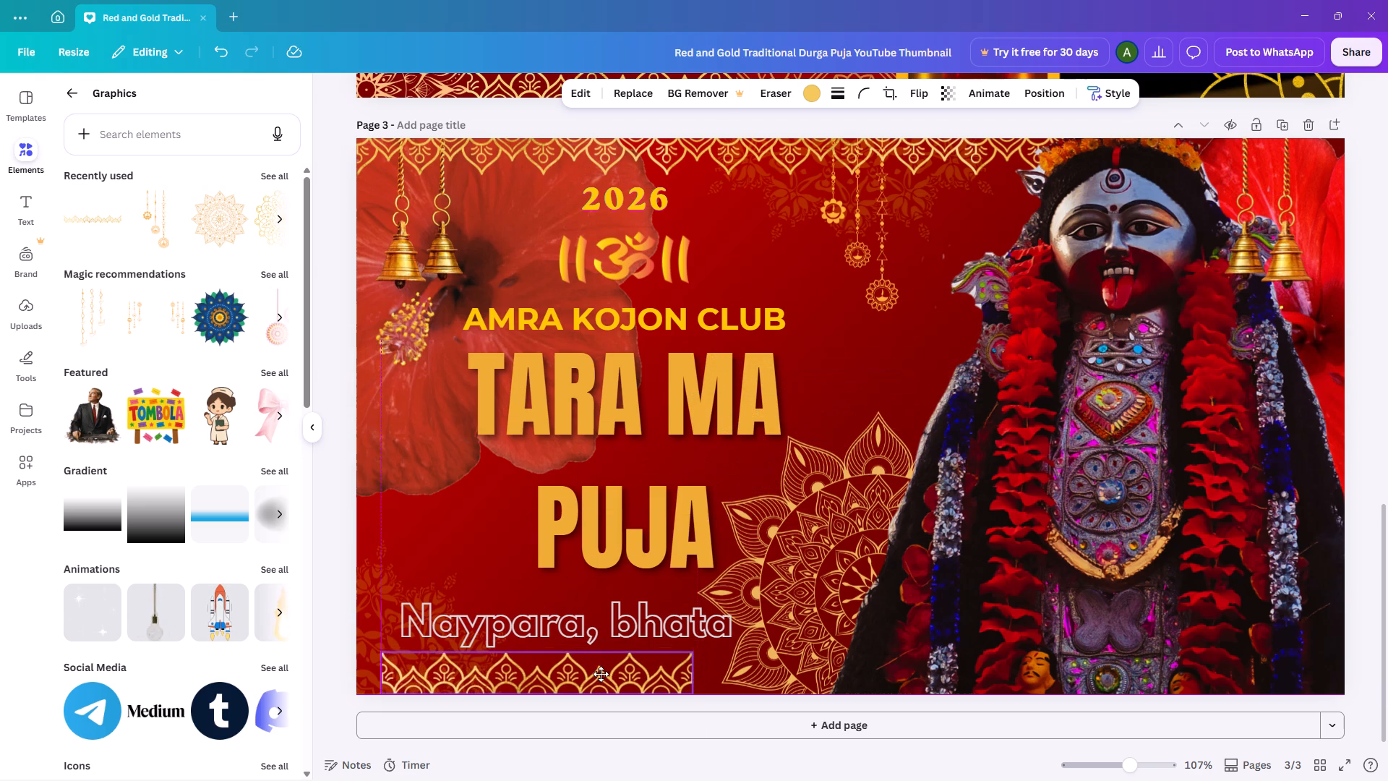
drag(601, 674, 574, 673)
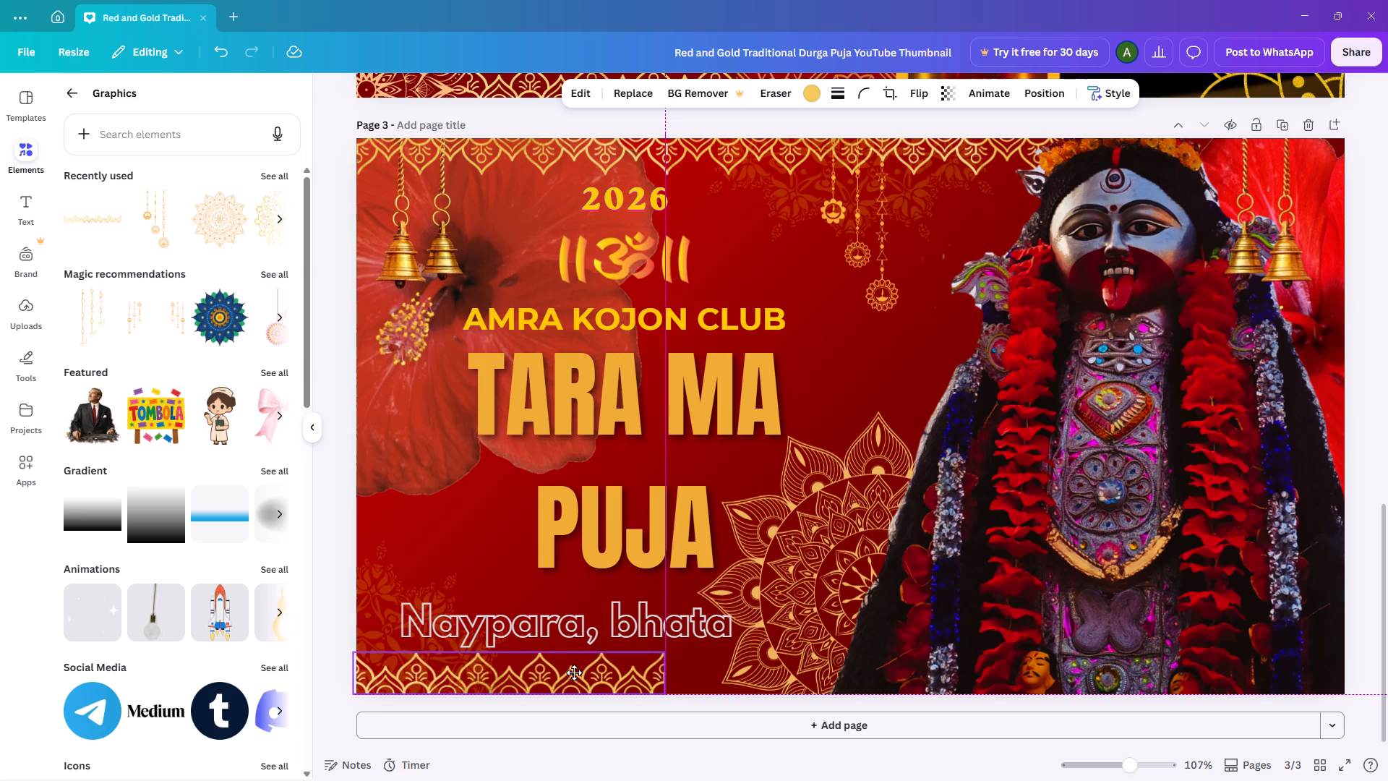
drag(574, 673, 583, 675)
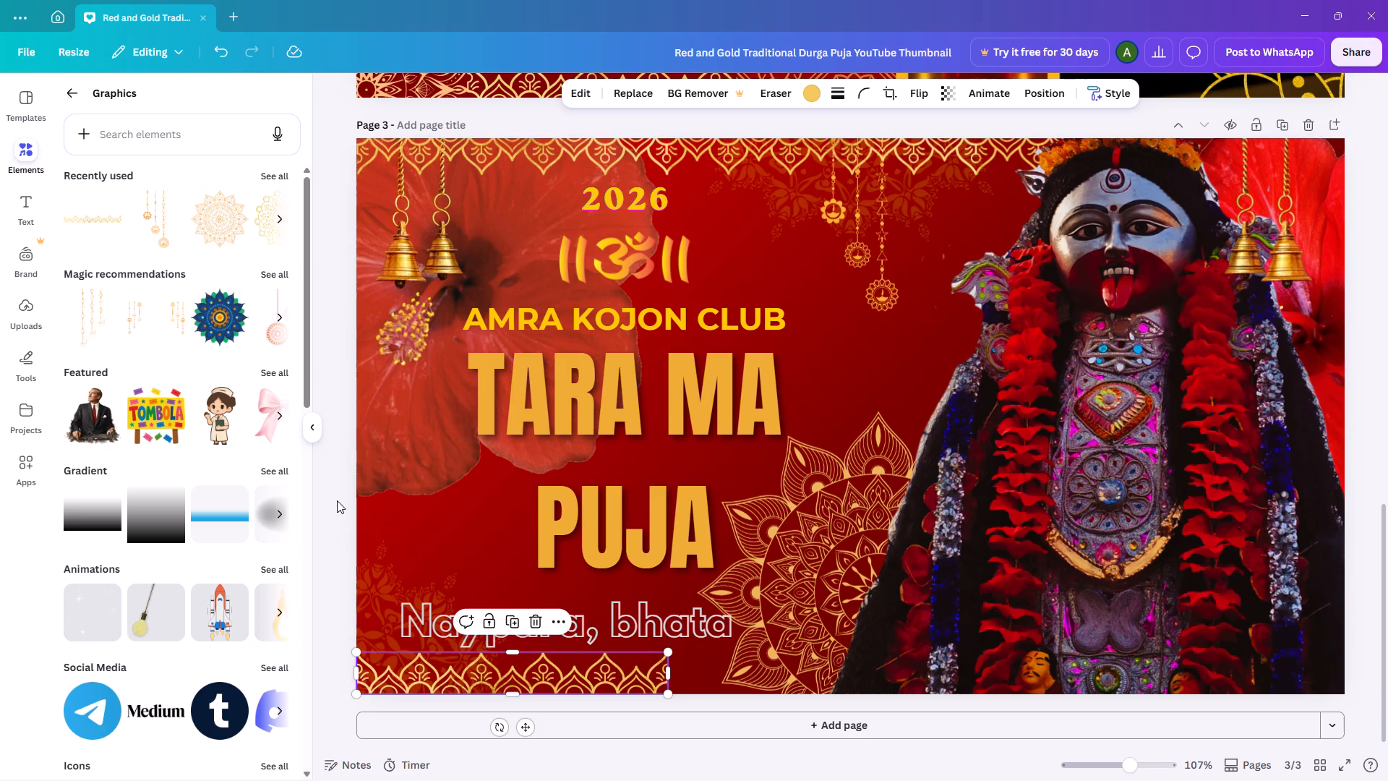
click(336, 495)
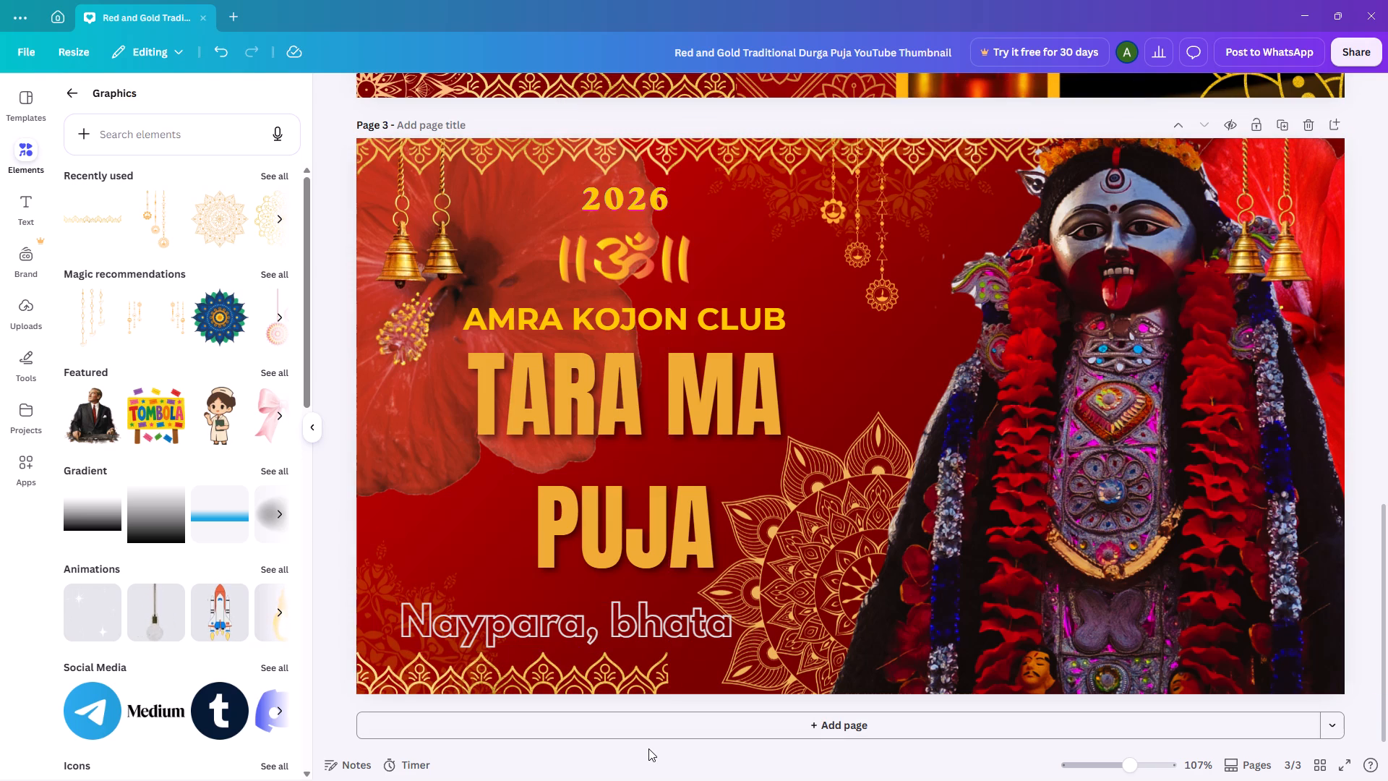
Add a second upright border strip beside the bottom one, joined without a gap, and shorten it from its right end to meet the mandala.
click(97, 222)
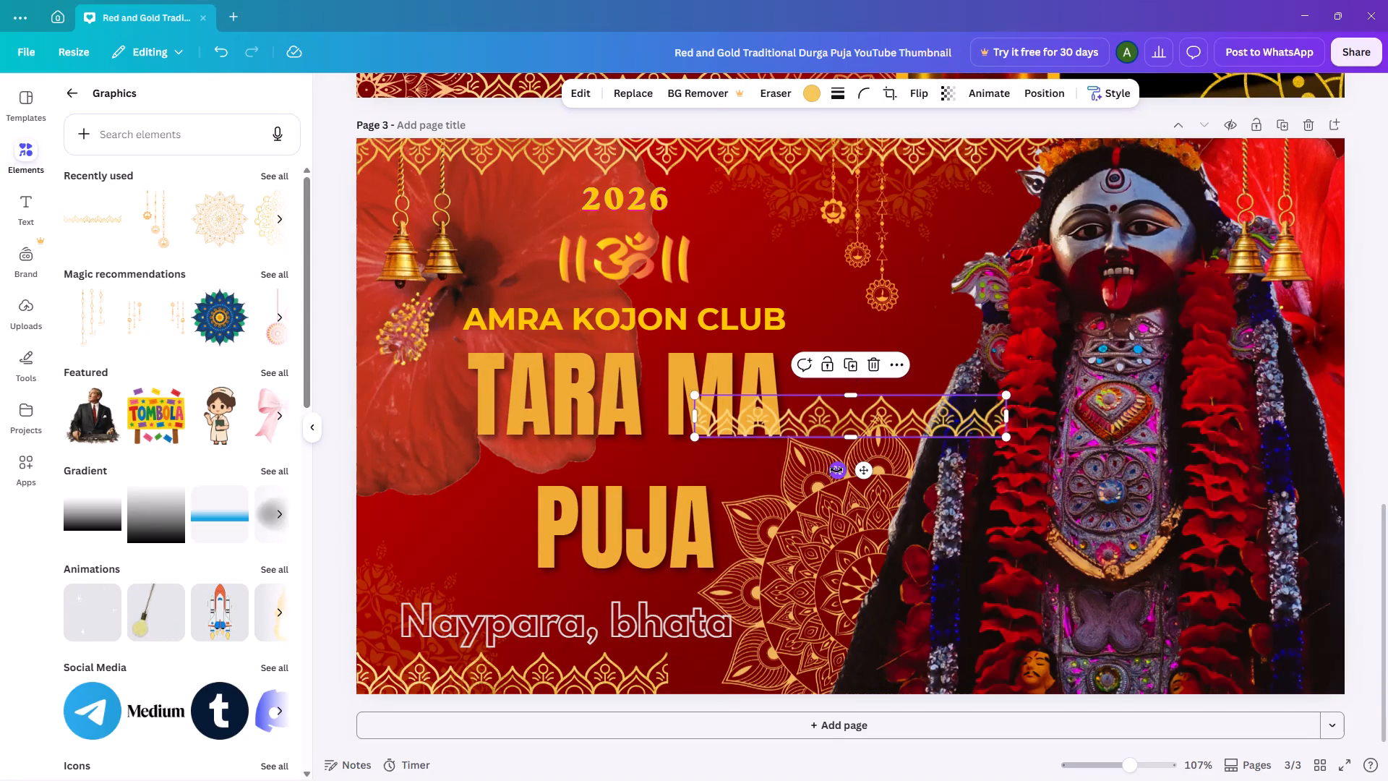
drag(836, 470, 794, 439)
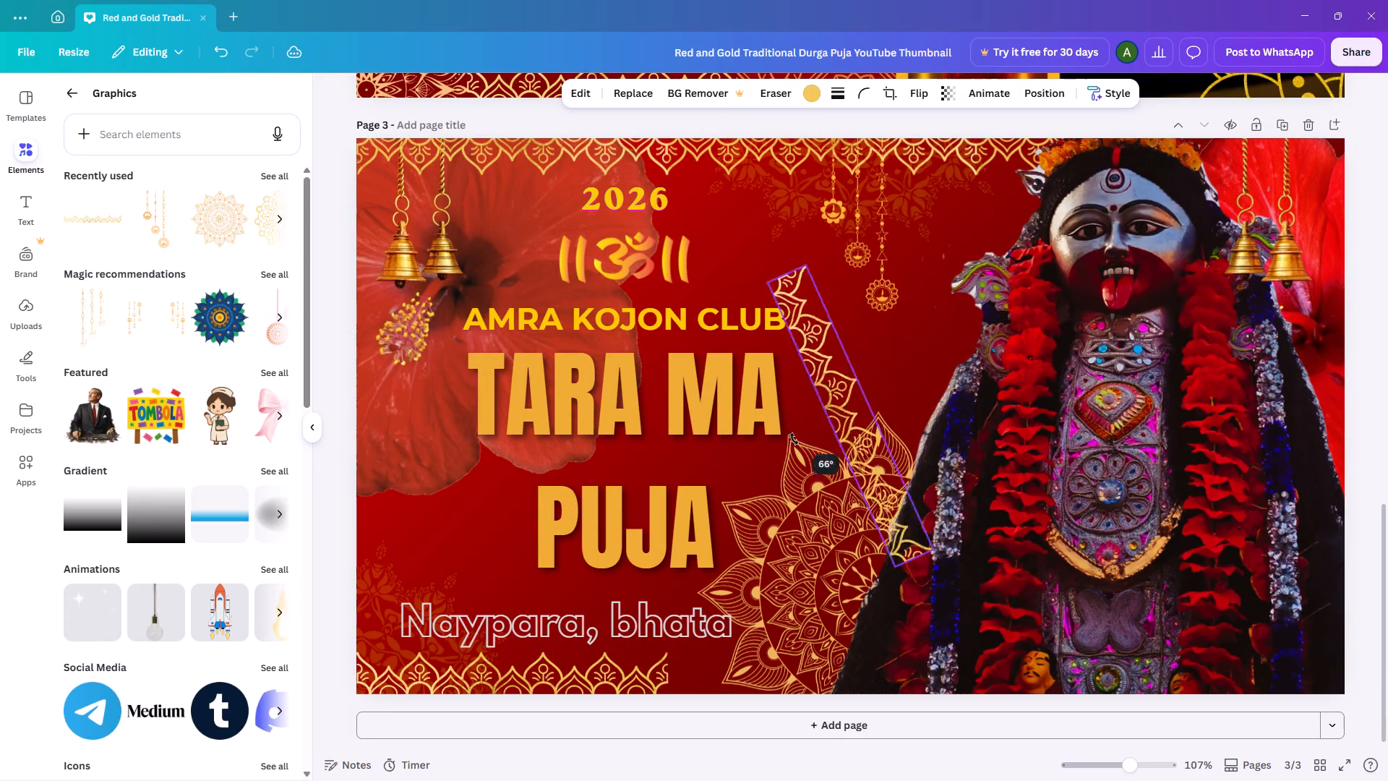
drag(794, 439, 839, 490)
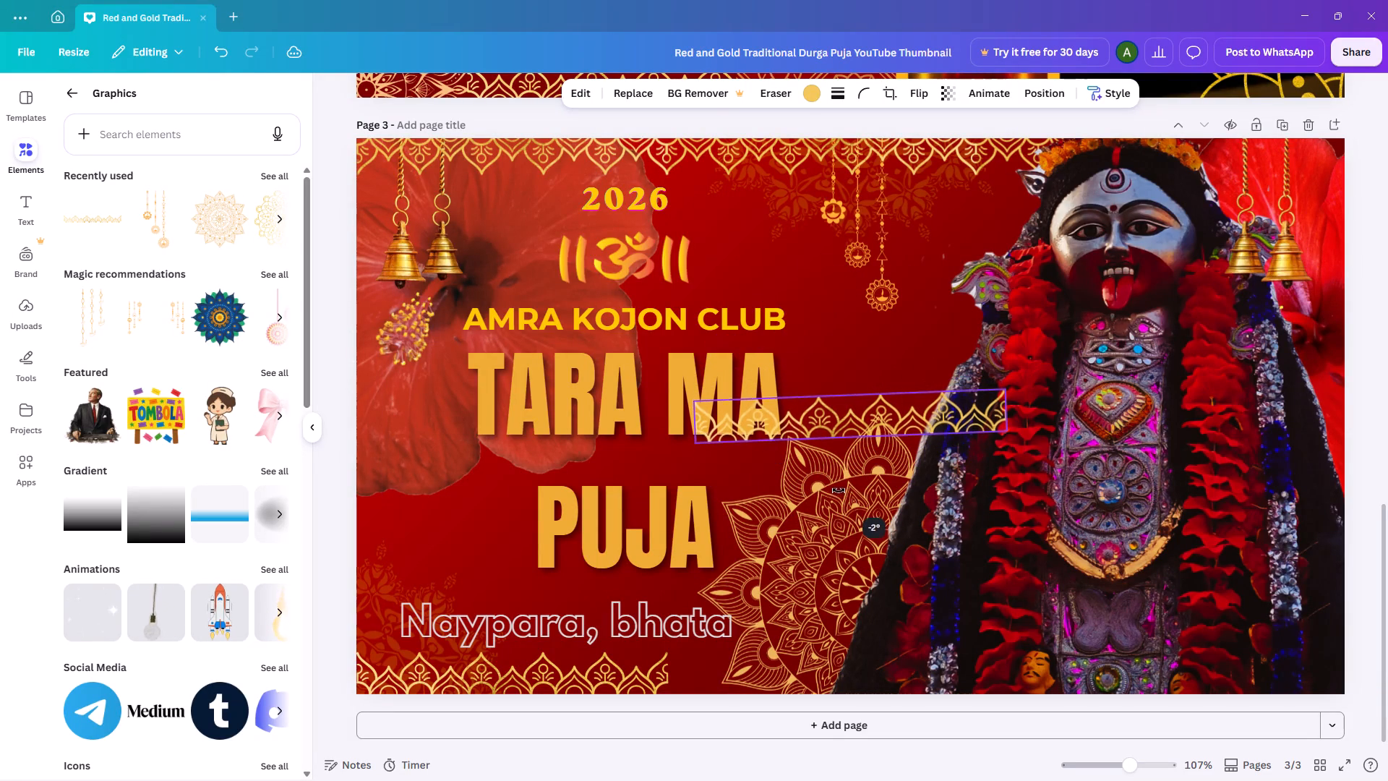
drag(839, 490, 837, 485)
drag(896, 416, 898, 425)
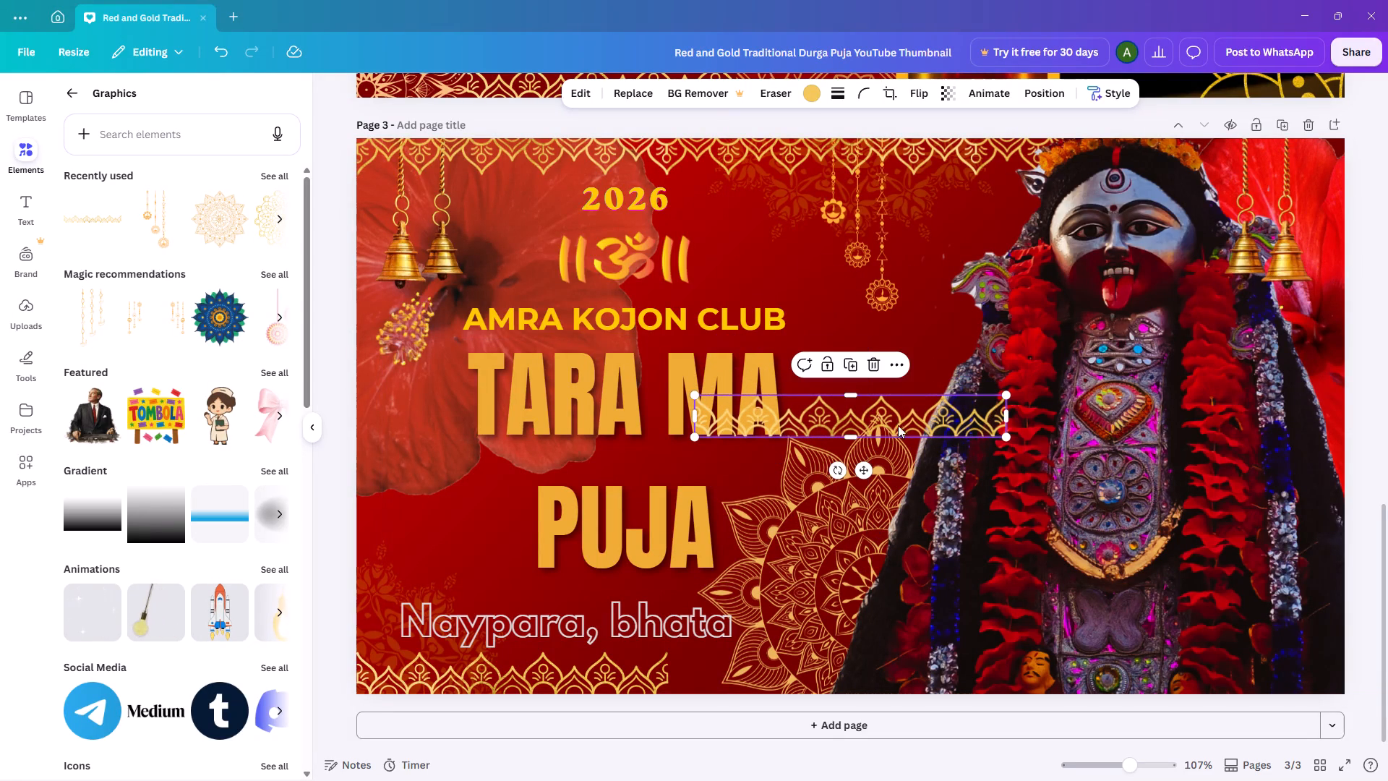
drag(898, 425, 870, 670)
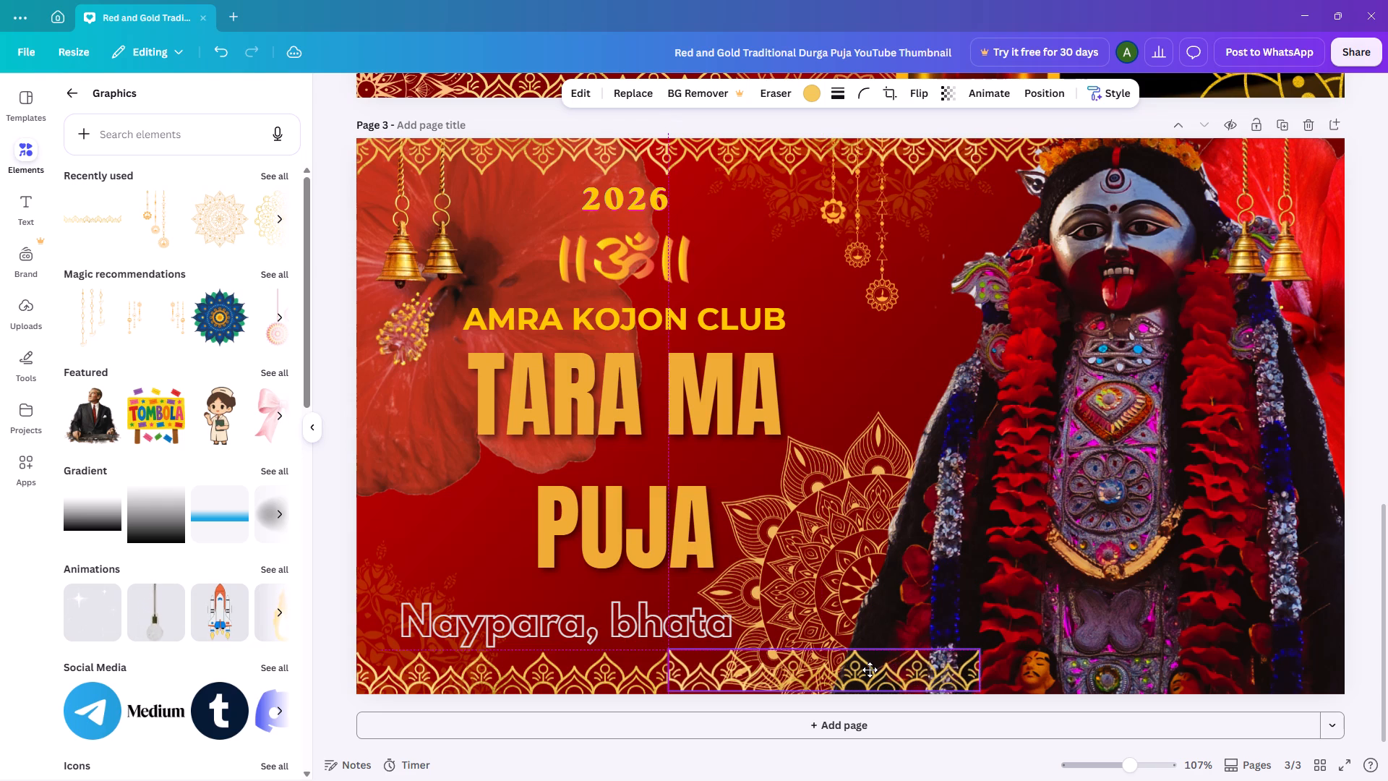
drag(870, 670, 870, 673)
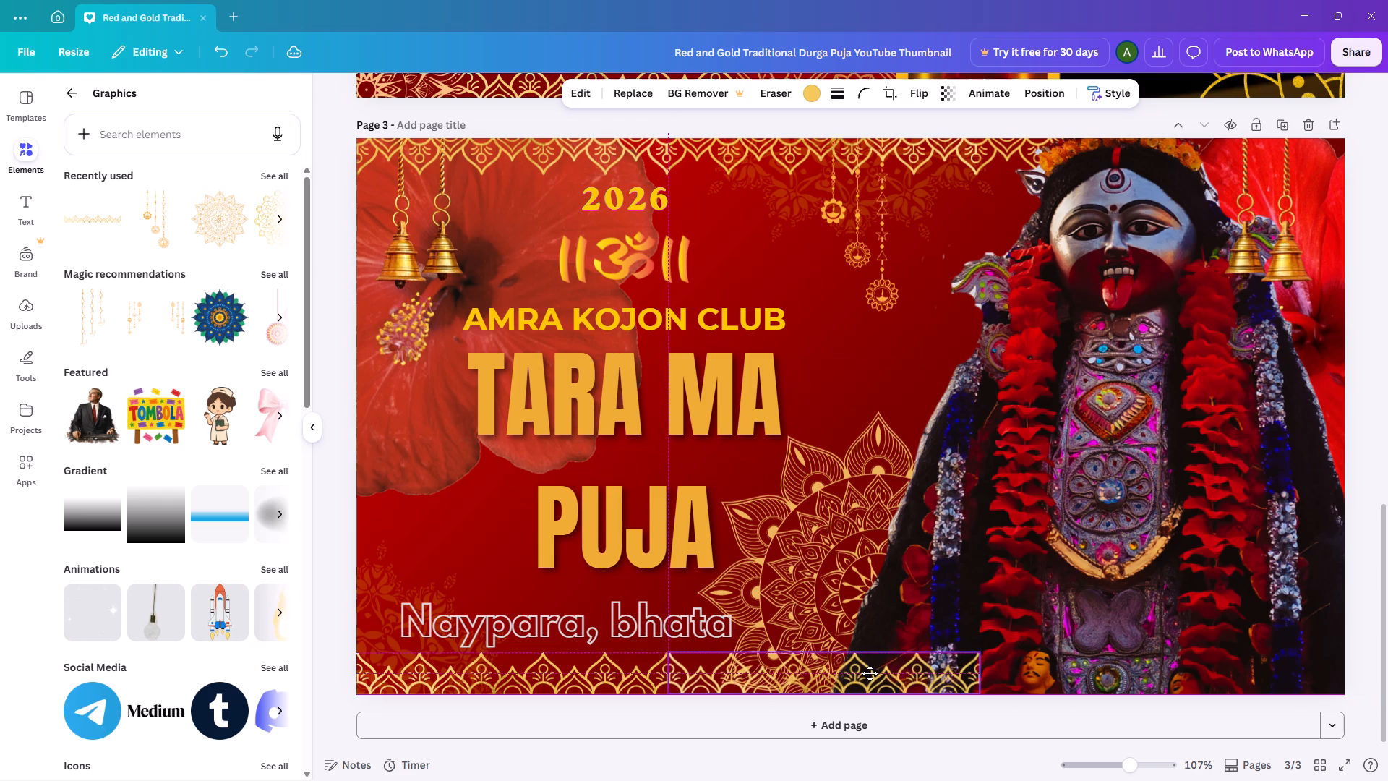
drag(870, 673, 867, 673)
drag(977, 673, 727, 668)
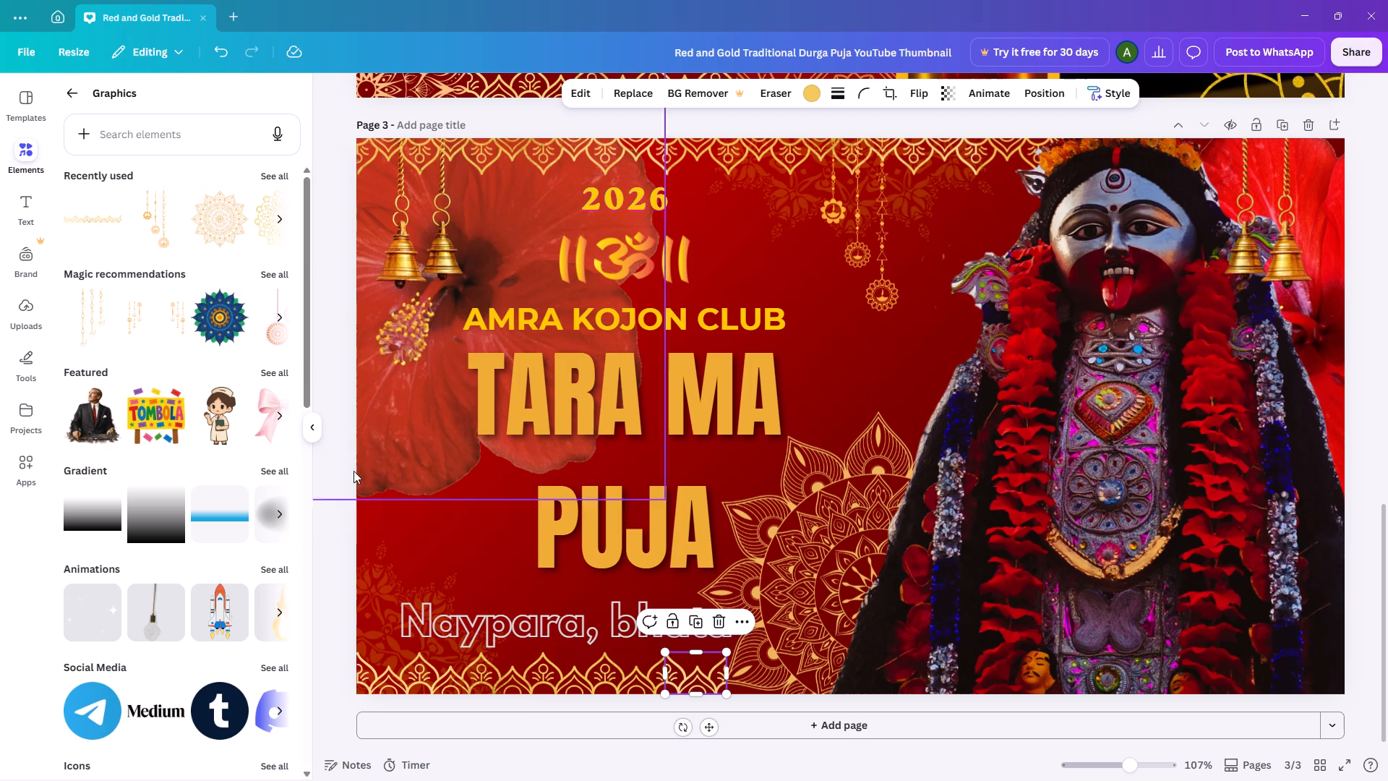
click(345, 465)
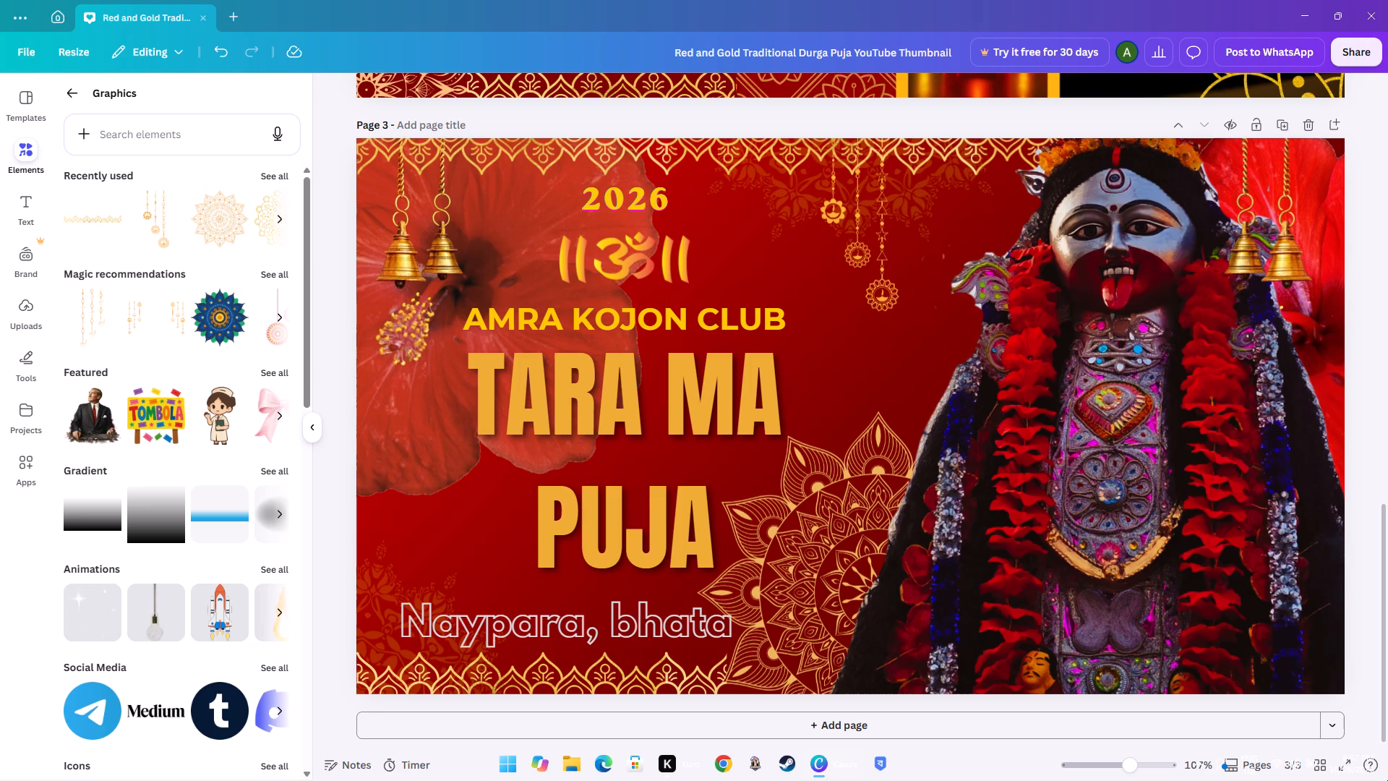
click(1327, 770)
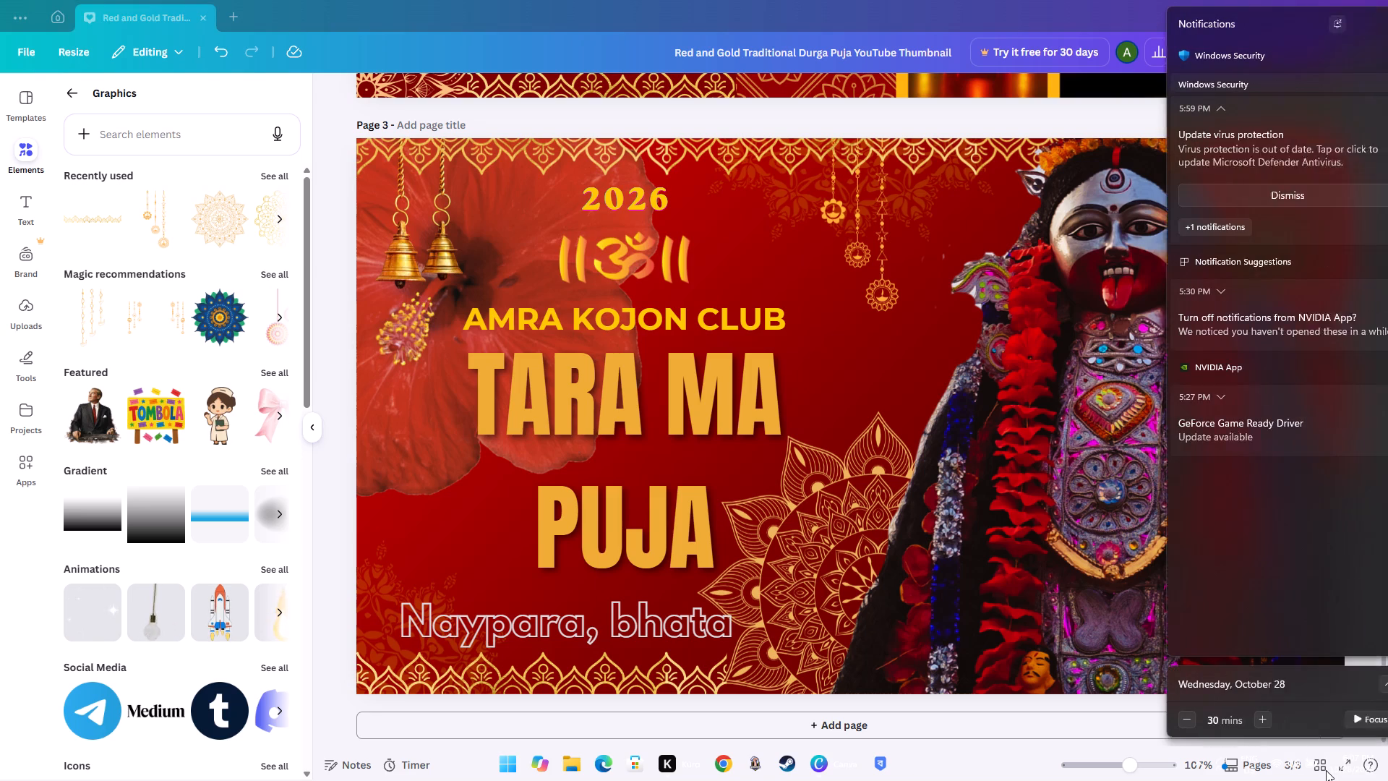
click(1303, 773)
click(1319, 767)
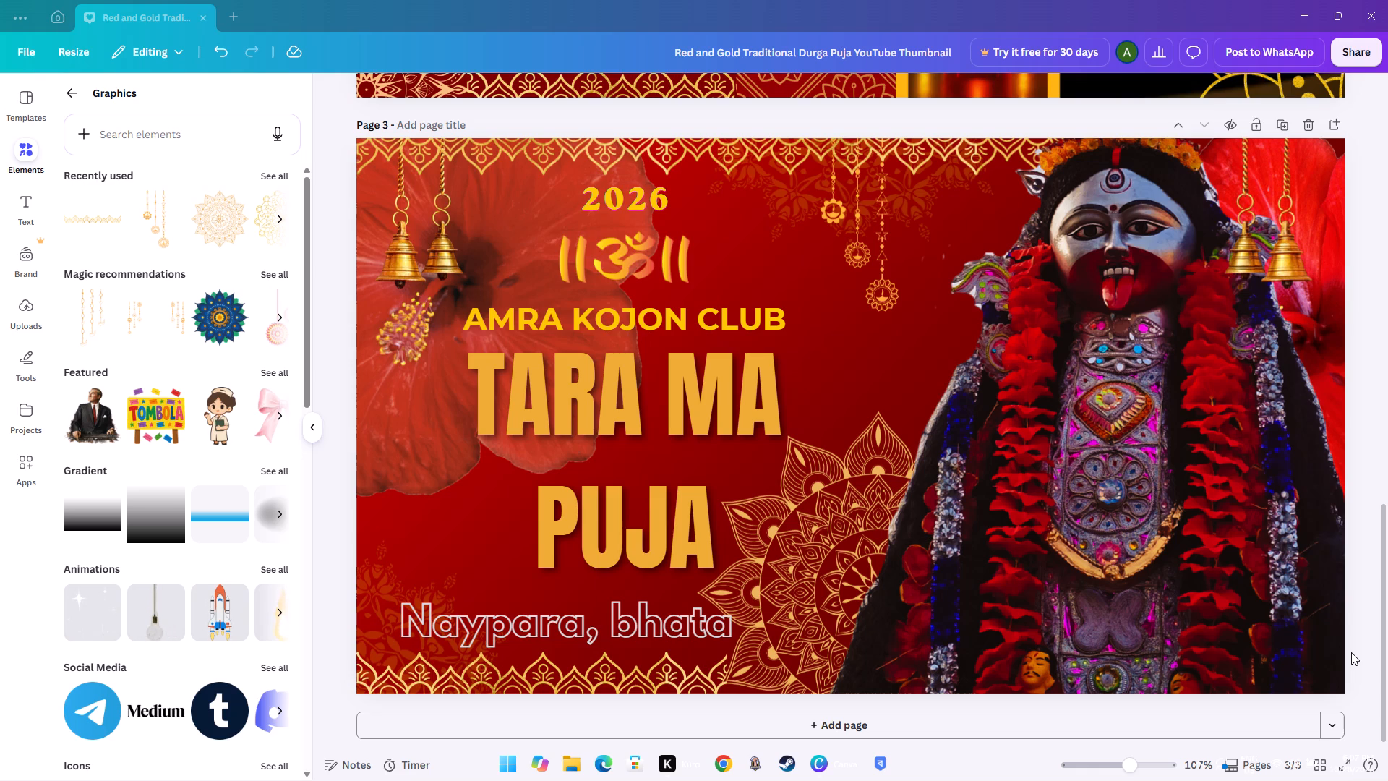
Try the Armies Display font on the TARA MA PUJA title, then set it in Frasa Display.
click(635, 430)
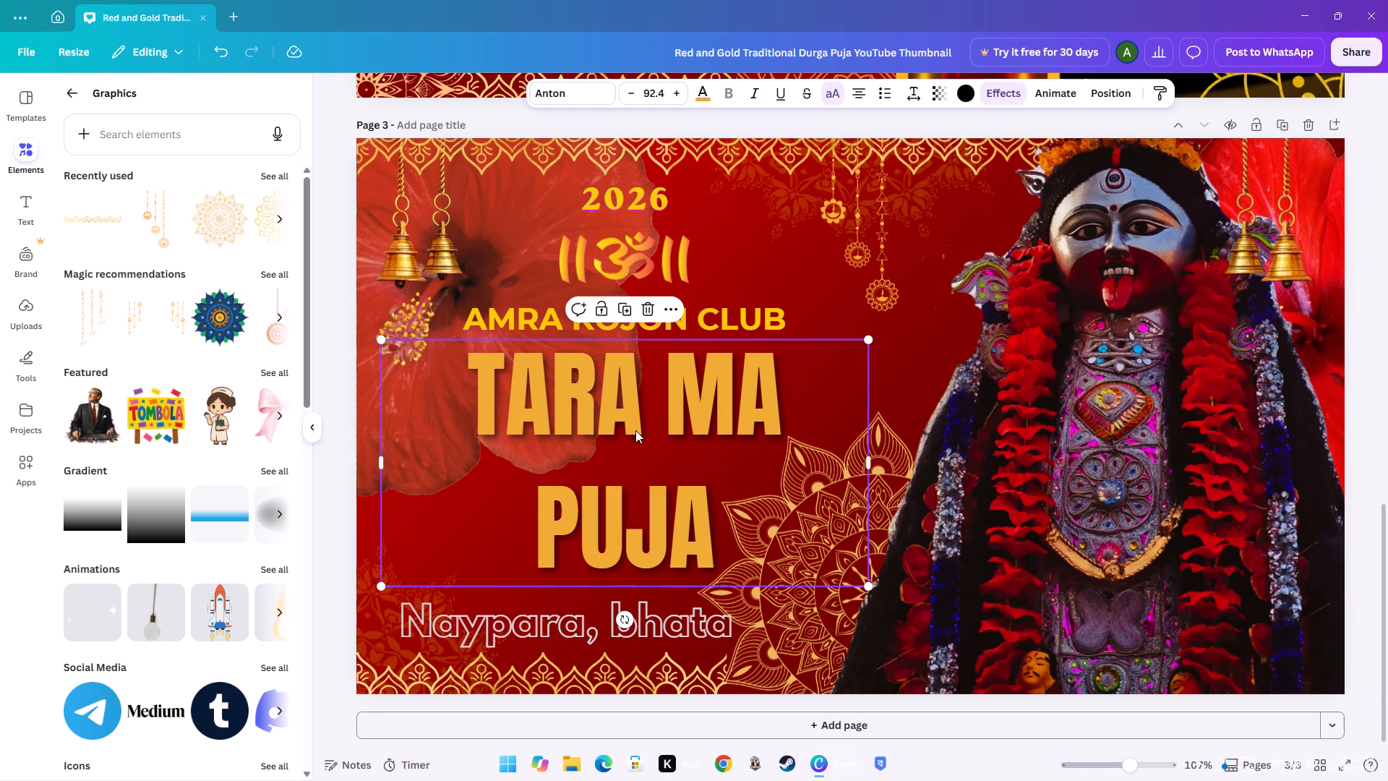
click(547, 90)
click(170, 236)
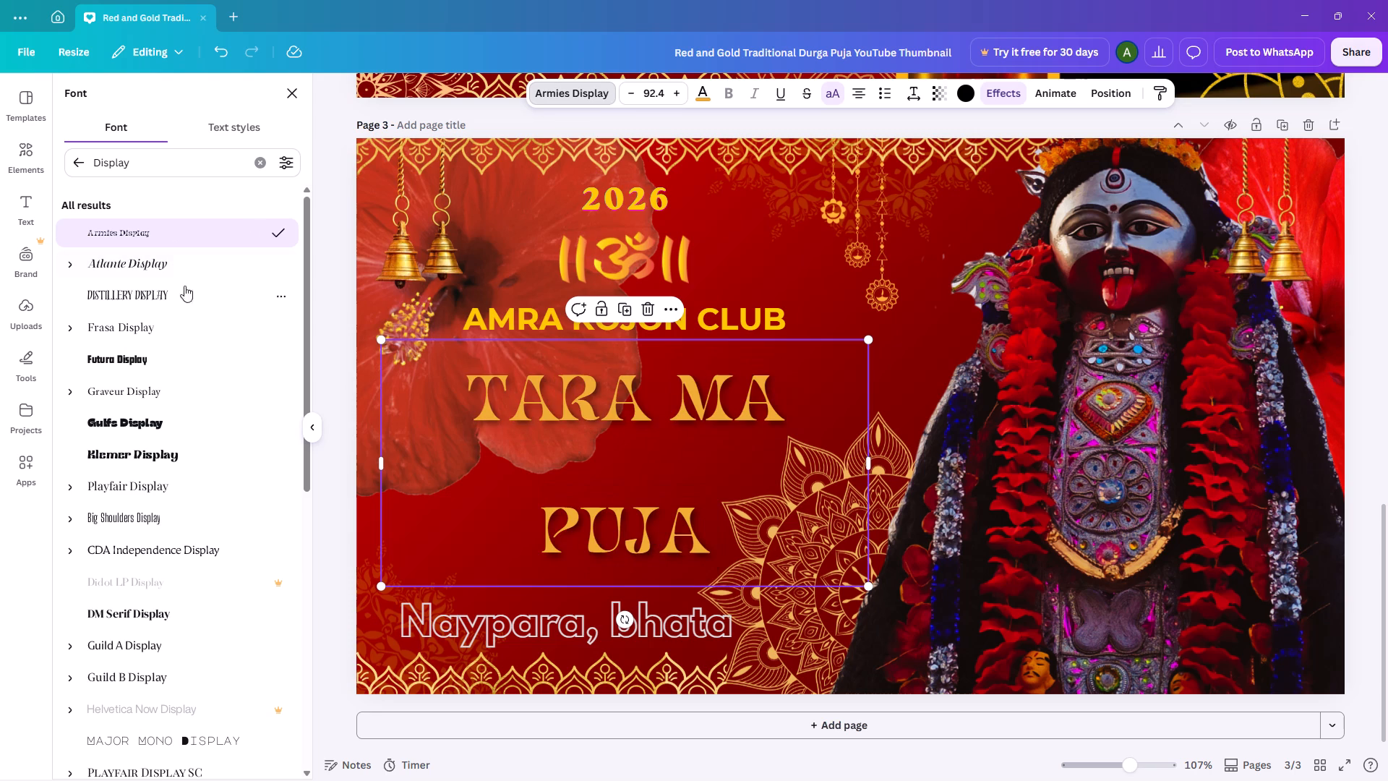
click(172, 335)
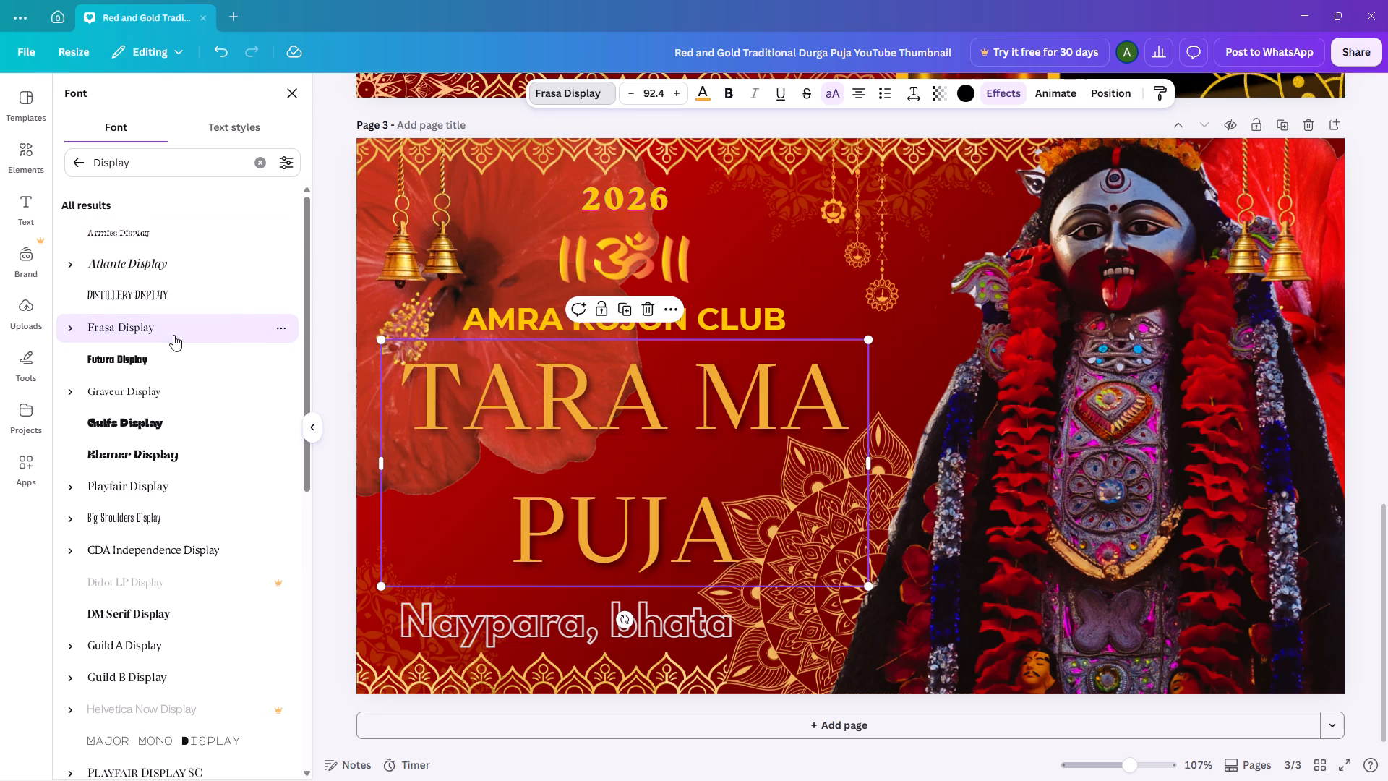
Change the font of the Naypara, bhata text to Frasa Display.
double_click(457, 639)
click(138, 290)
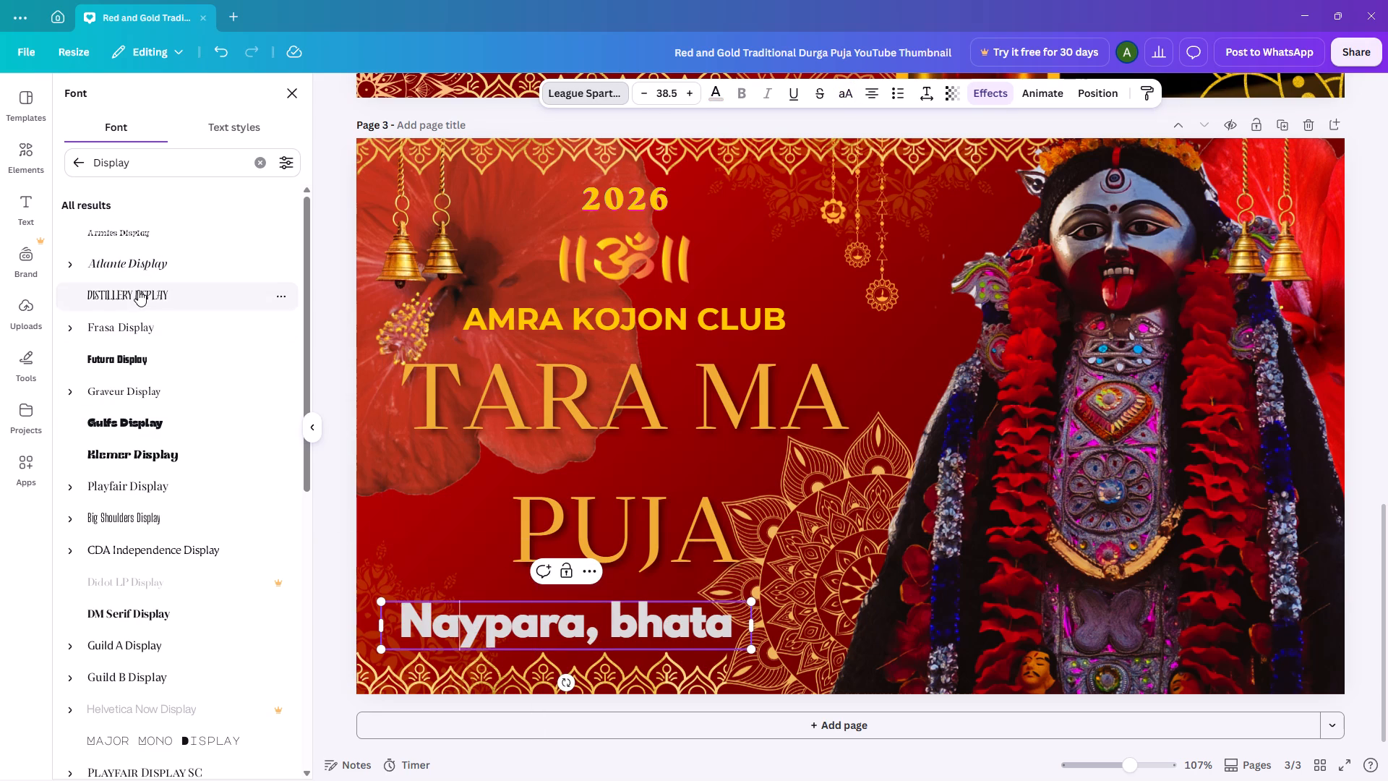
click(154, 338)
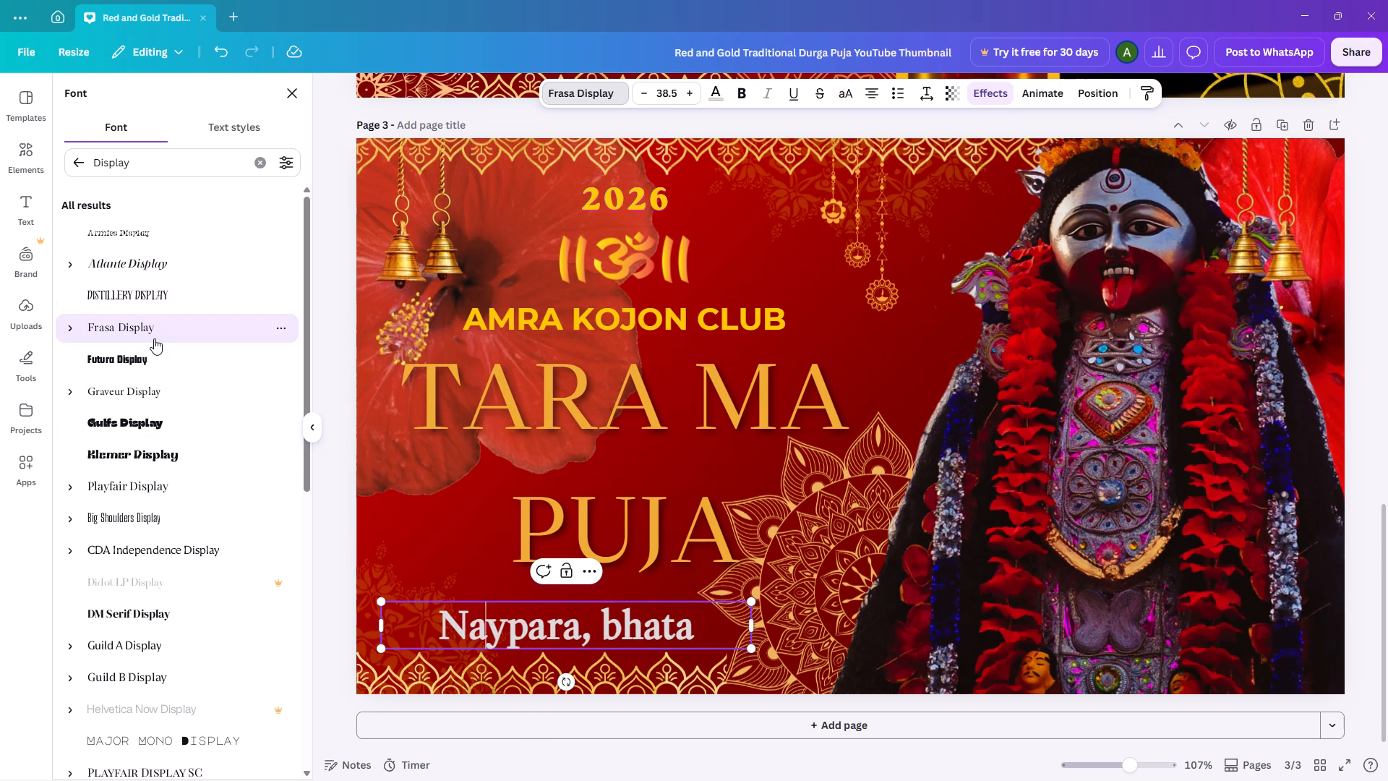
click(322, 211)
click(322, 211)
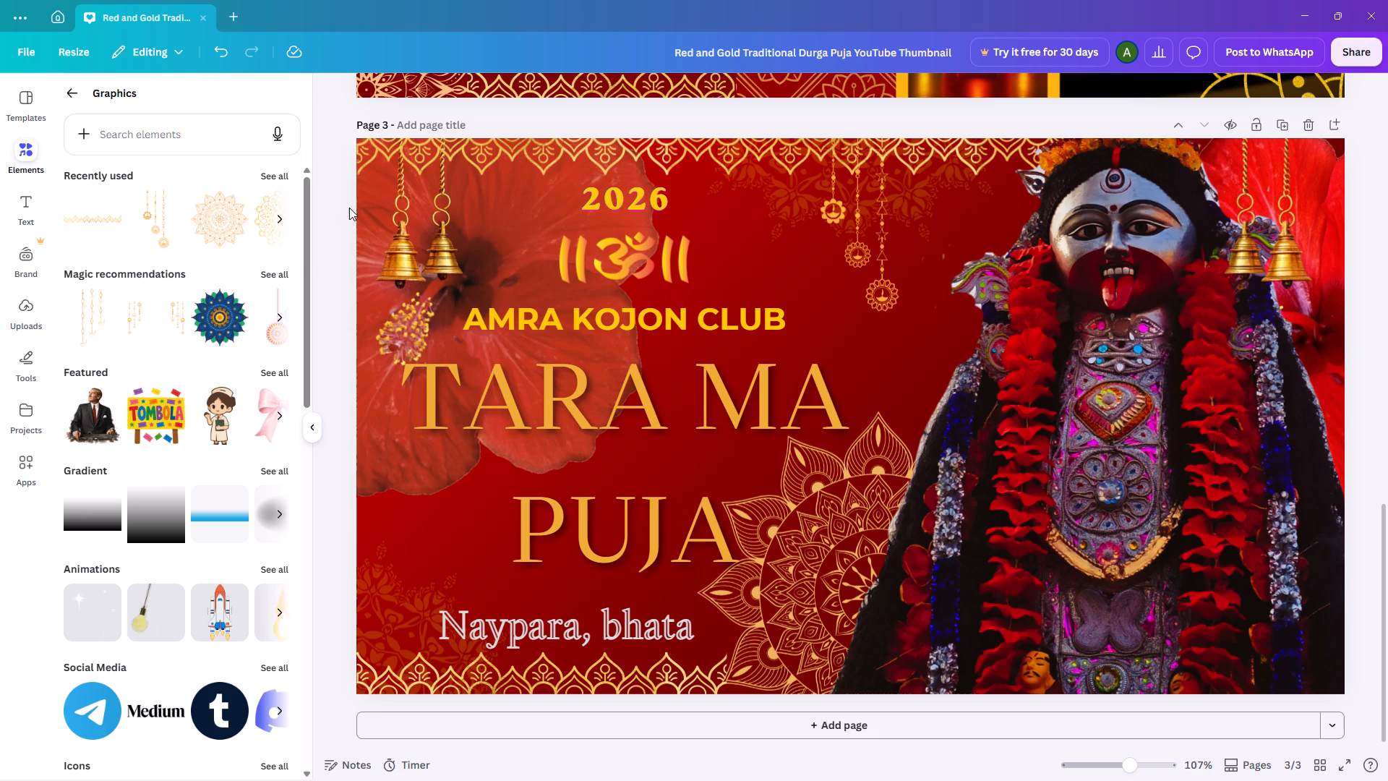
Try Playfair Display, Guild A Display and Guild B Display on AMRA KOJON CLUB, then set its font to Gilda Display.
double_click(525, 307)
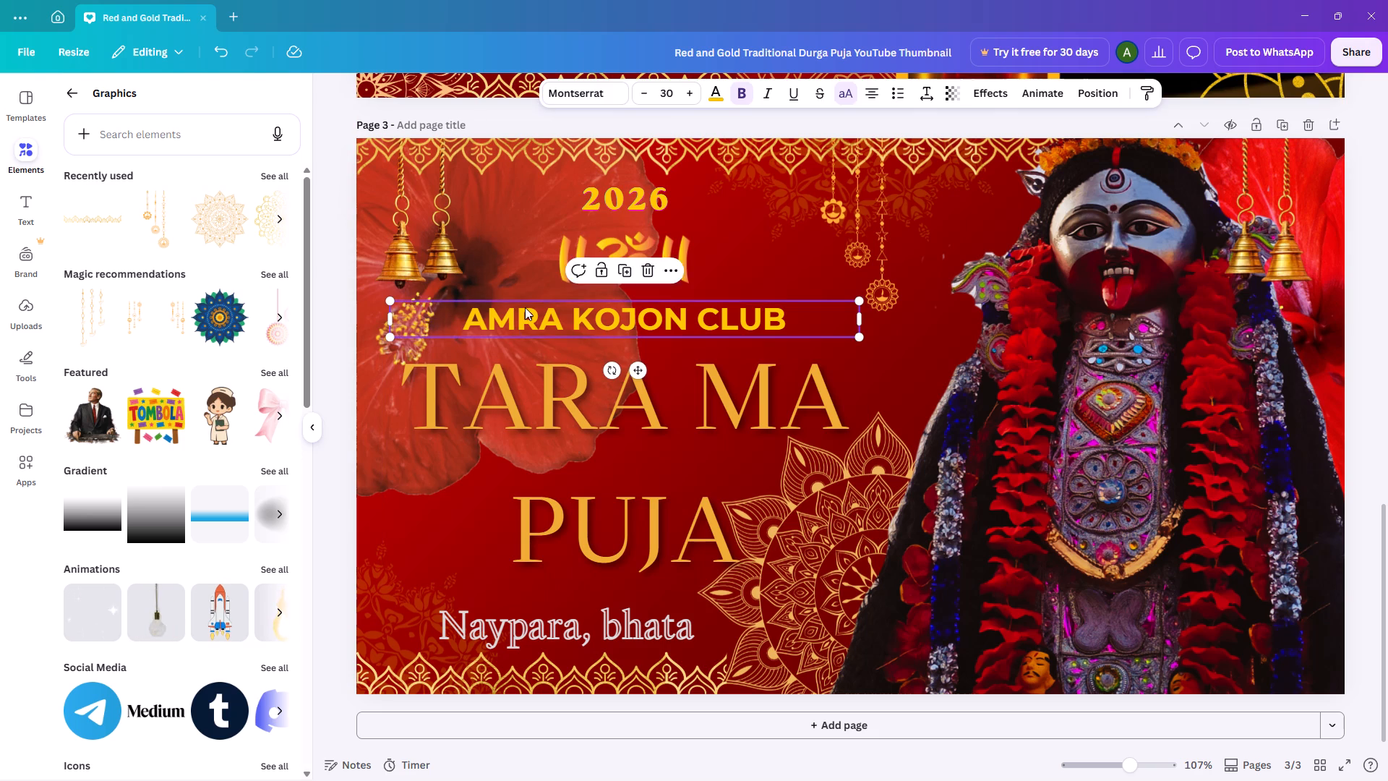
click(578, 102)
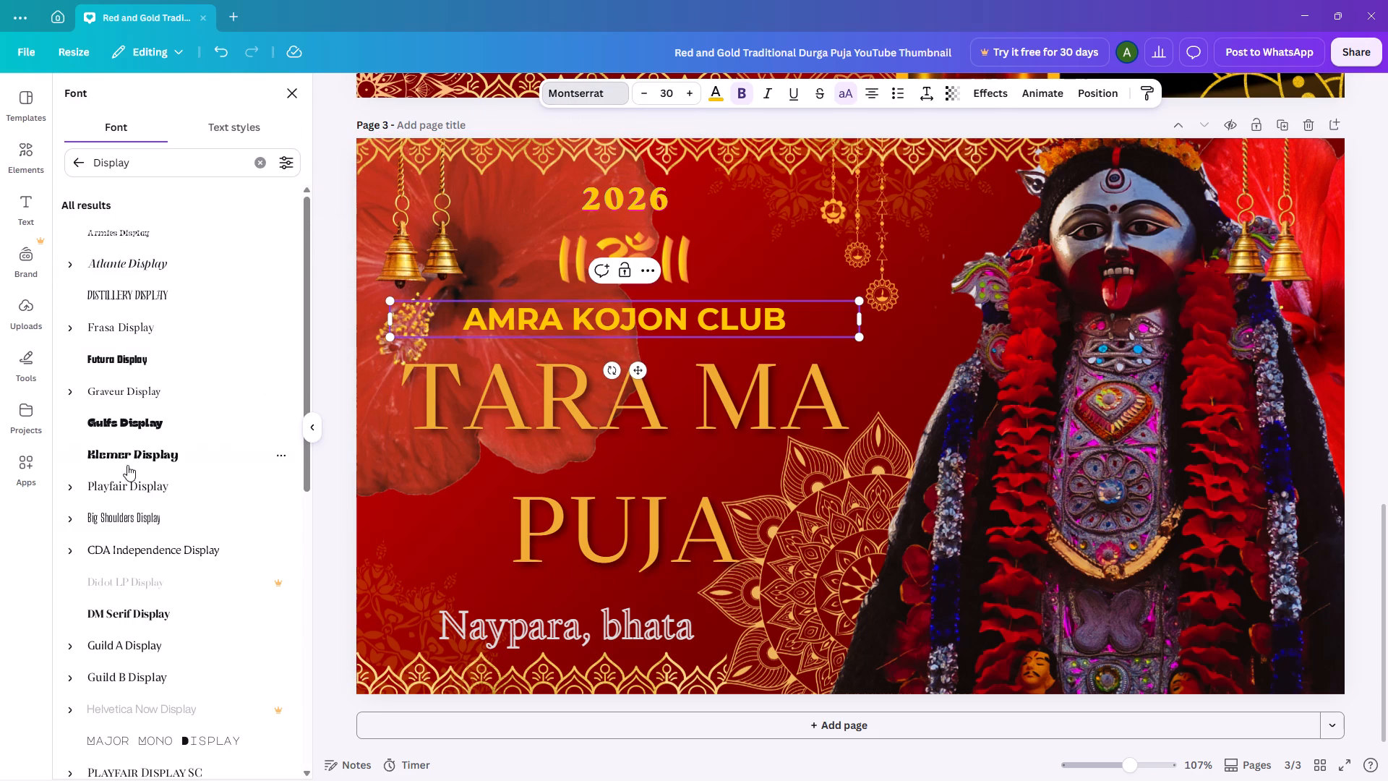
click(153, 496)
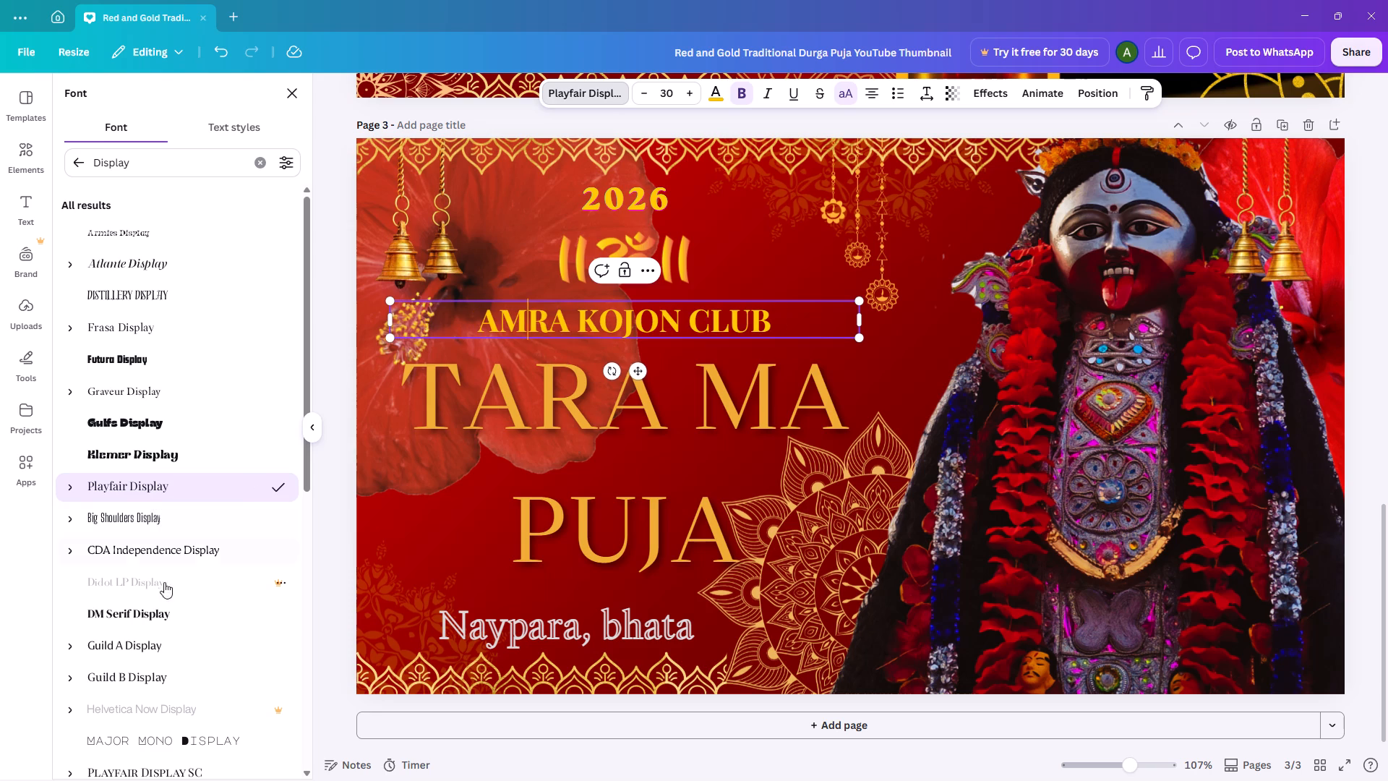
click(157, 643)
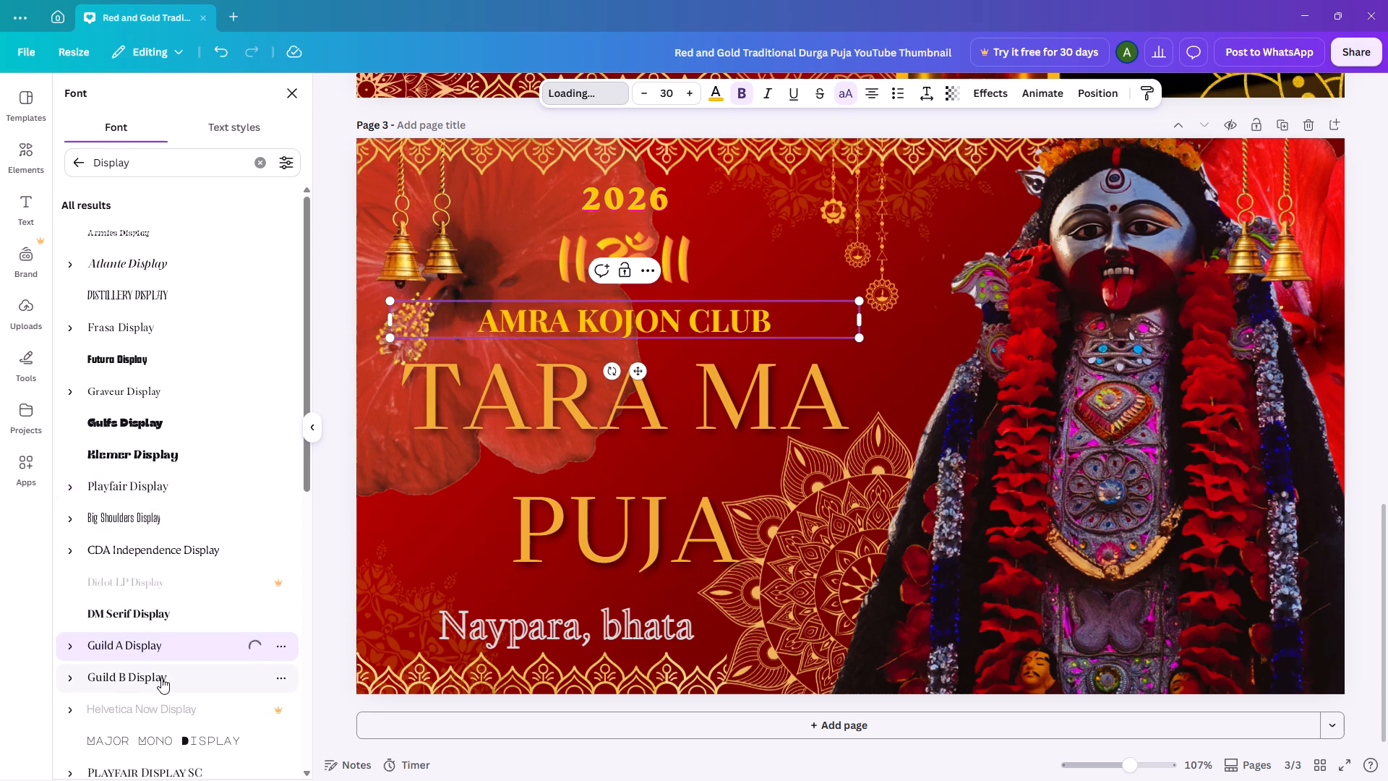
click(162, 678)
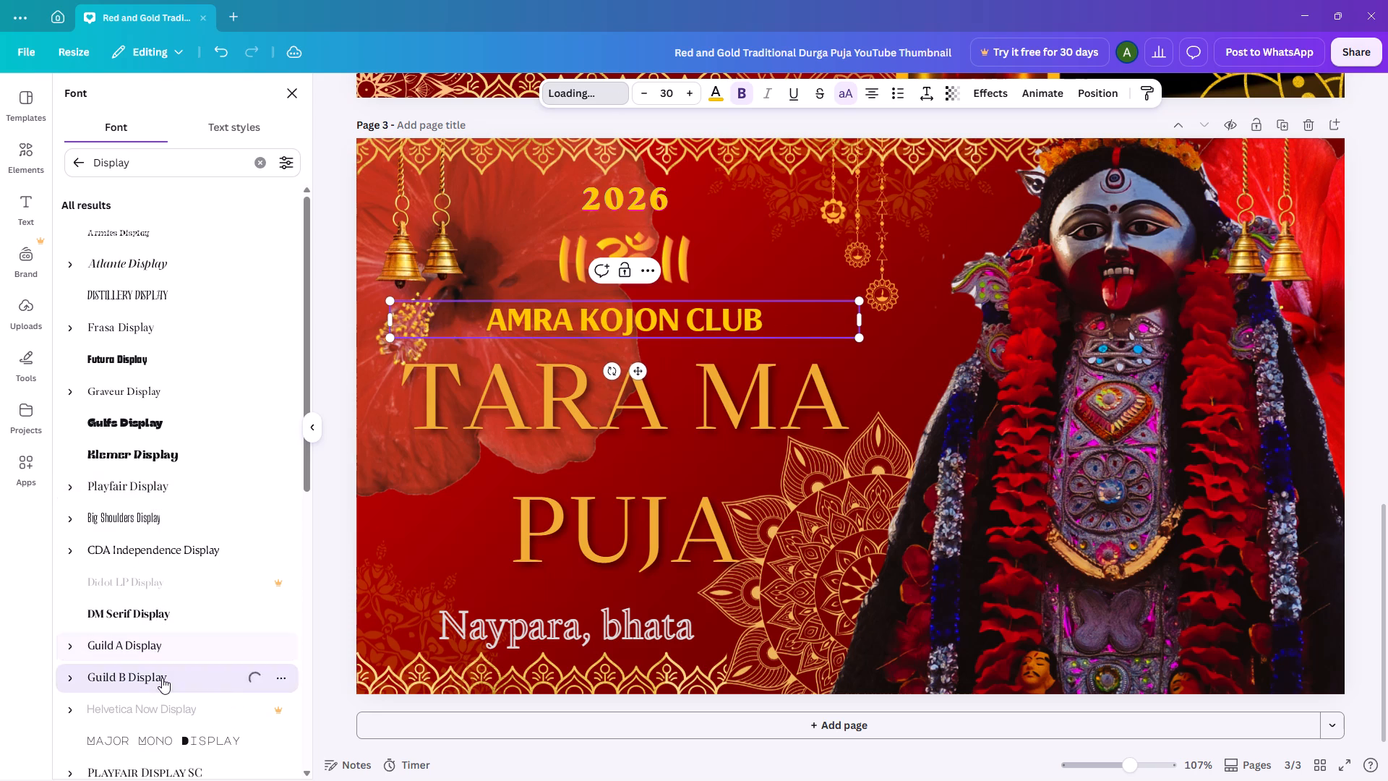
scroll(163, 678, down, 4)
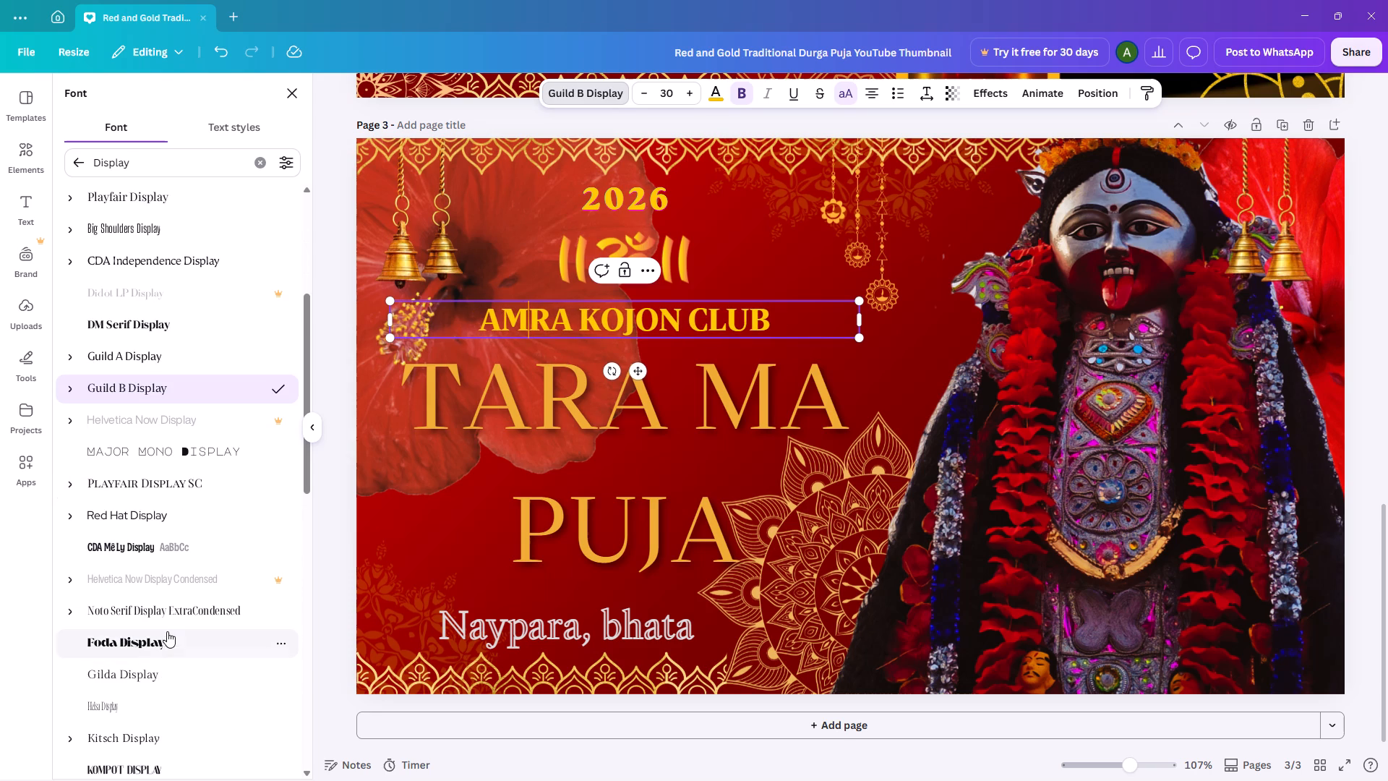
click(168, 678)
scroll(168, 680, down, 1)
click(338, 124)
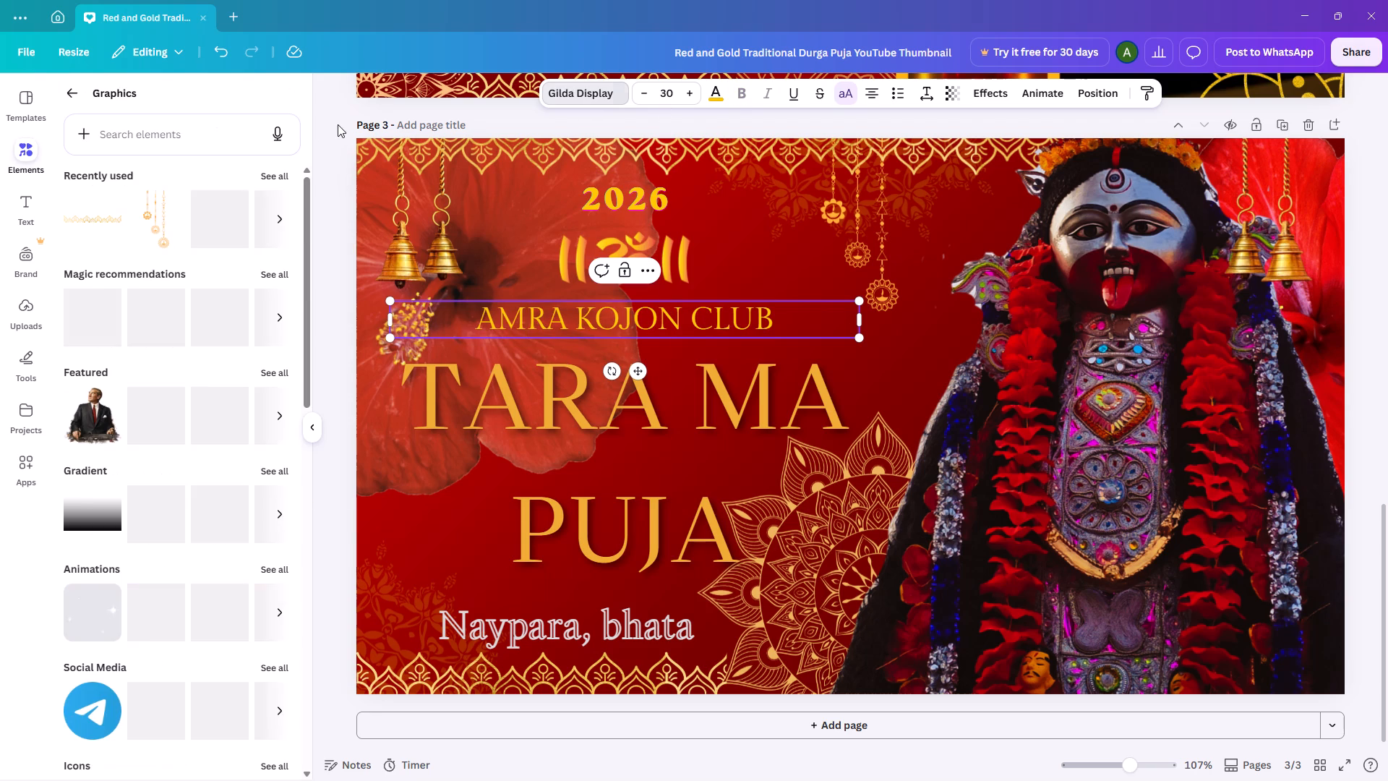
click(338, 124)
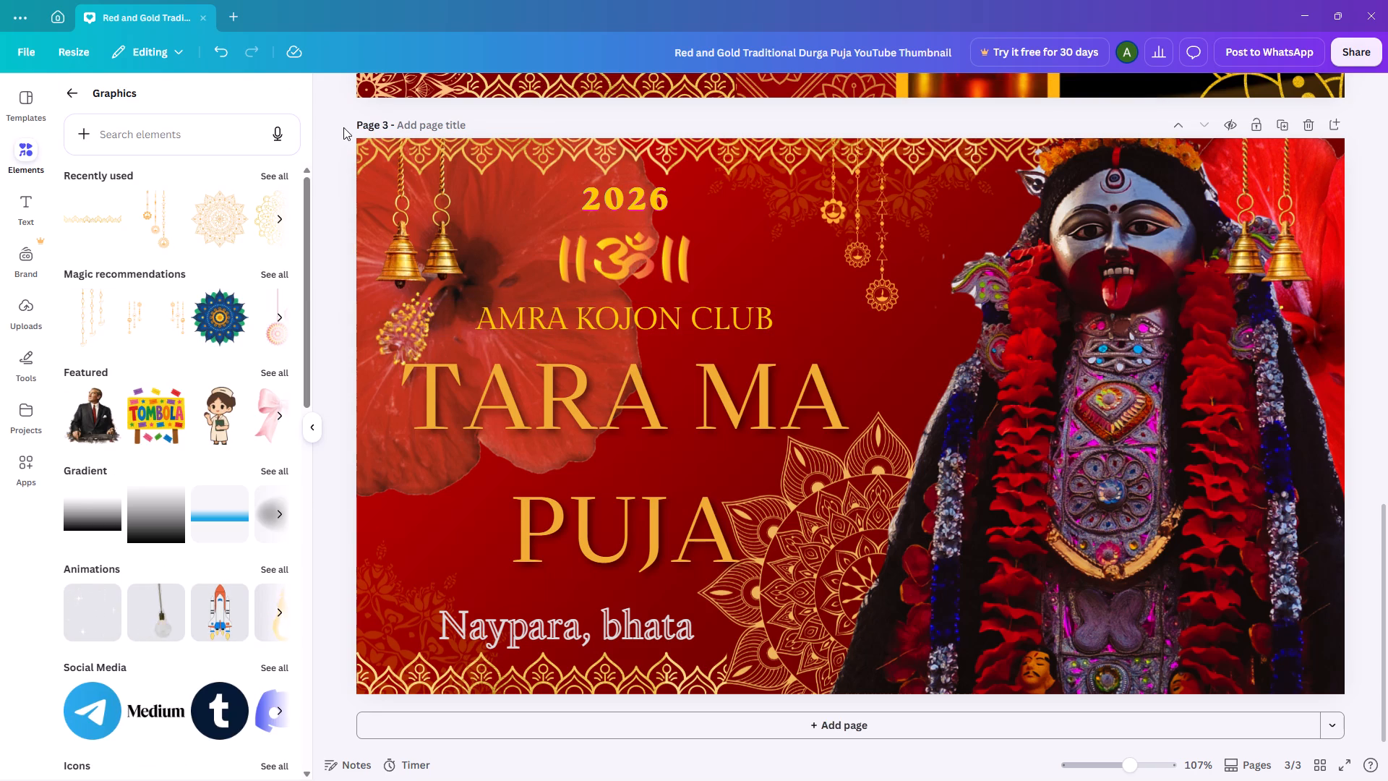